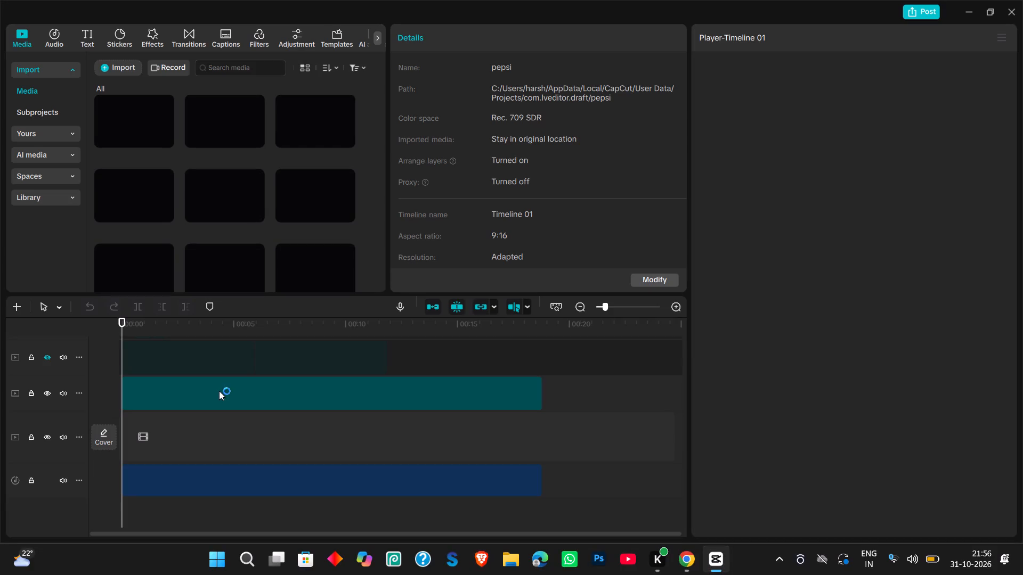
Extend the "Racing" text clip so that it ends together with the race-car video clip.
scroll(181, 362, "up", 6)
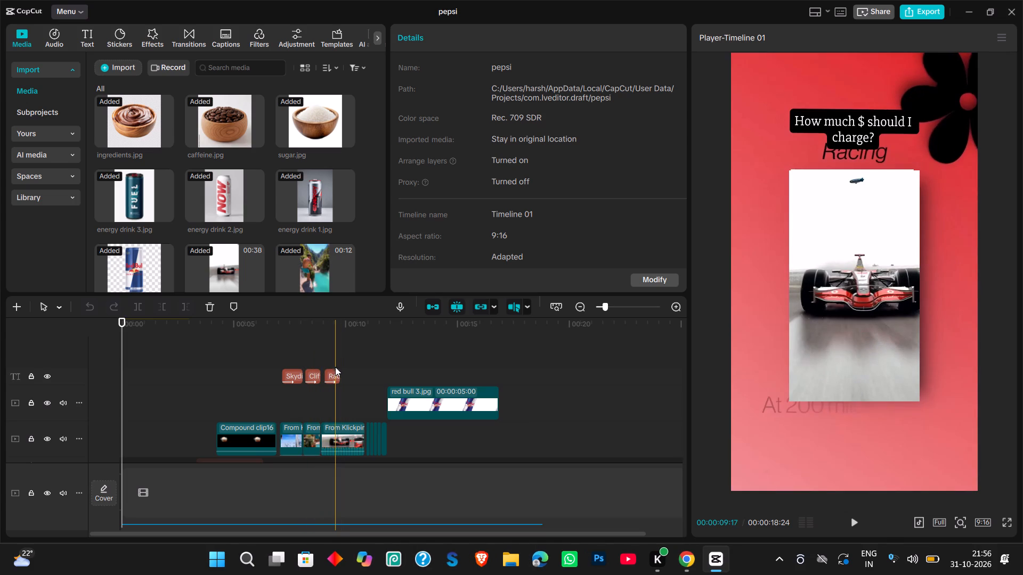
left_click(335, 372)
left_click(335, 375)
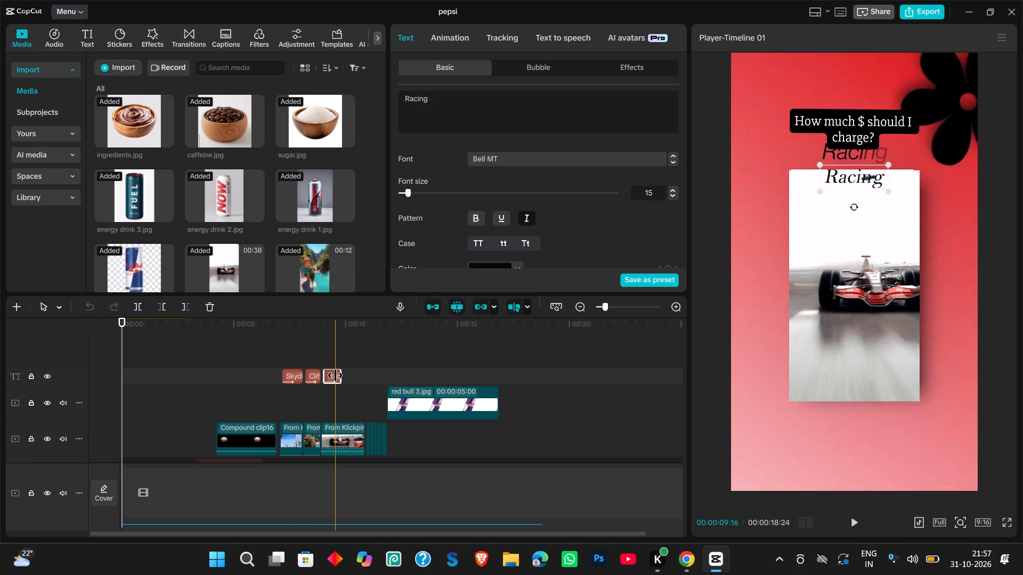
key("Right")
key("Right")
key("Right")
key("Right")
key("Right")
key("Right")
key("Right")
key("Right")
key("Right")
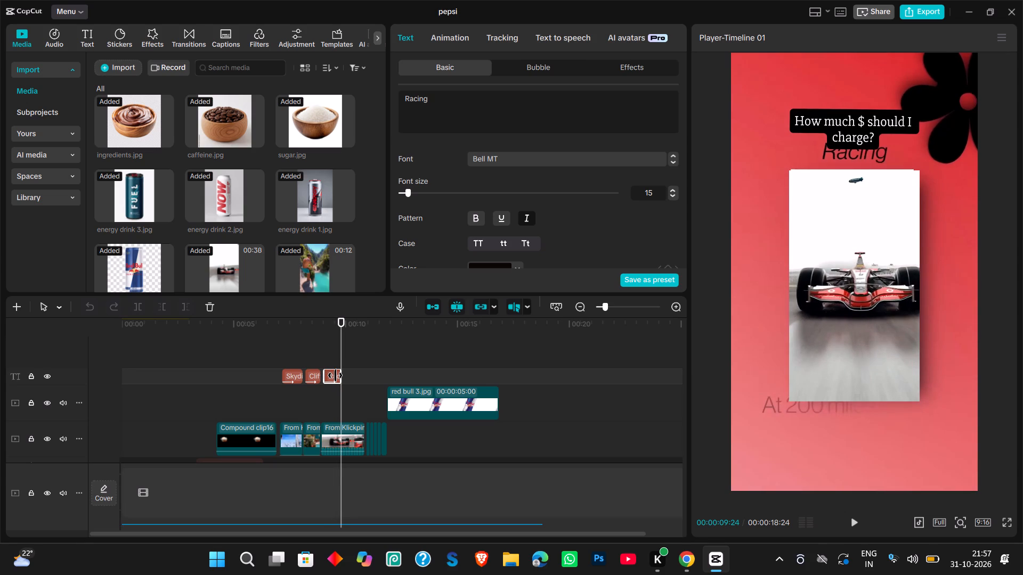
left_click_drag(340, 376, 360, 377)
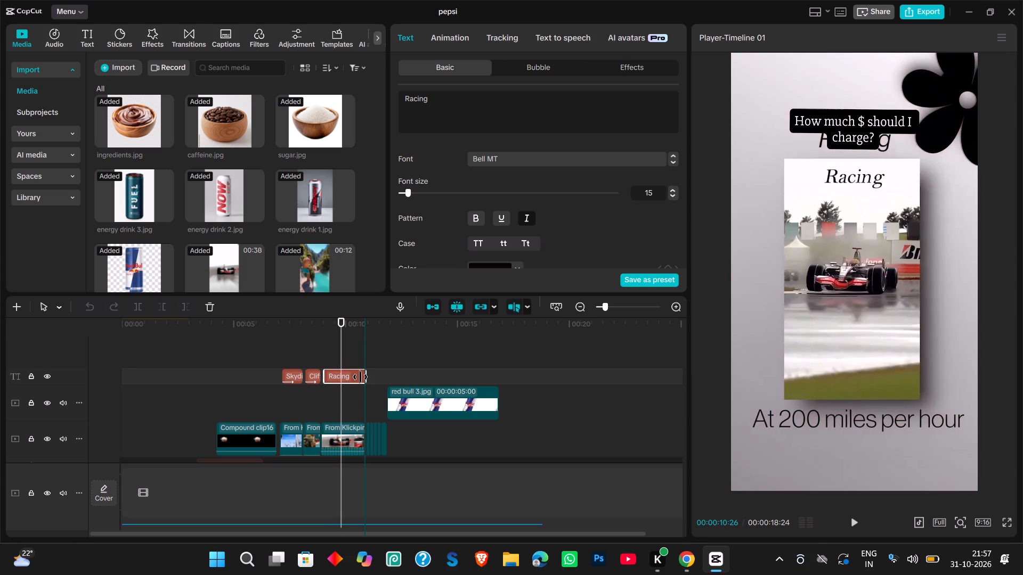
left_click_drag(360, 377, 360, 378)
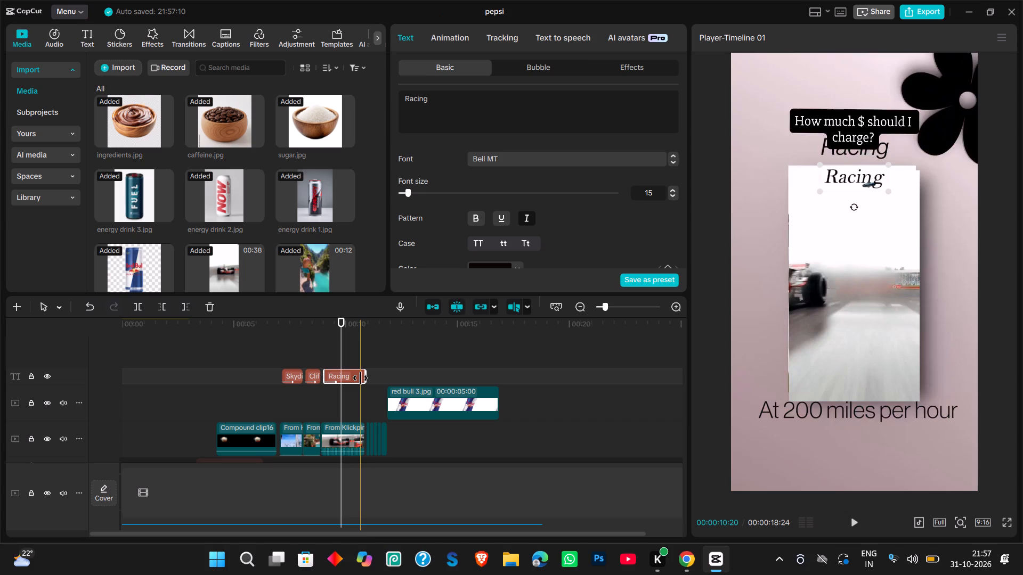
Examine the energy drink can sequence frame by frame, from the end of the race-car clip to the start of red bull 3.jpg.
key("Right")
key("Right")
key("Right")
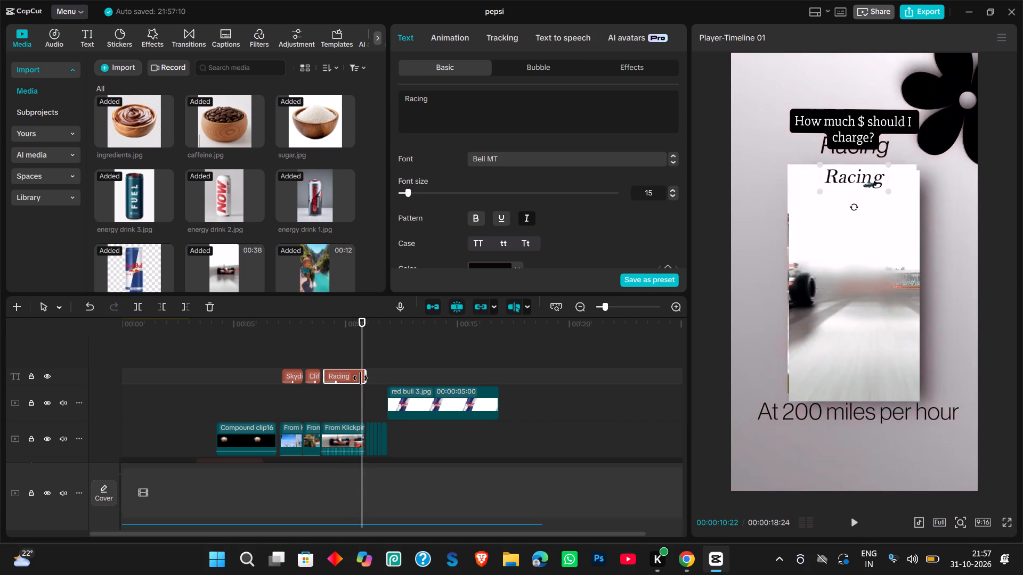
key("Right")
key("Right")
key("Right")
key("Right")
key("Right")
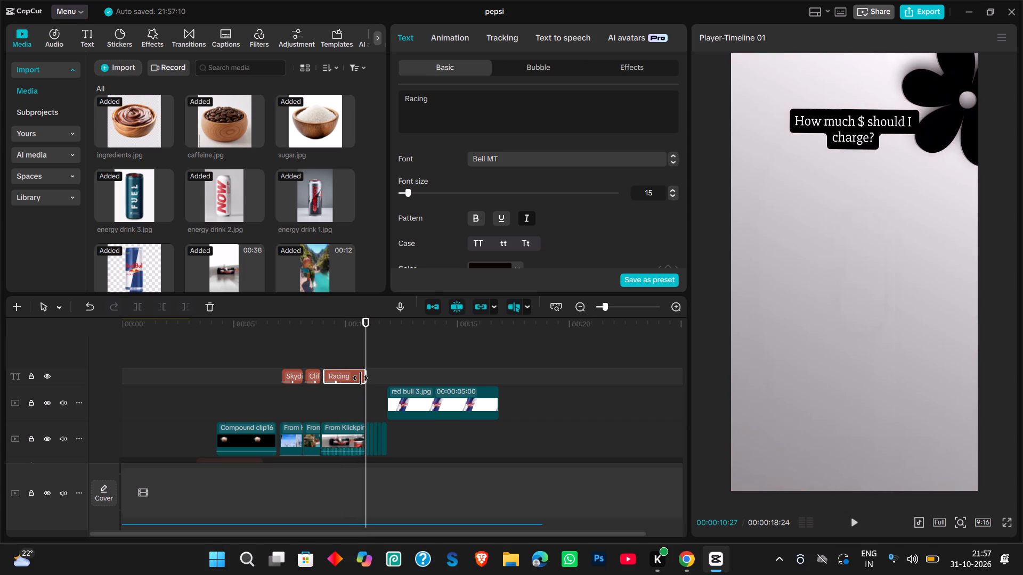
key("Right")
key("Right")
key("Right")
key("Right")
key("Right")
key("Right")
key("Right")
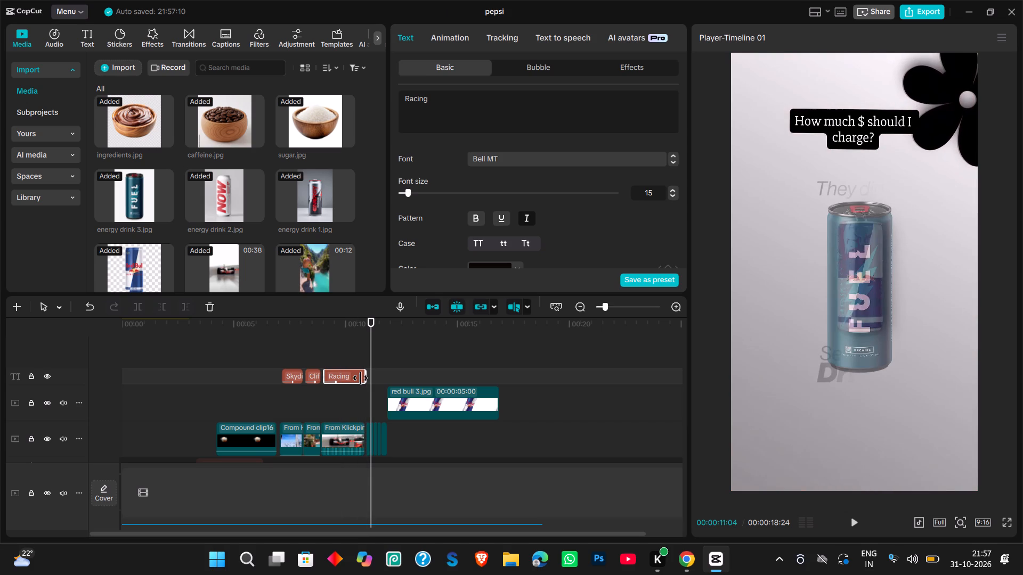
key("Right")
key("Right")
key("Right")
key("Right")
key("Right")
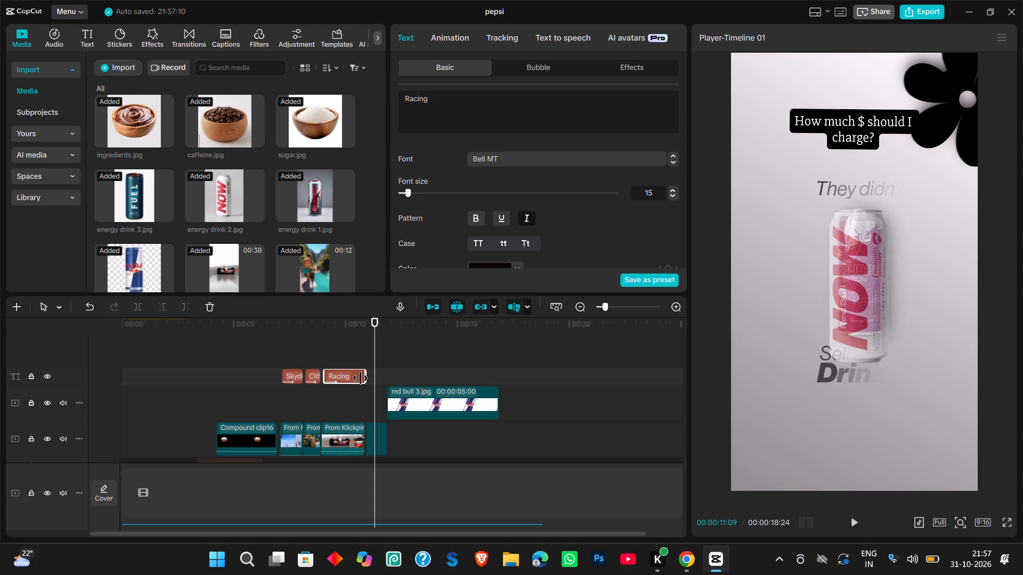
key("Right")
key("Right")
key("Right")
key("Right")
key("Right")
key("Right")
key("Right")
key("Right")
key("Right")
key("Right")
key("Right")
key("Right")
key("Right")
key("Right")
key("Right")
key("Right")
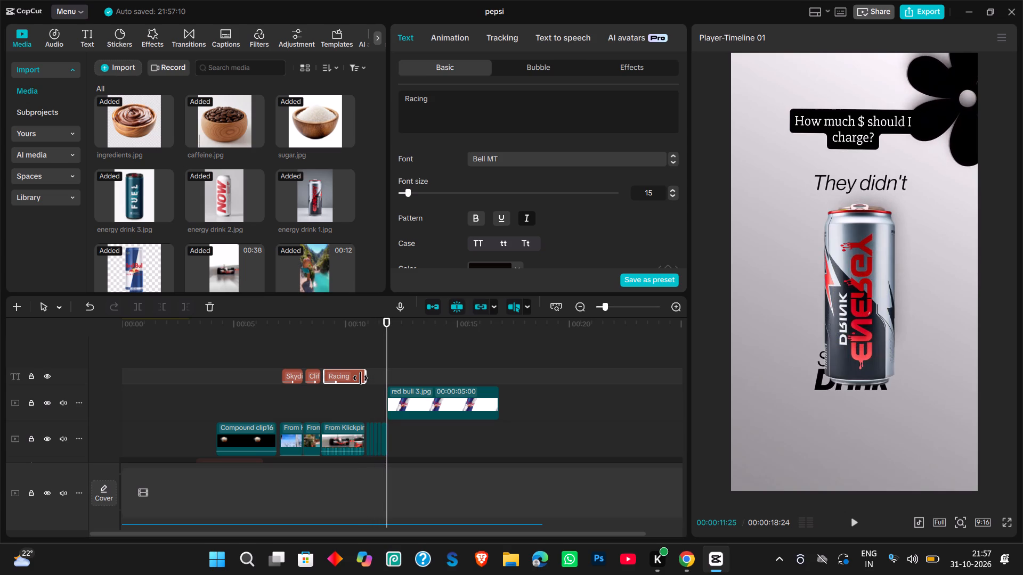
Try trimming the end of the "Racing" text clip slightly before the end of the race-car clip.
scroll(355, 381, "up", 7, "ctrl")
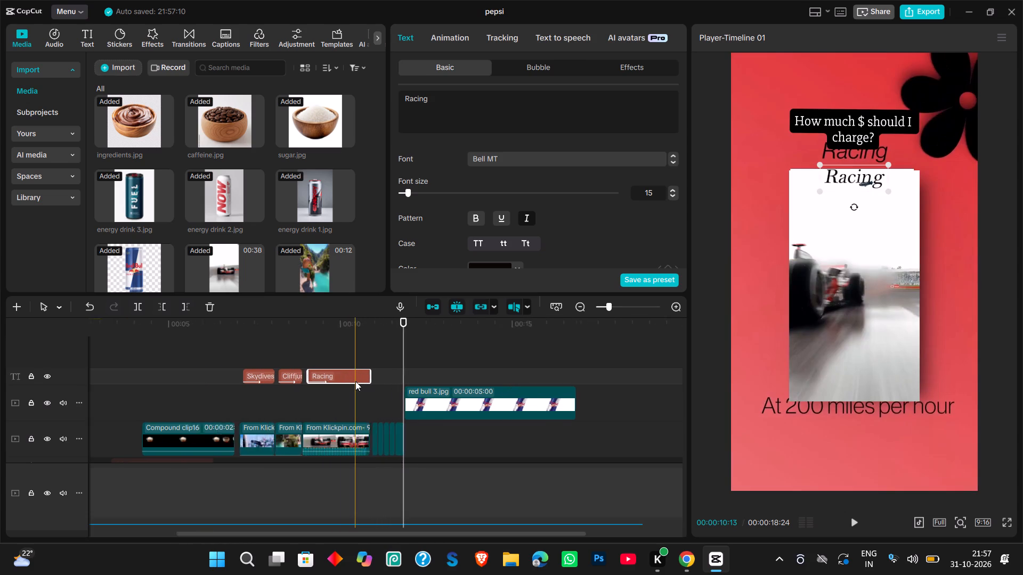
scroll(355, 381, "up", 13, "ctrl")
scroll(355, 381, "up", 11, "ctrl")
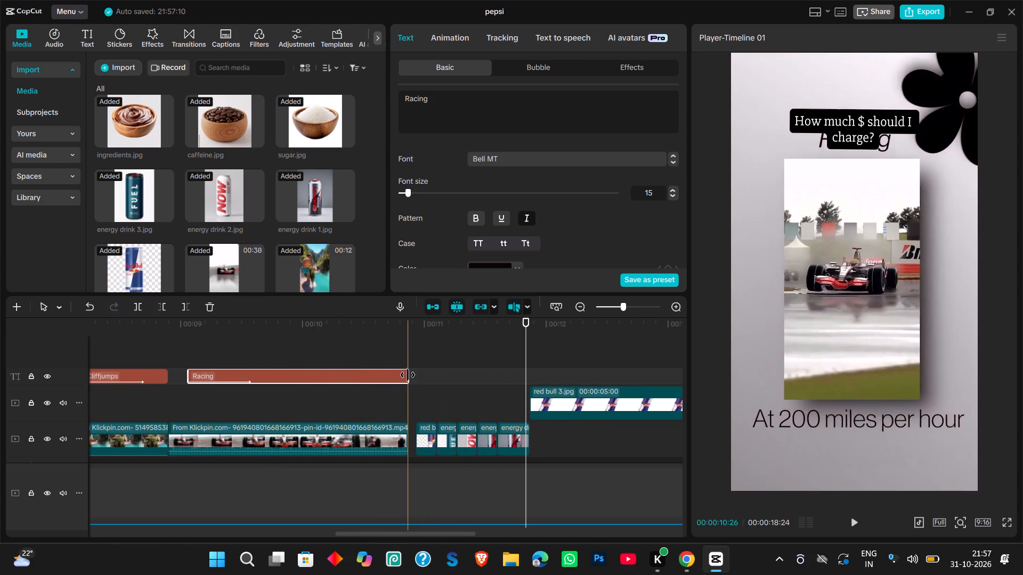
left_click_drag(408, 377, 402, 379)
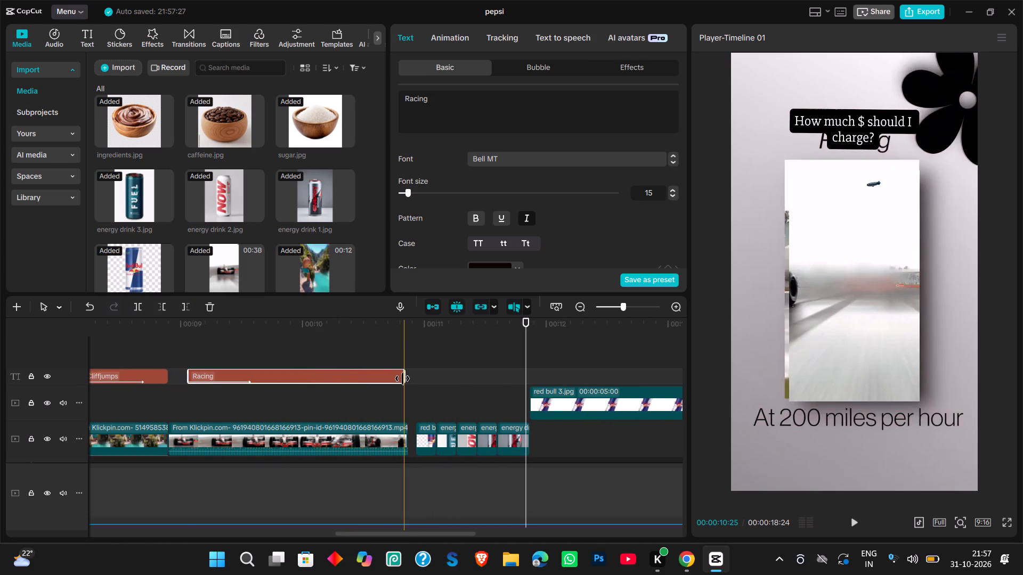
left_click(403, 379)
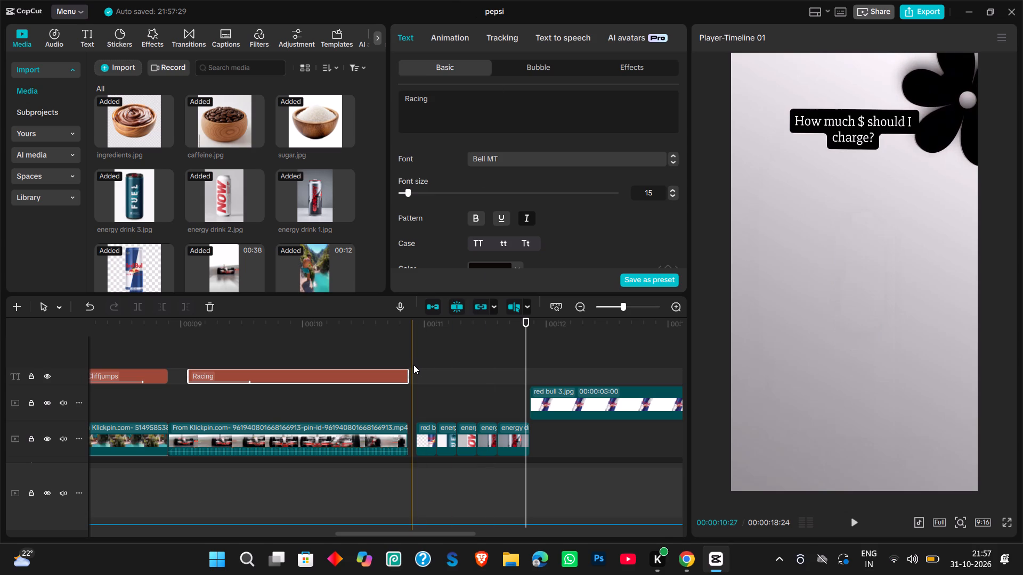
Add a default text clip at the start of the first Red Bull can clip, on a track above the video clips.
left_click_drag(526, 330, 418, 333)
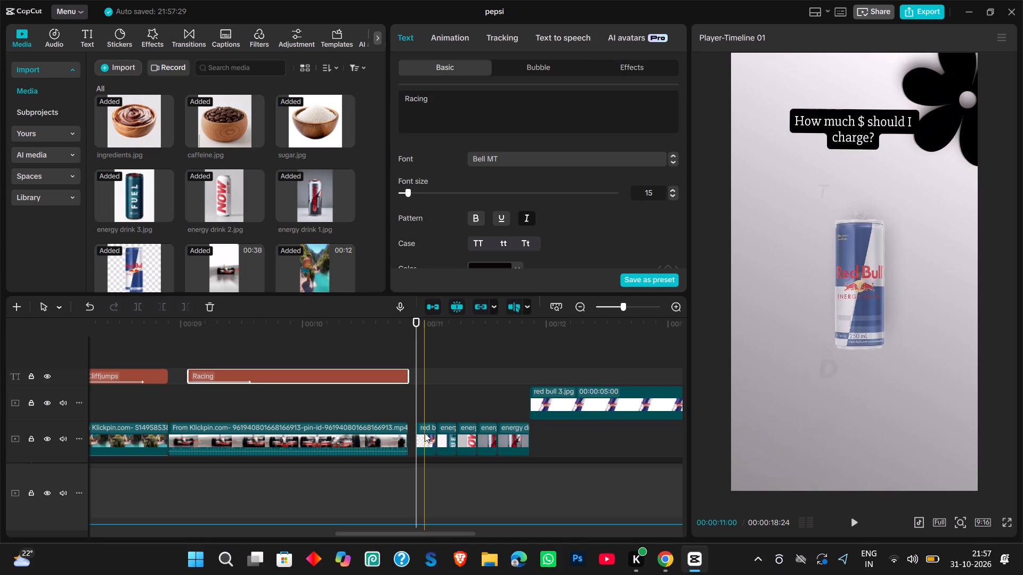
left_click(425, 433)
left_click(425, 433)
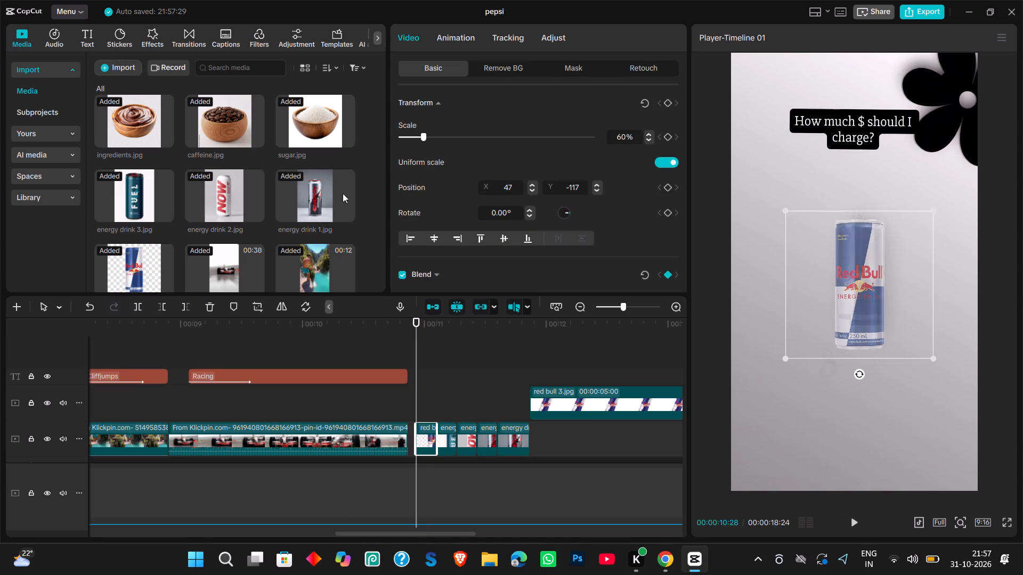
left_click(92, 45)
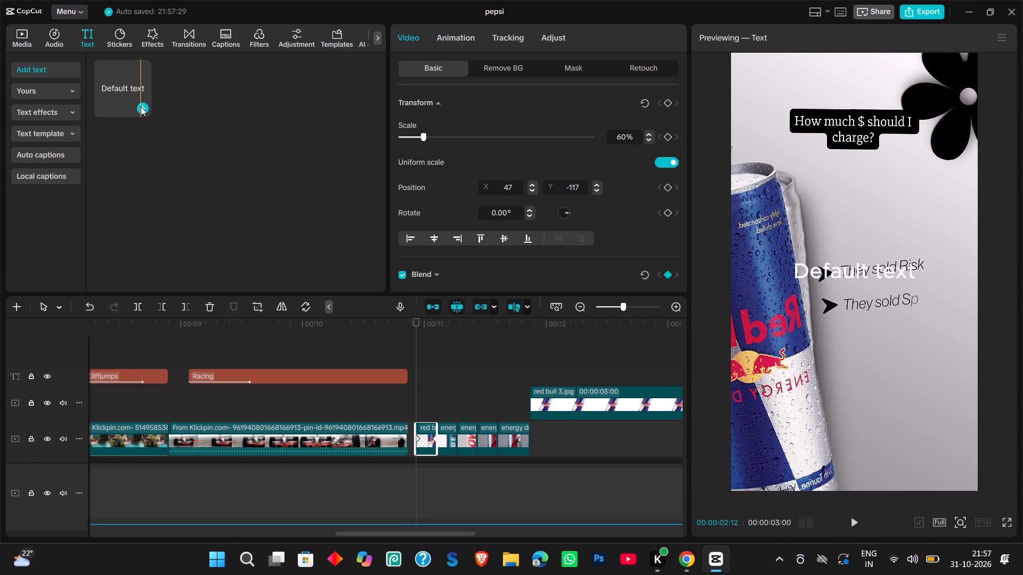
left_click(141, 106)
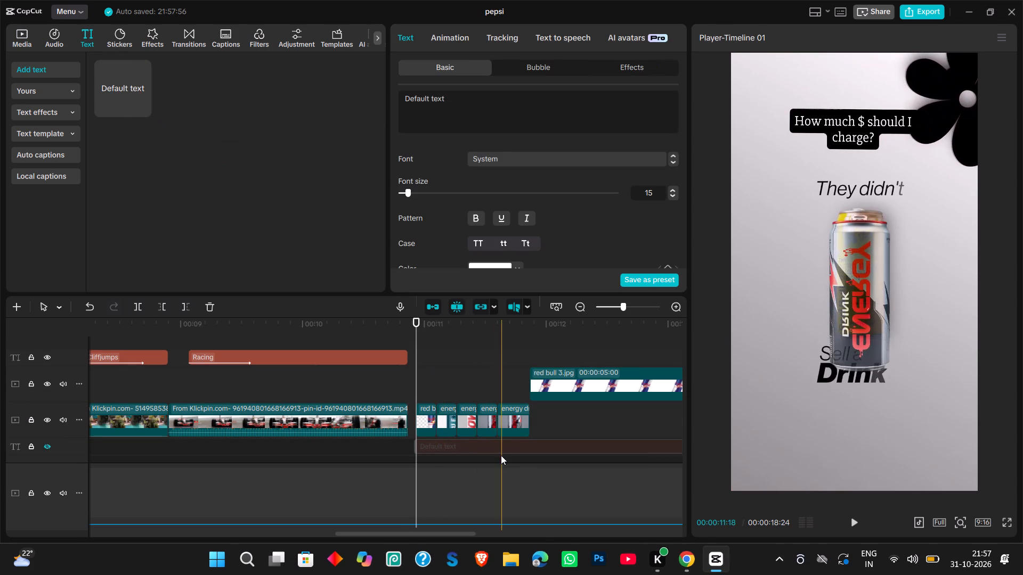
left_click_drag(502, 453, 499, 365)
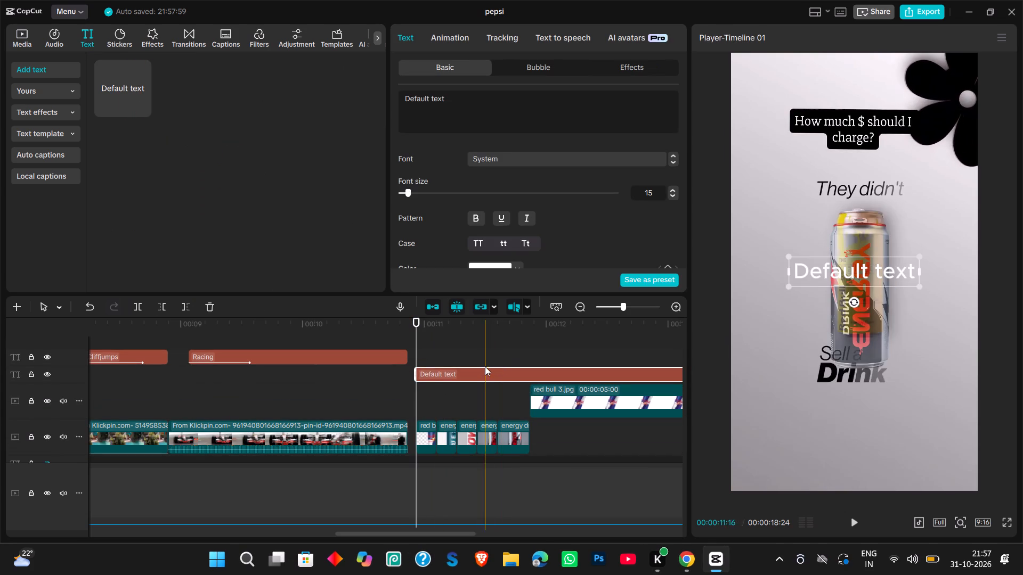
left_click(480, 366)
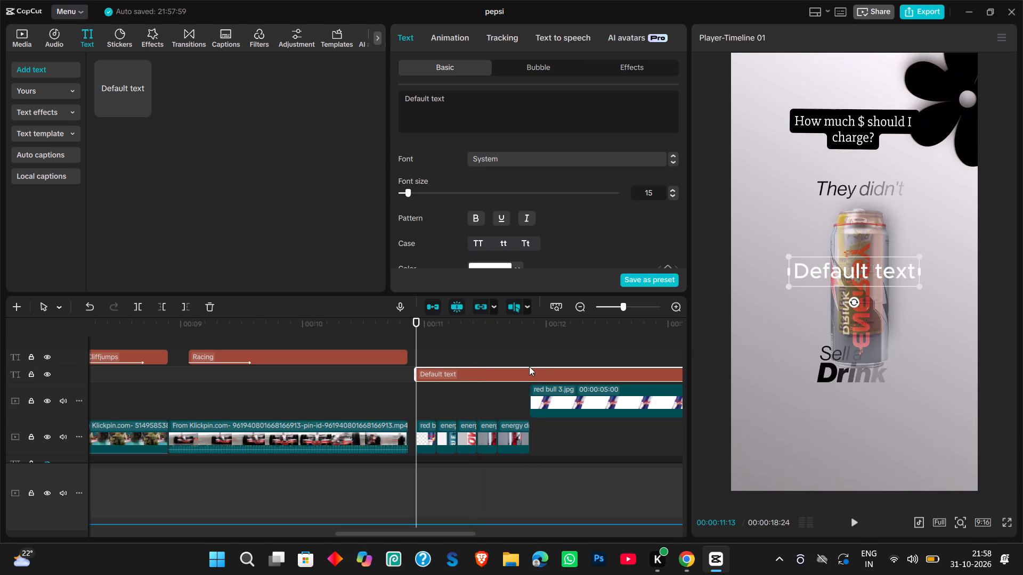
Shorten the new text clip so that it ends with the first Red Bull can clip.
scroll(543, 365, "left", 1)
scroll(543, 365, "right", 1)
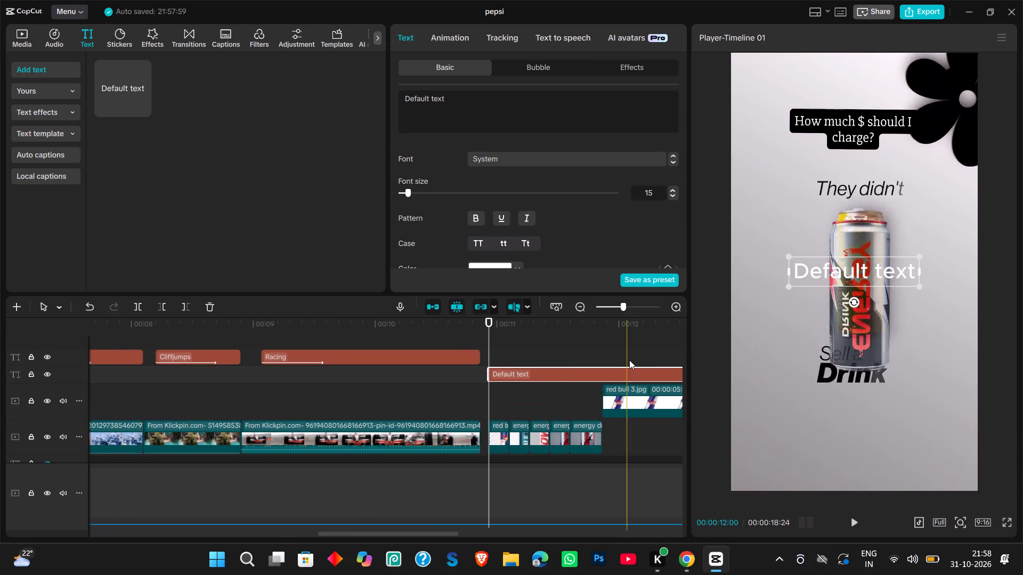
scroll(607, 360, "left", 1)
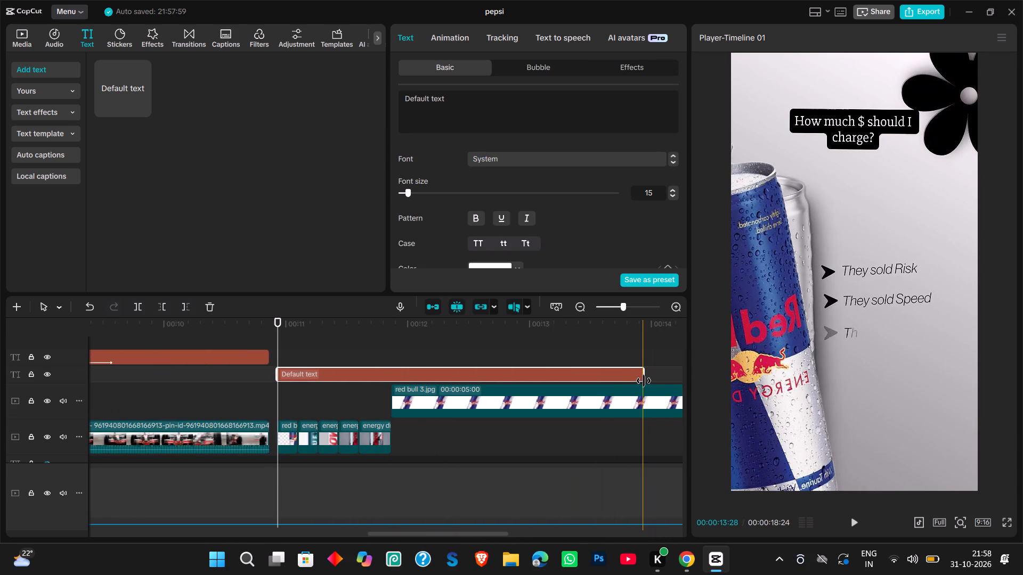
left_click_drag(644, 377, 294, 402)
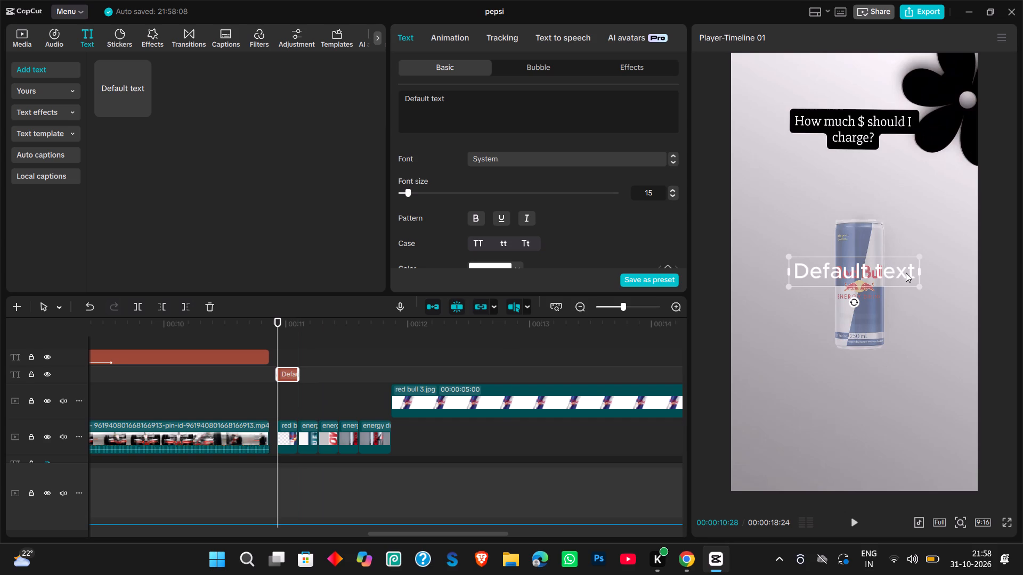
Replace the new text clip's placeholder wording with "They didn't".
triple_click(913, 273)
key("BackSpace")
key("BackSpace")
key("BackSpace")
key("BackSpace")
key("BackSpace")
key("BackSpace")
key("BackSpace")
key("BackSpace")
key("BackSpace")
key("BackSpace")
key("BackSpace")
key("BackSpace")
key("BackSpace")
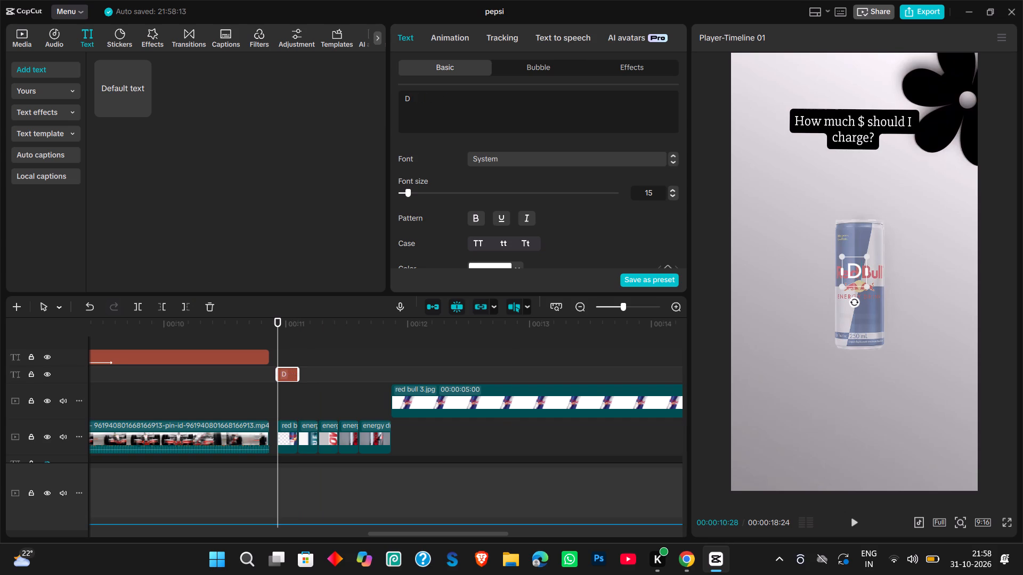
key("BackSpace")
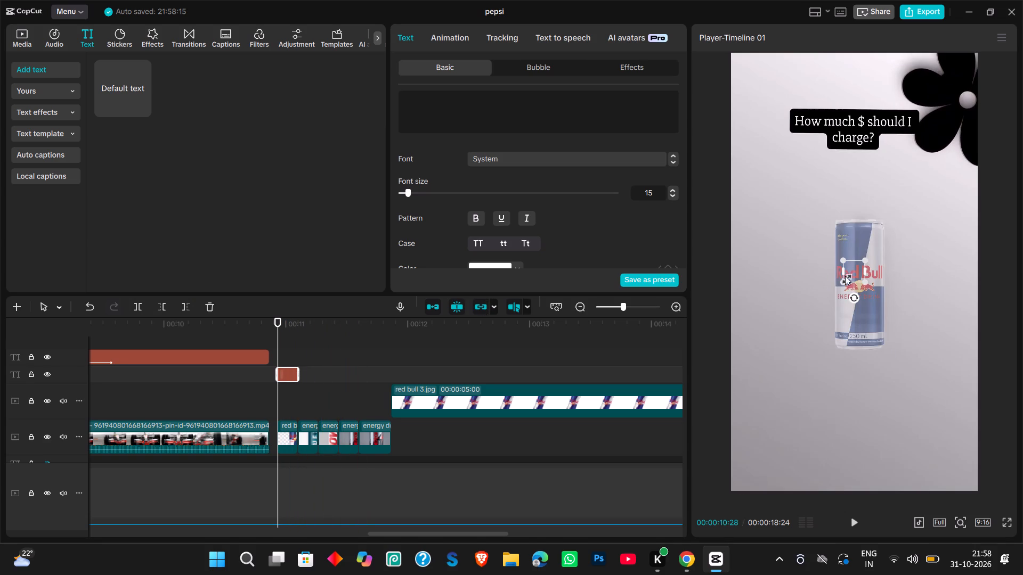
left_click(458, 115)
type("They")
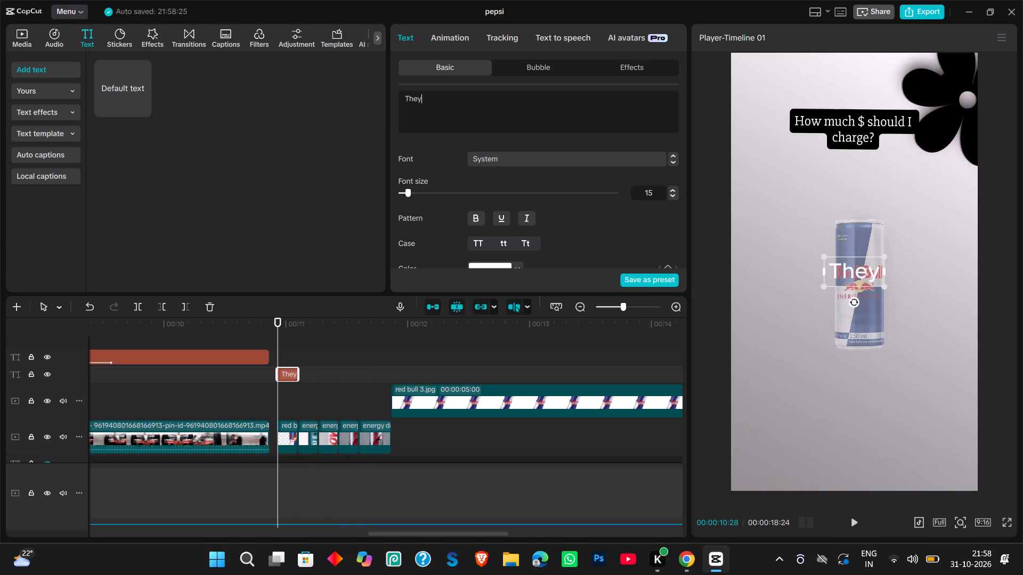
key("space")
key("shift+d")
key("BackSpace")
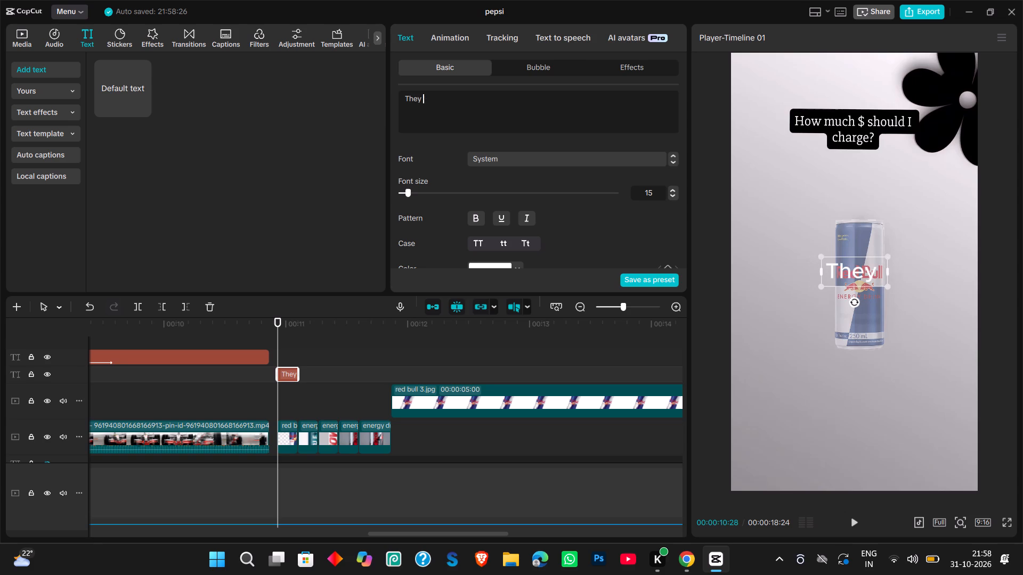
type("did")
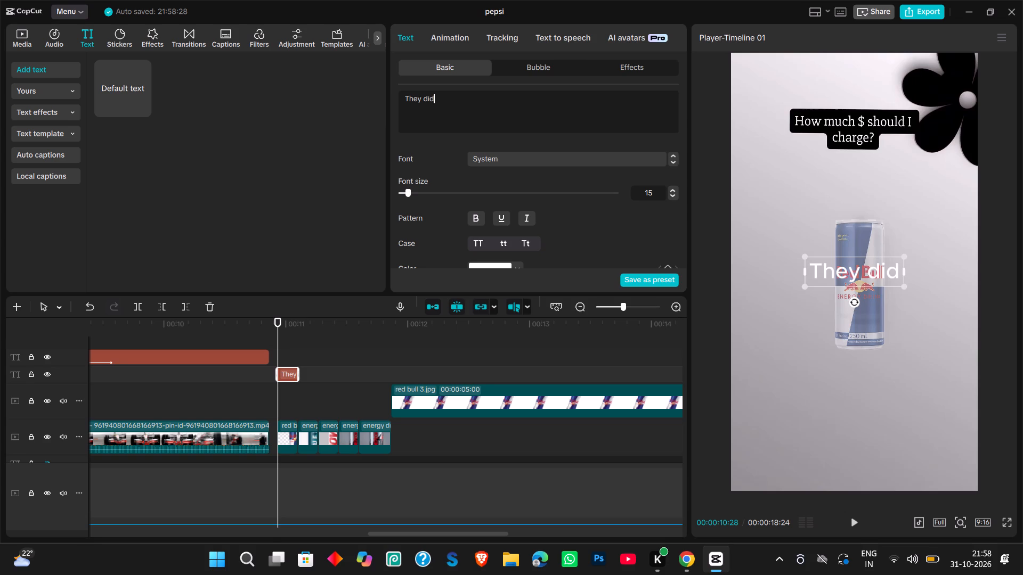
key("n")
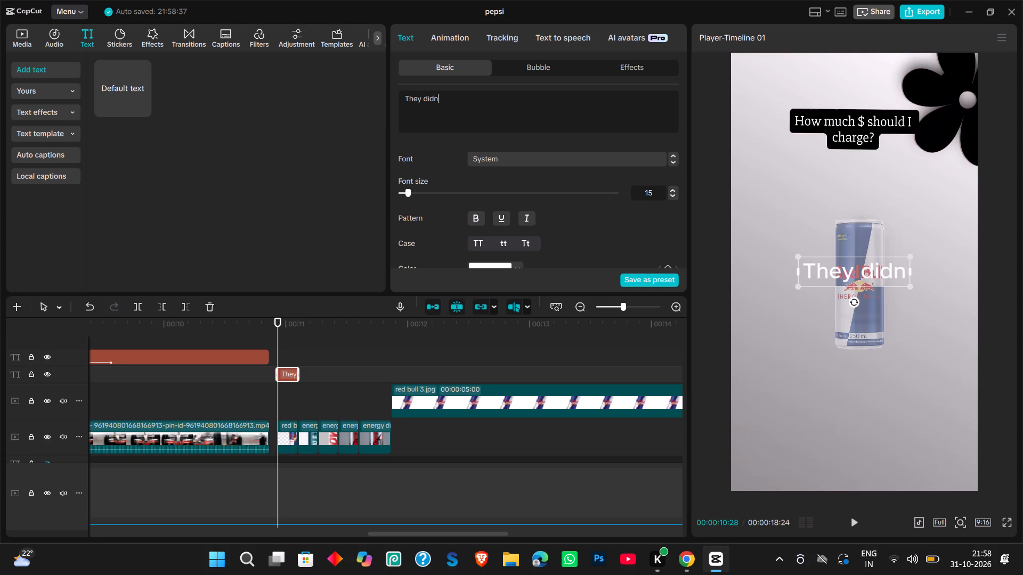
key("semicolon")
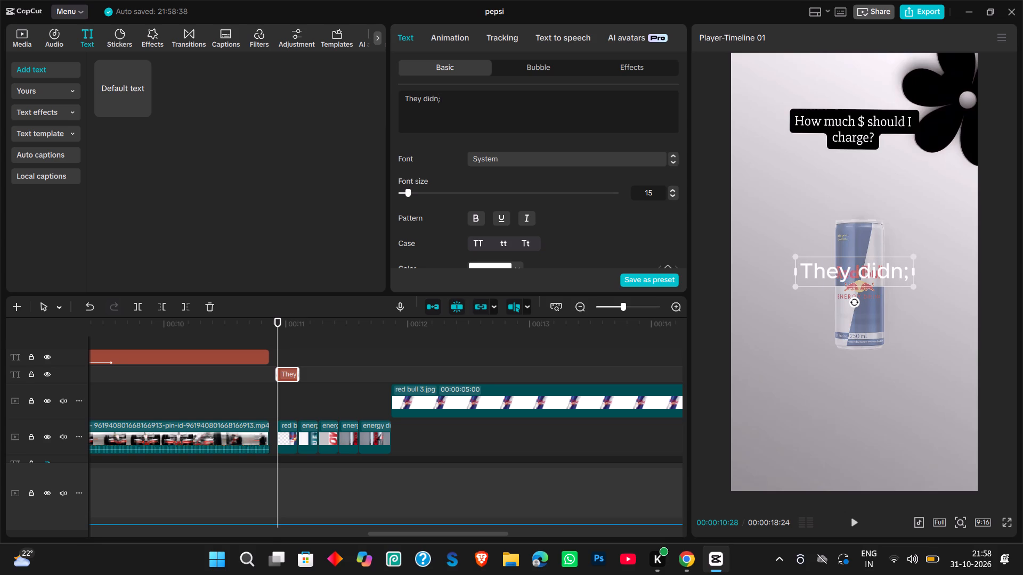
key("BackSpace")
key("apostrophe")
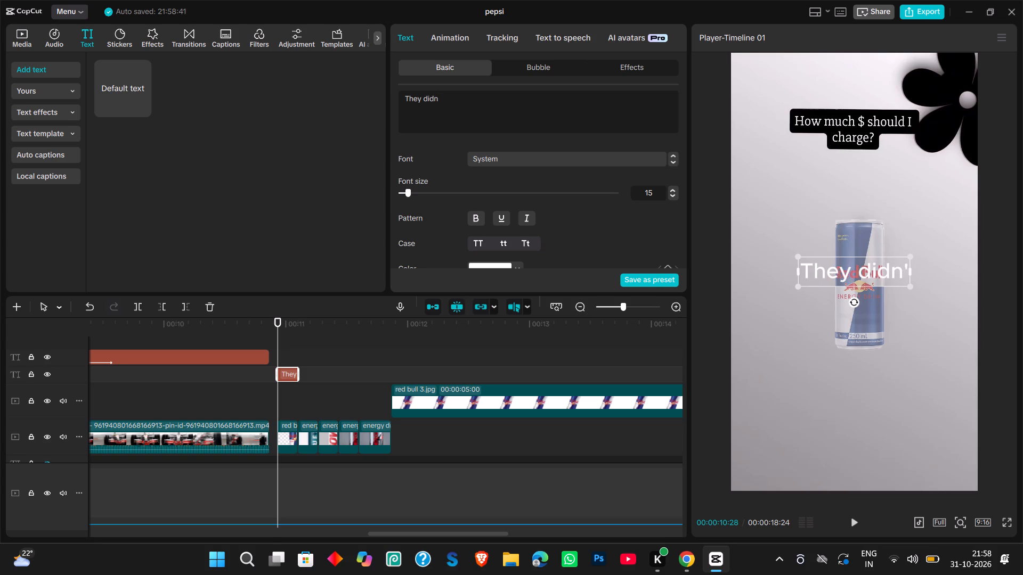
key("t")
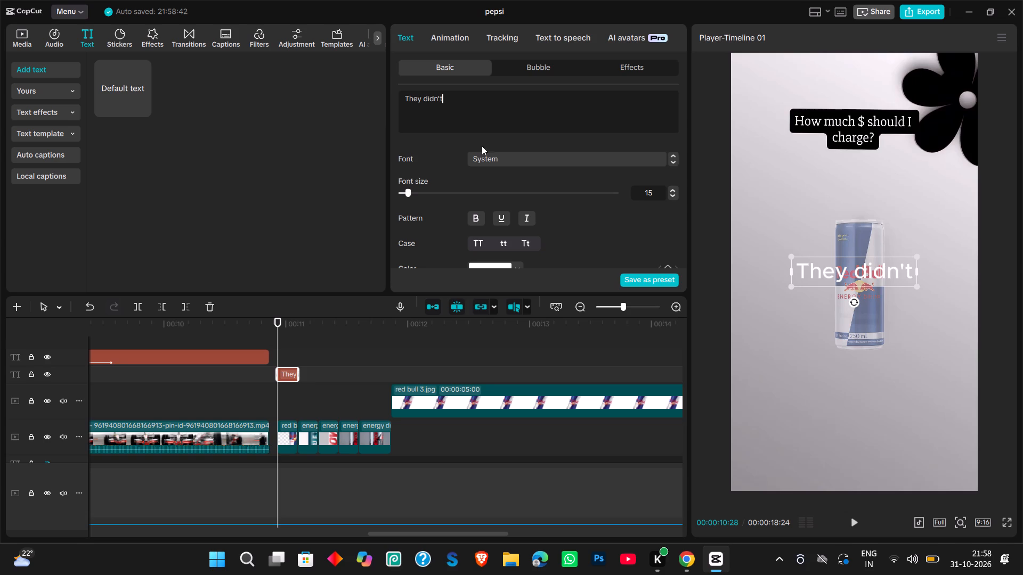
Set the "They didn't" title in the Clasic font and place it centred just above the Red Bull can.
left_click(519, 158)
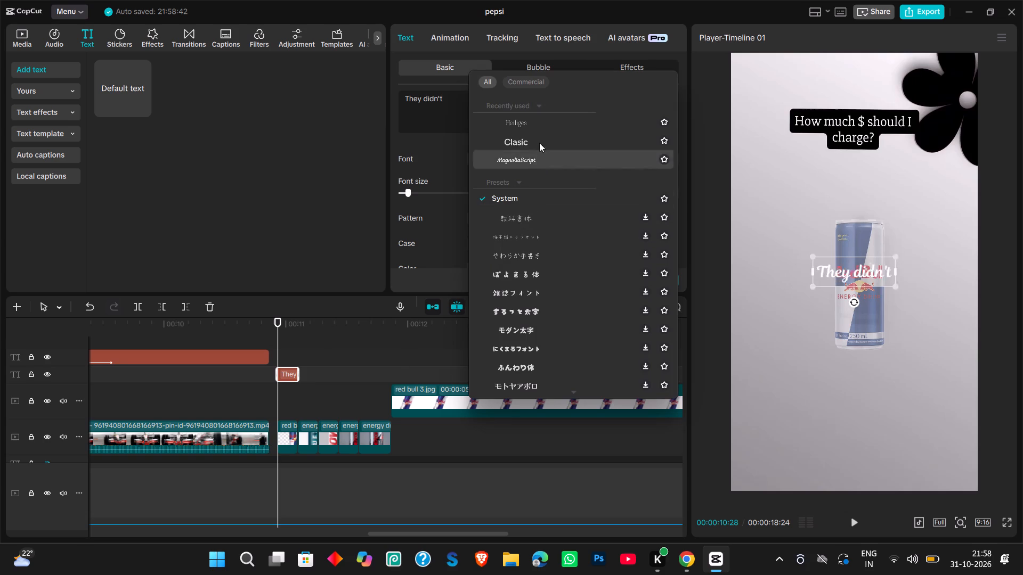
left_click(532, 134)
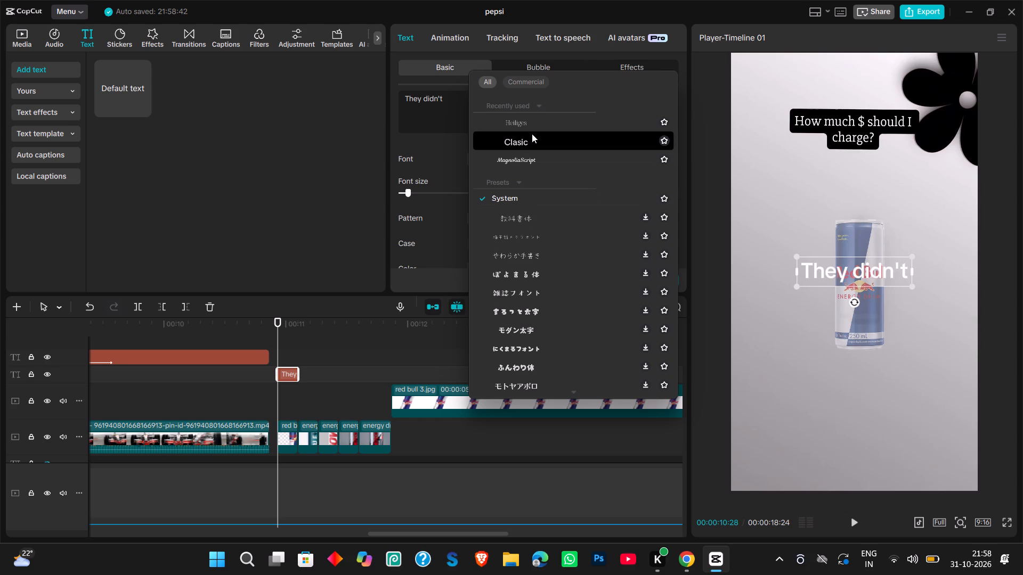
left_click_drag(843, 274, 845, 203)
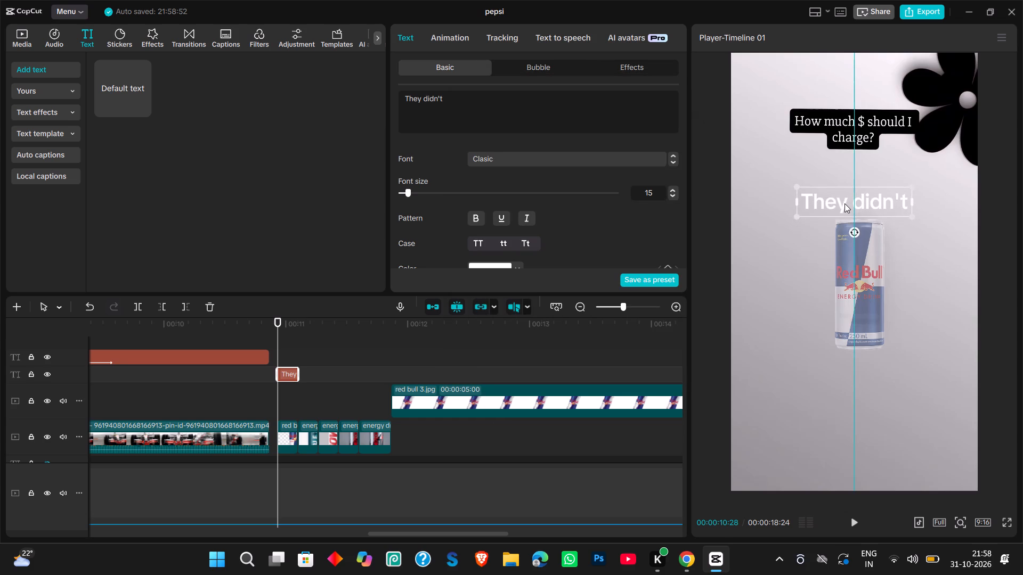
left_click_drag(845, 203, 847, 200)
Colour the "They didn't" title dark grey 3F3F3F and make it italic.
scroll(601, 261, "down", 1)
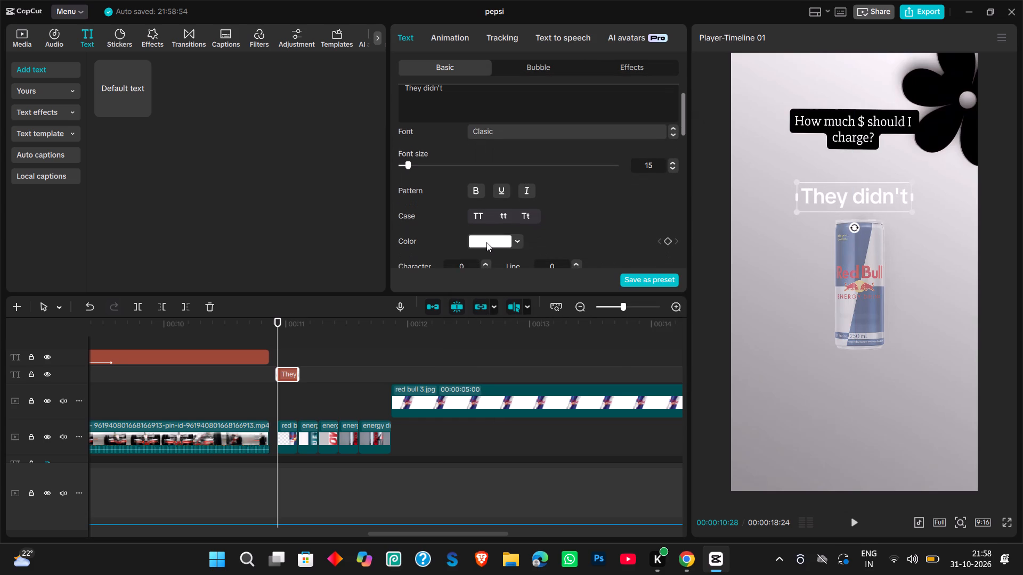
left_click(486, 242)
left_click(499, 410)
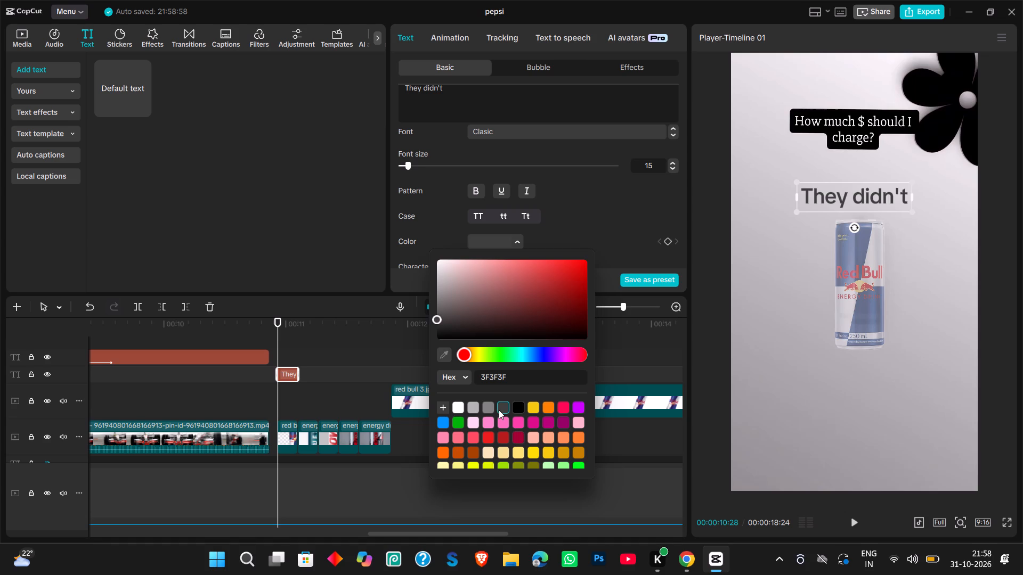
left_click(646, 0)
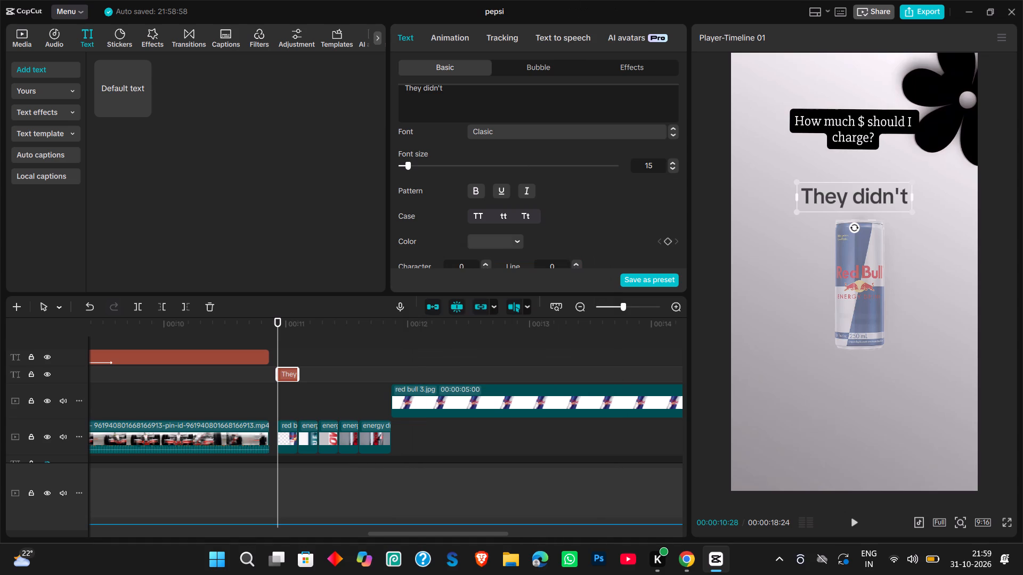
left_click(524, 191)
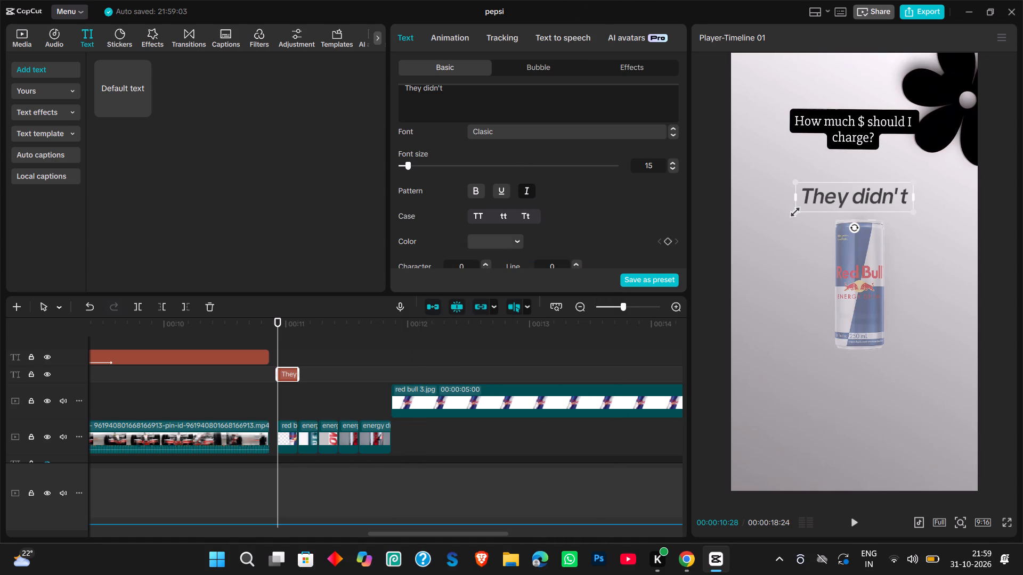
Scale the "They didn't" title down slightly and place it centred just below the "How much $ should I charge?" caption.
left_click_drag(793, 210, 798, 209)
left_click_drag(840, 198, 842, 171)
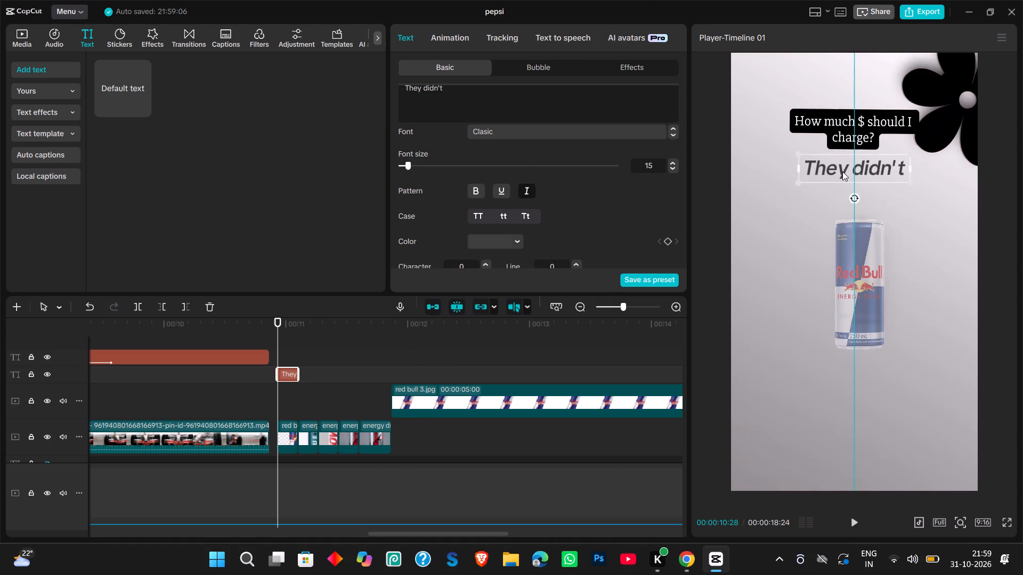
left_click_drag(842, 171, 842, 175)
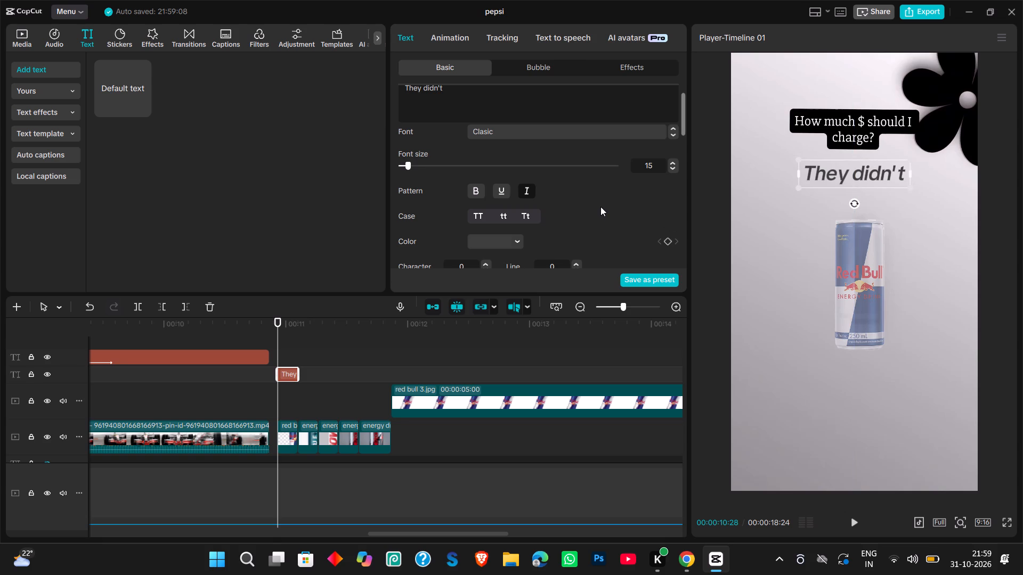
Apply the "Blur ...Right" entrance animation to the "They didn't" title.
left_click(463, 40)
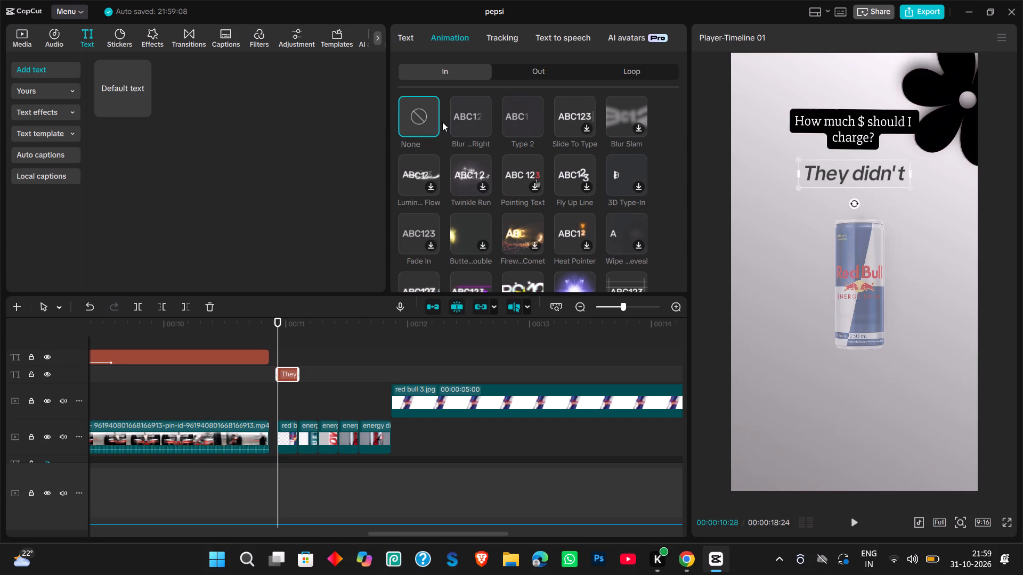
left_click(464, 120)
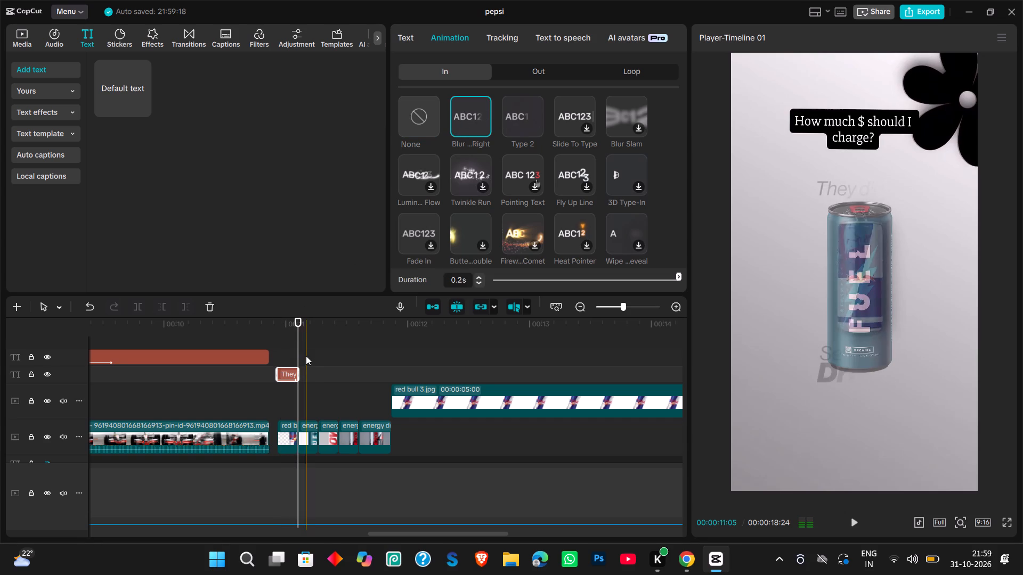
Extend the "They didn't" text clip to the end of the last short energy can clip, where red bull 3.jpg starts.
left_click_drag(299, 372, 367, 385)
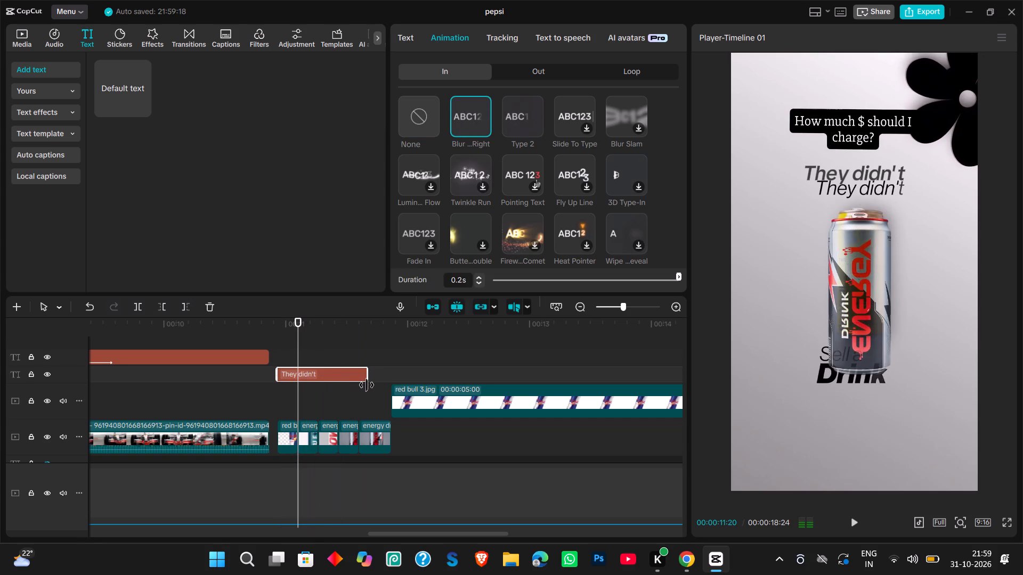
left_click_drag(367, 385, 385, 384)
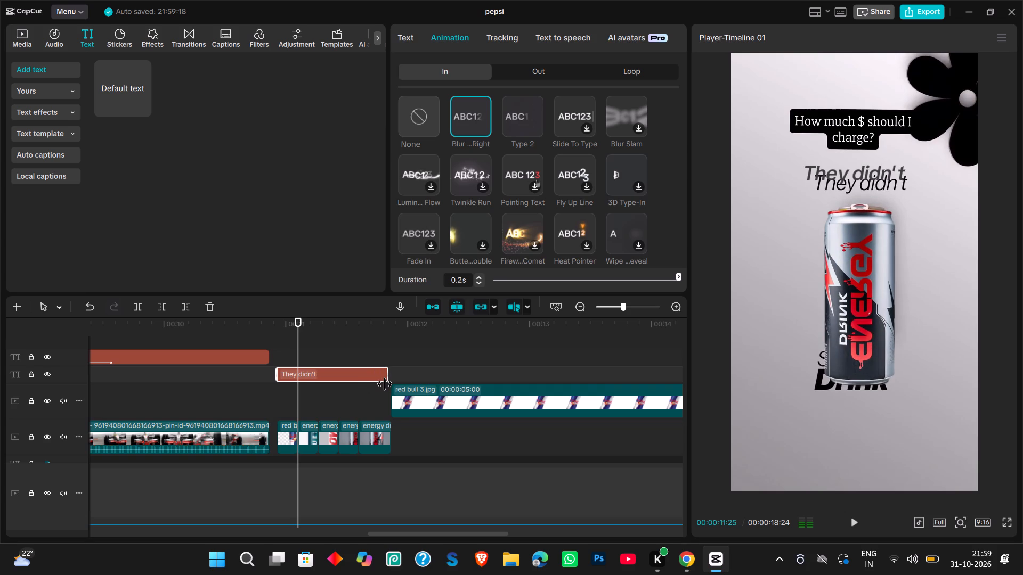
left_click_drag(385, 384, 389, 386)
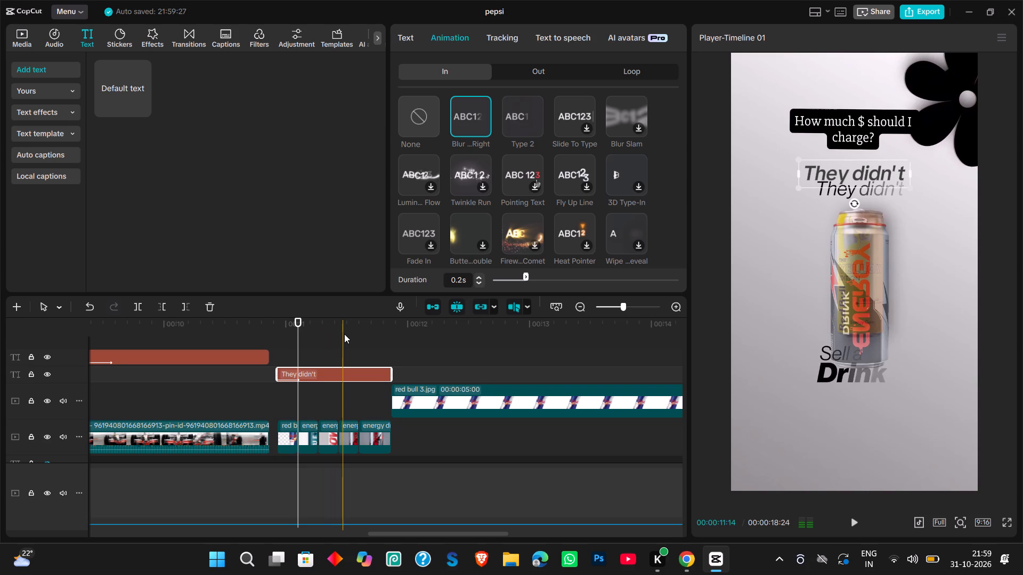
Set the duration of the "They didn't" entrance animation to 0.5 s.
left_click(479, 277)
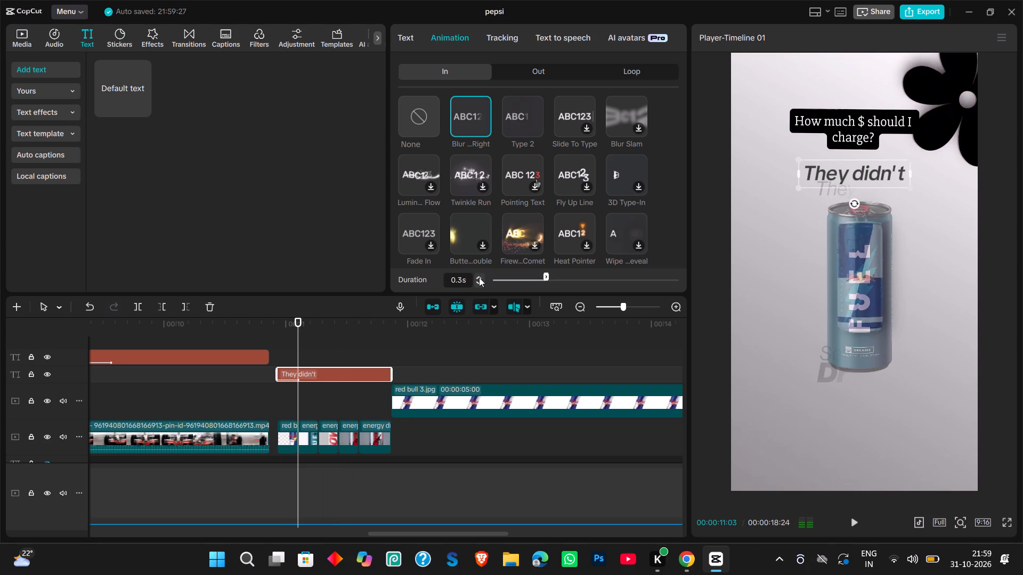
left_click(479, 277)
left_click(479, 277)
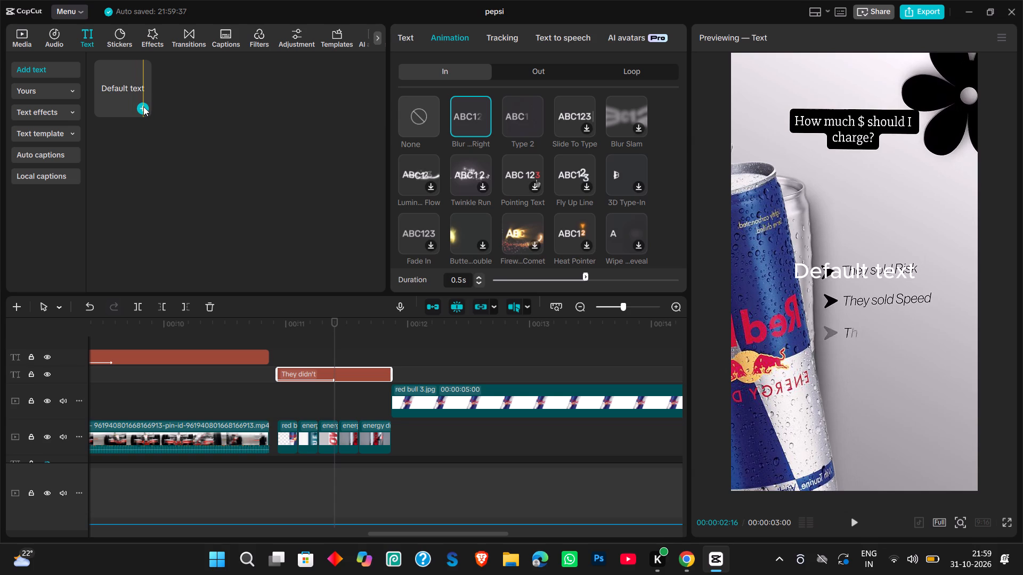
Add two default text clips starting at 00:00:11:02, shortly after "They didn't" begins.
left_click_drag(333, 325, 305, 327)
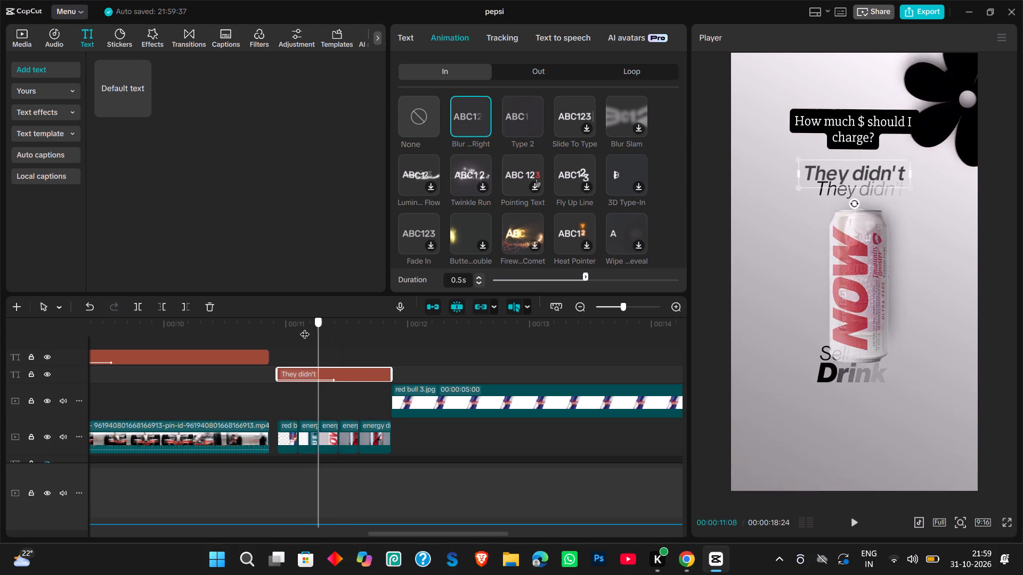
left_click_drag(305, 327, 304, 328)
left_click_drag(304, 328, 293, 330)
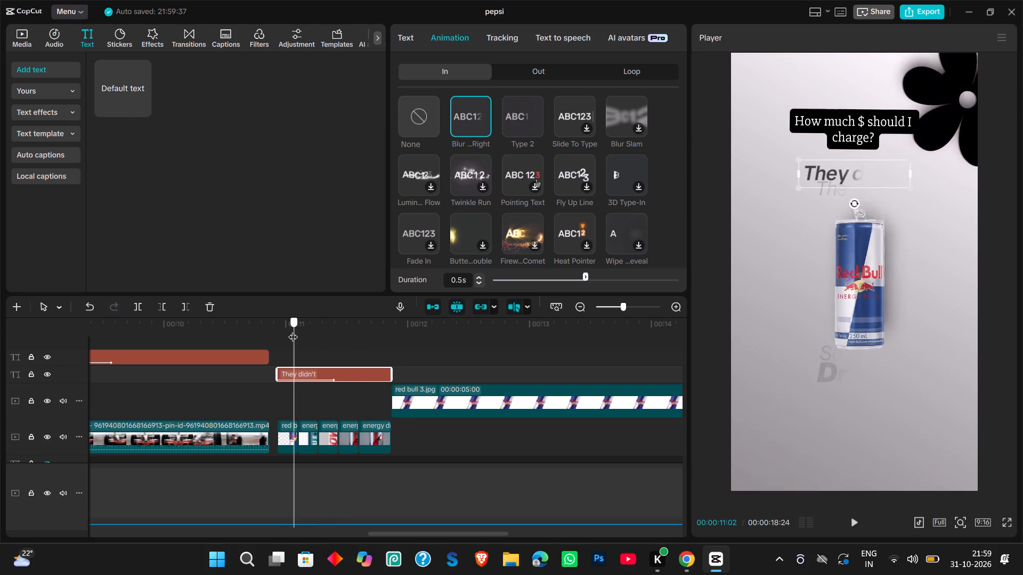
left_click_drag(293, 330, 298, 334)
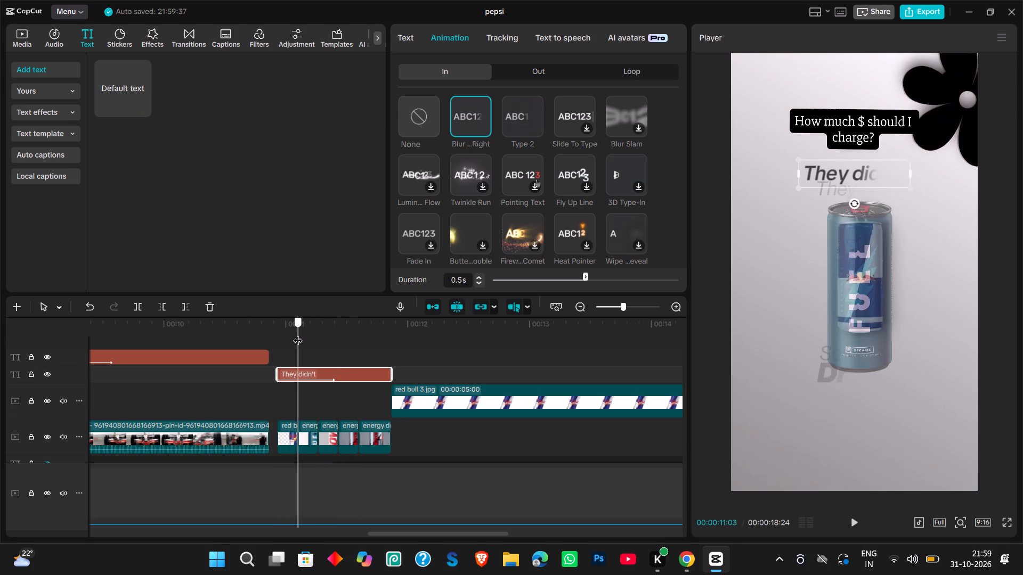
left_click_drag(298, 334, 293, 332)
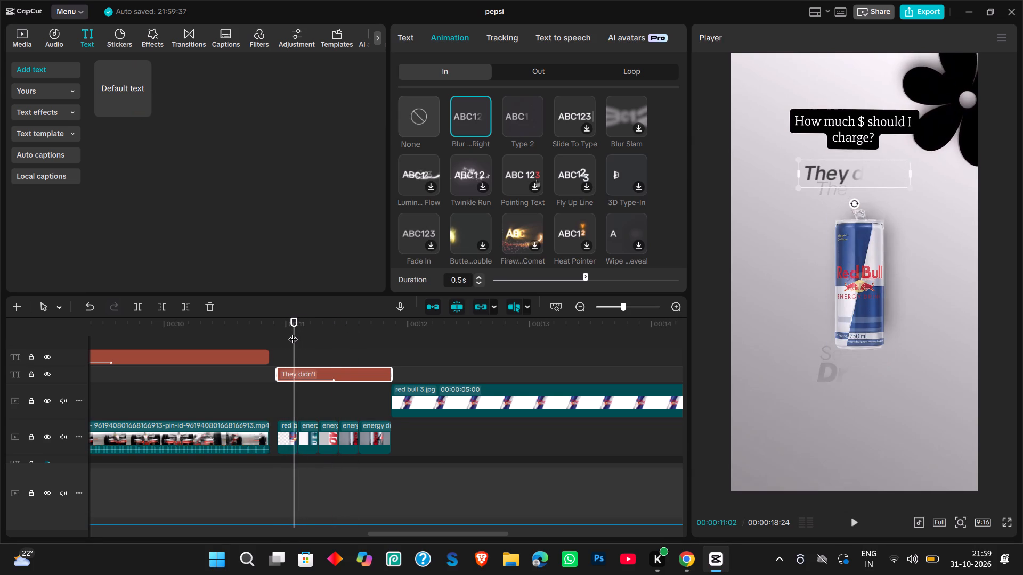
left_click(140, 107)
left_click(140, 107)
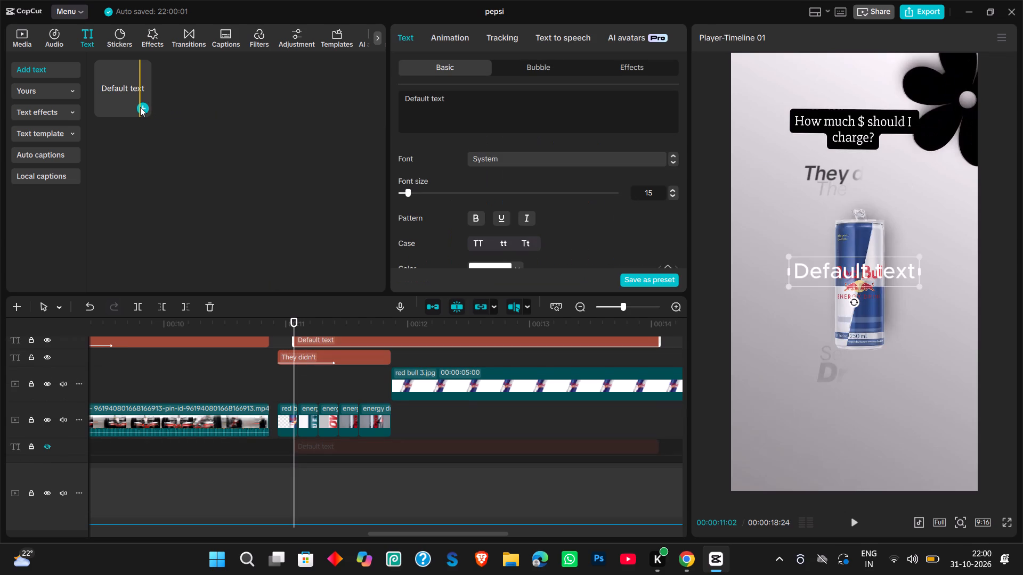
Move the default text clip from the hidden text track to its own track directly above "They didn't", starting at 00:00:11:02.
left_click_drag(359, 449, 370, 359)
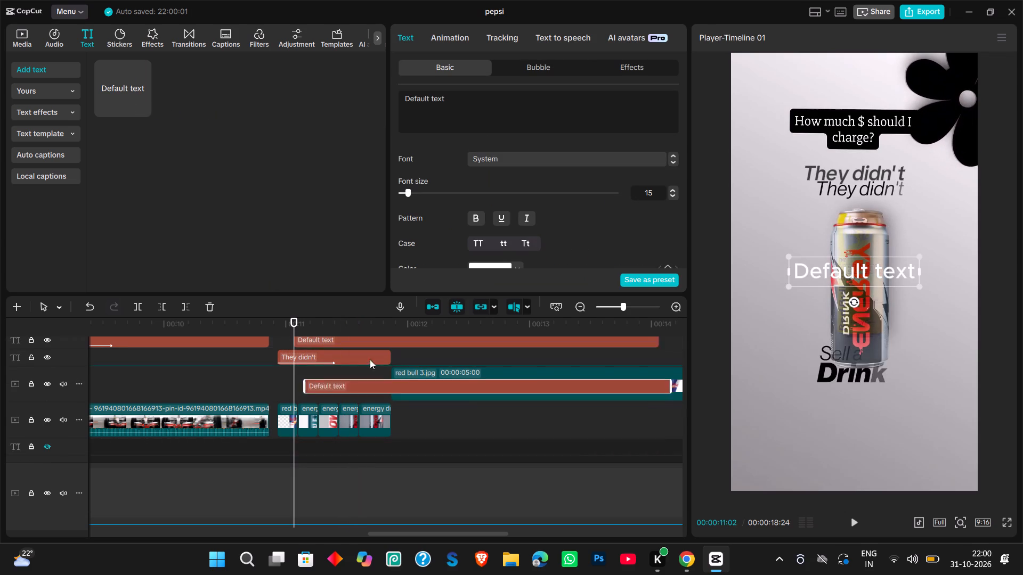
left_click_drag(370, 359, 359, 352)
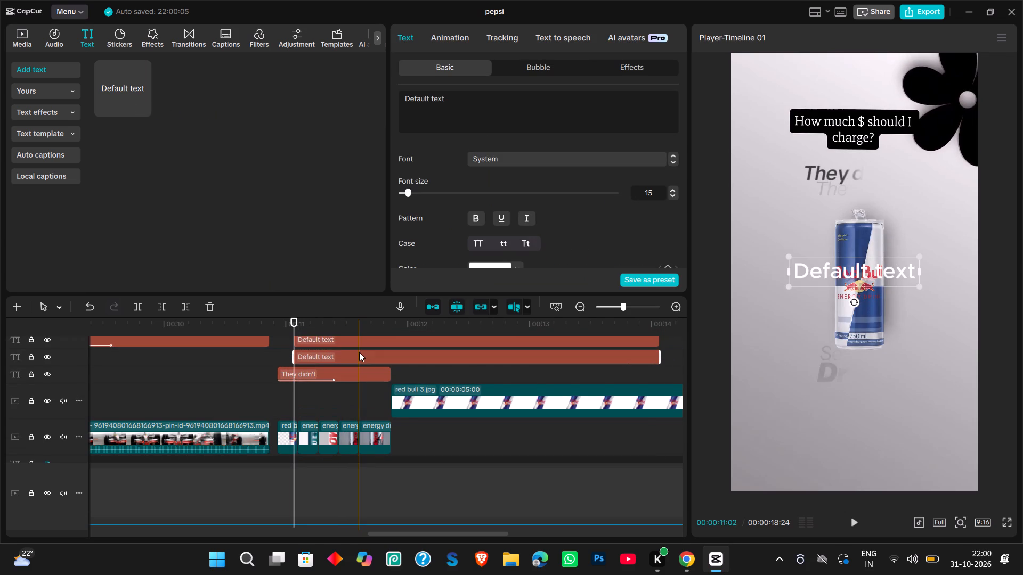
scroll(335, 352, "up", 1)
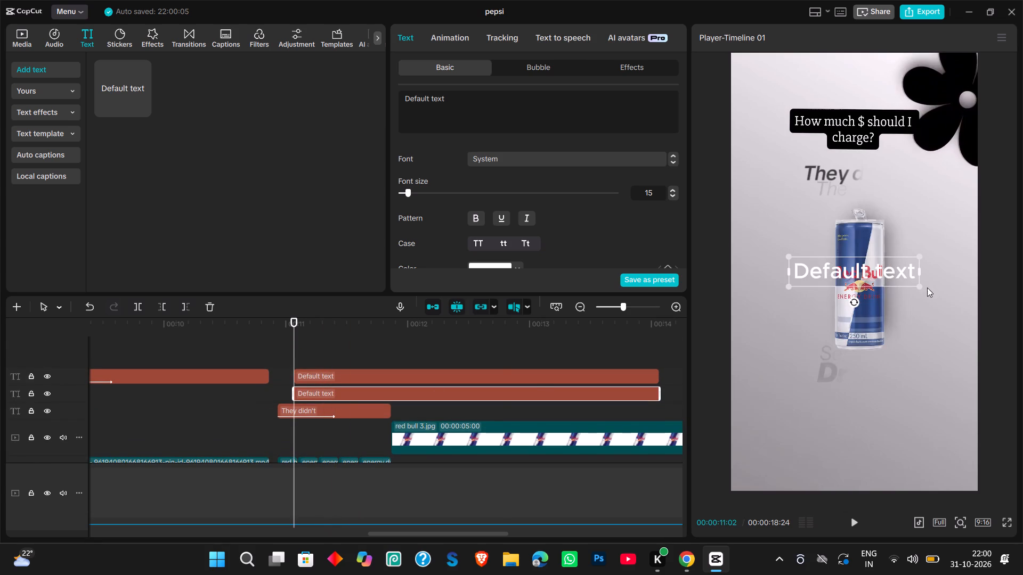
Replace the placeholder wording of the uppermost default text clip with "Sell".
double_click(911, 275)
key("BackSpace")
key("BackSpace")
key("BackSpace")
key("BackSpace")
key("BackSpace")
key("BackSpace")
key("BackSpace")
key("BackSpace")
key("BackSpace")
key("BackSpace")
key("BackSpace")
key("BackSpace")
key("BackSpace")
key("BackSpace")
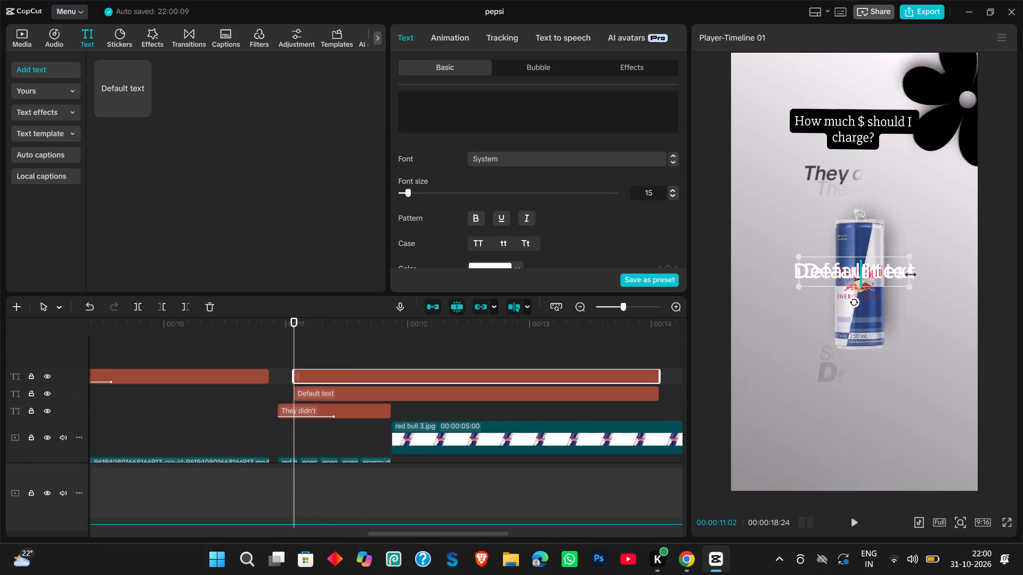
key("BackSpace")
key("BackSpace")
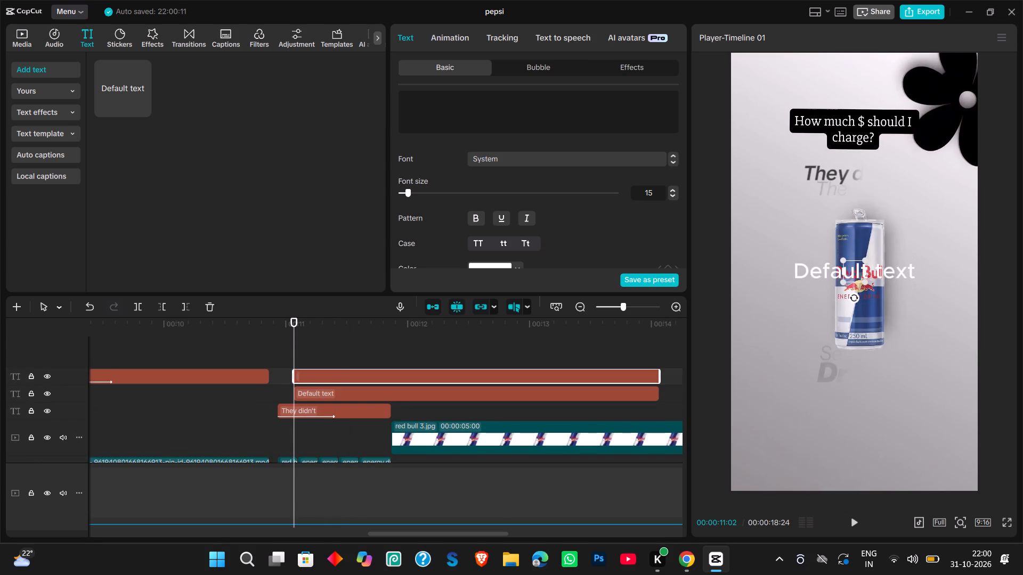
type("Sell")
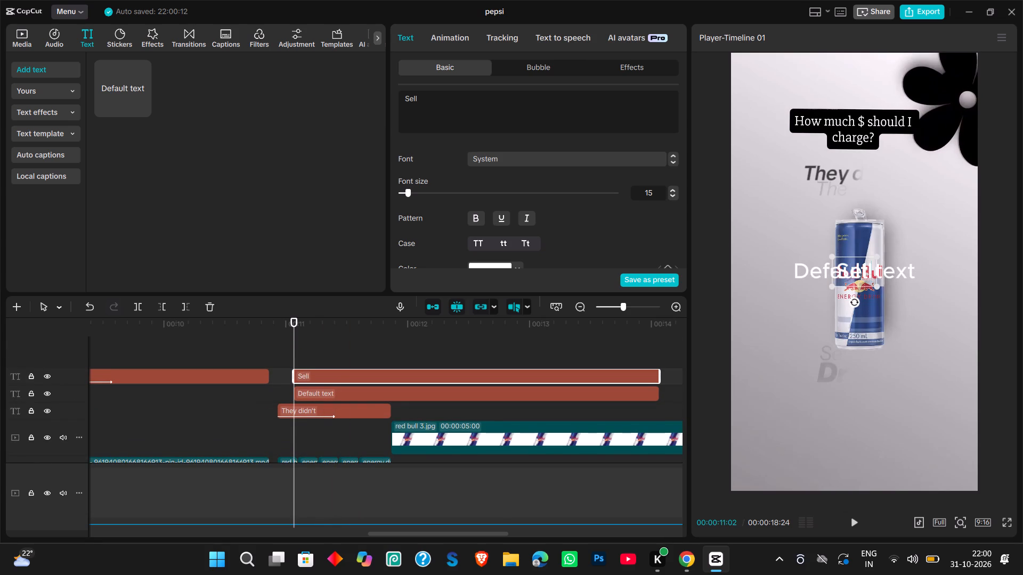
left_click(846, 336)
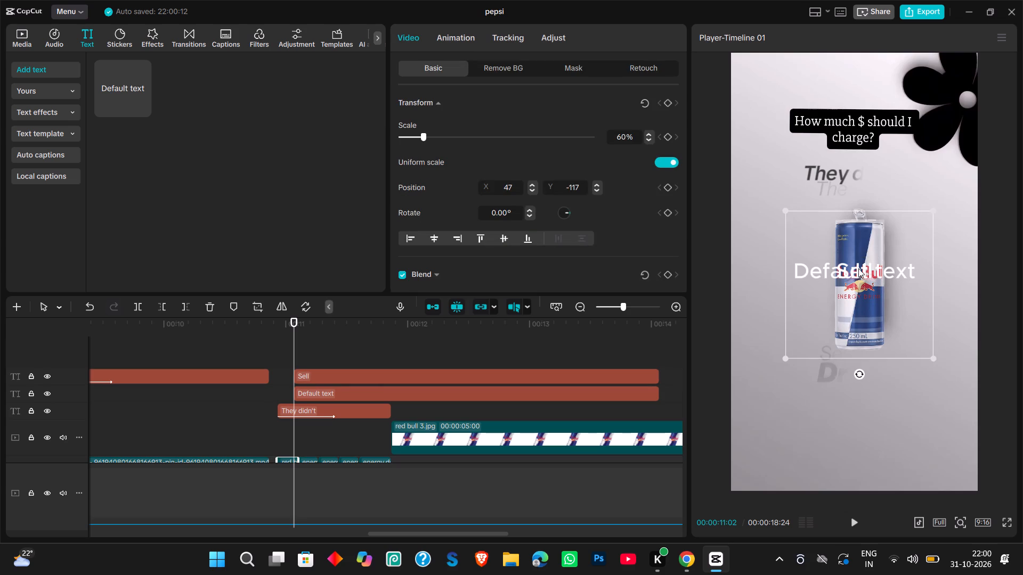
Move the "Sell" title below the can, slightly left of its centre.
left_click(856, 272)
left_click_drag(856, 272, 814, 363)
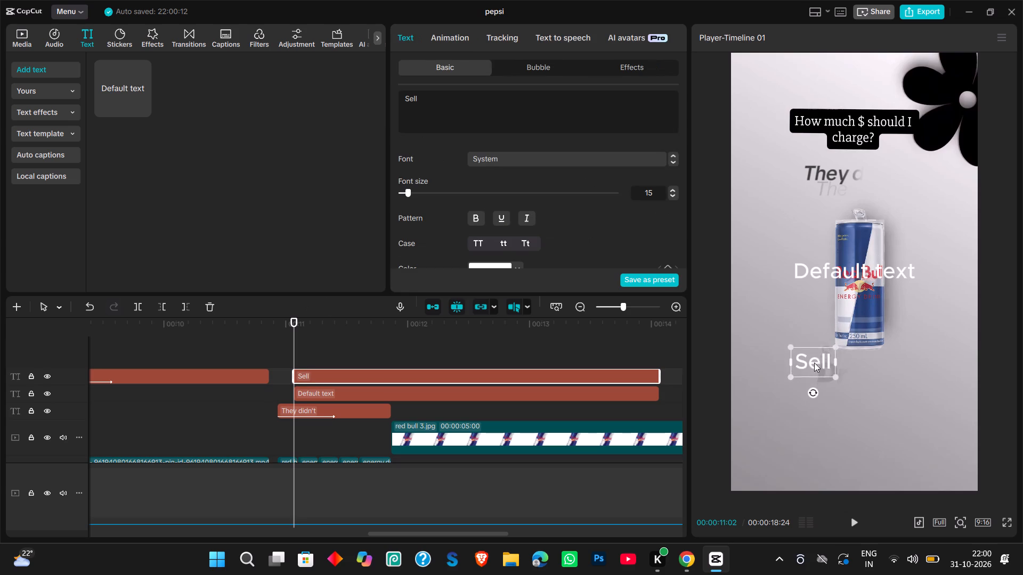
left_click_drag(814, 363, 826, 368)
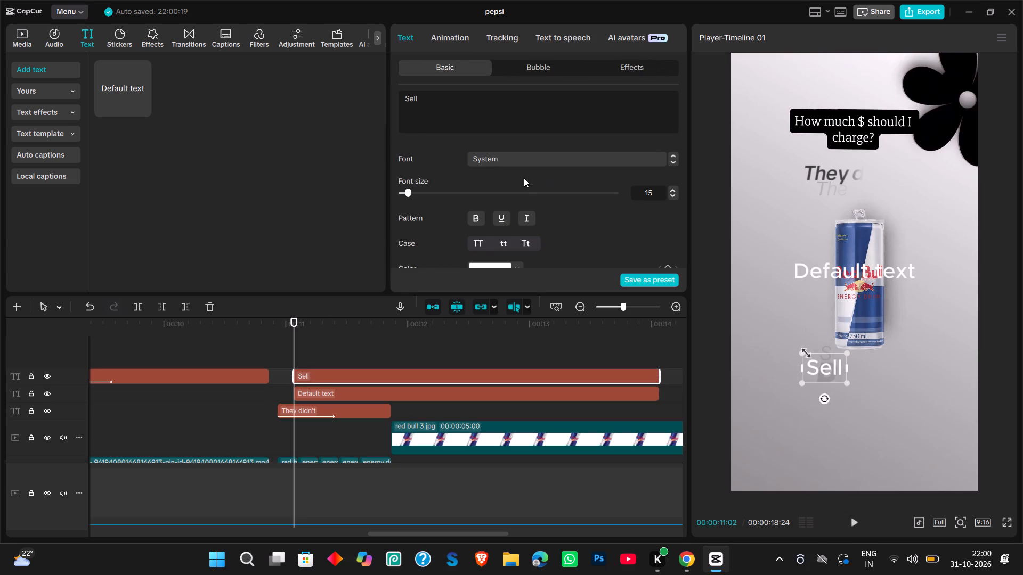
Colour the "Sell" title dark grey 3F3F3F.
scroll(519, 205, "down", 1)
left_click(478, 244)
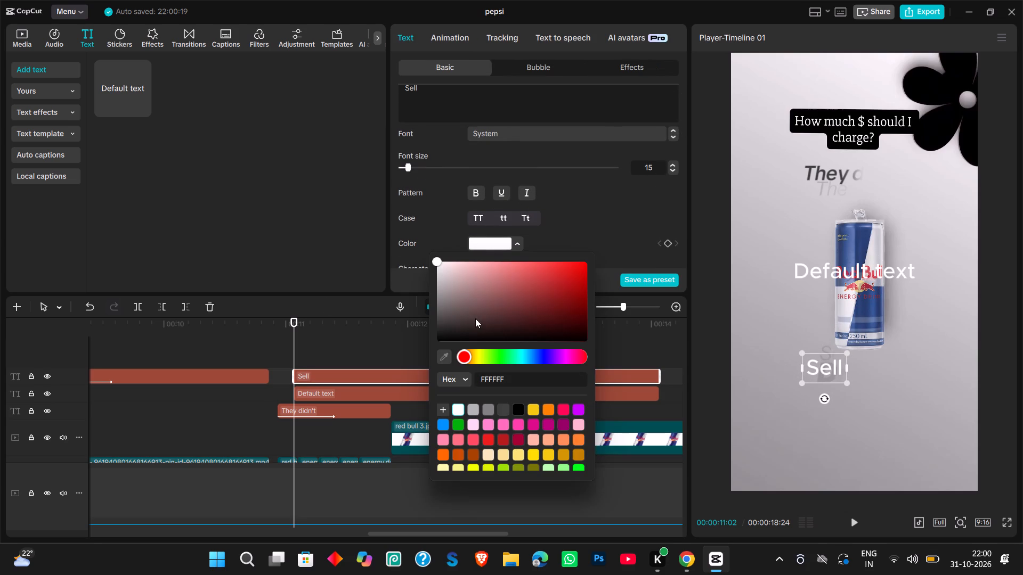
left_click(502, 408)
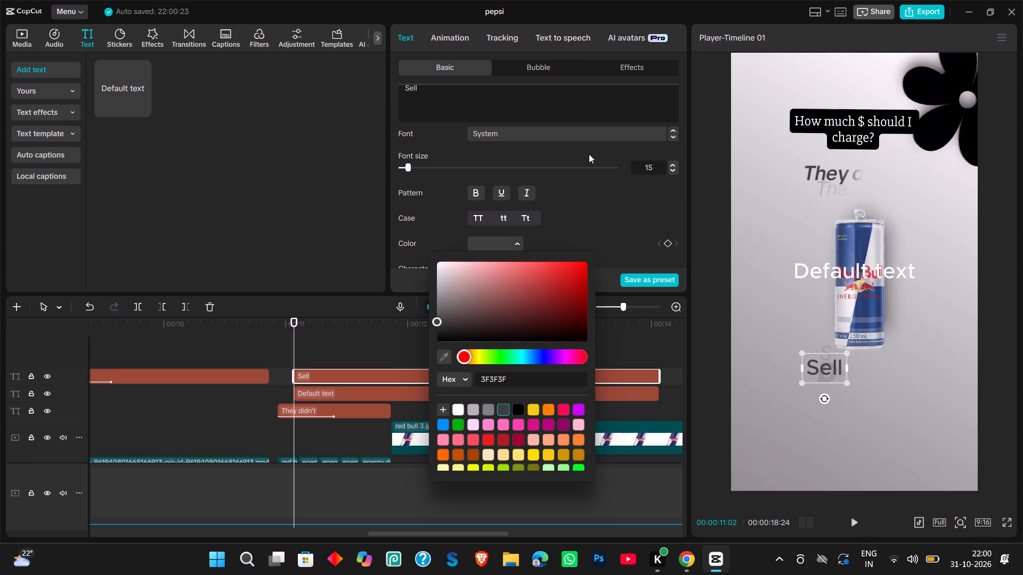
left_click(534, 125)
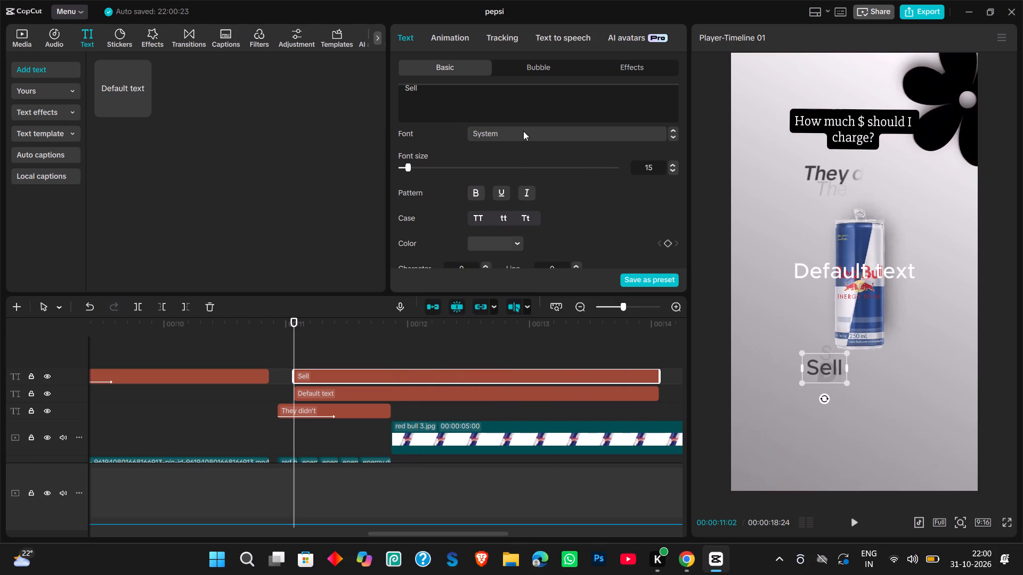
Browse the available fonts and choose Wargod as the font for the "Sell" title.
left_click(523, 131)
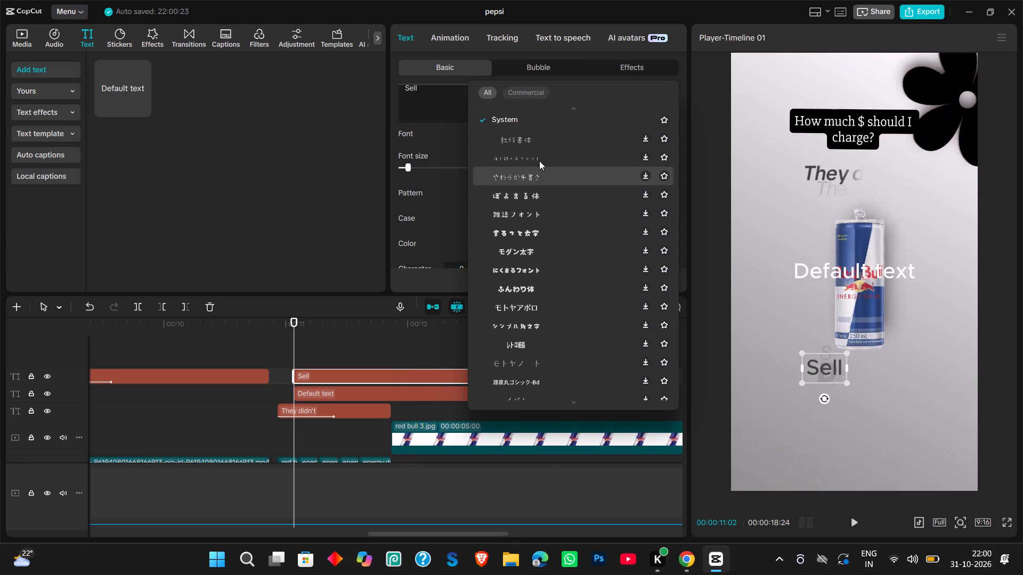
scroll(518, 180, "up", 6)
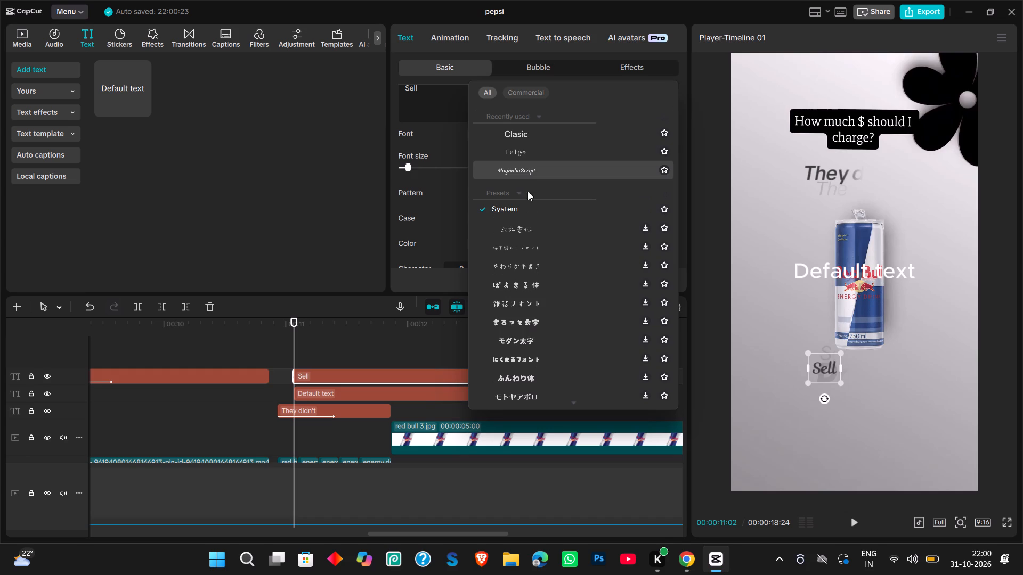
scroll(541, 307, "down", 5)
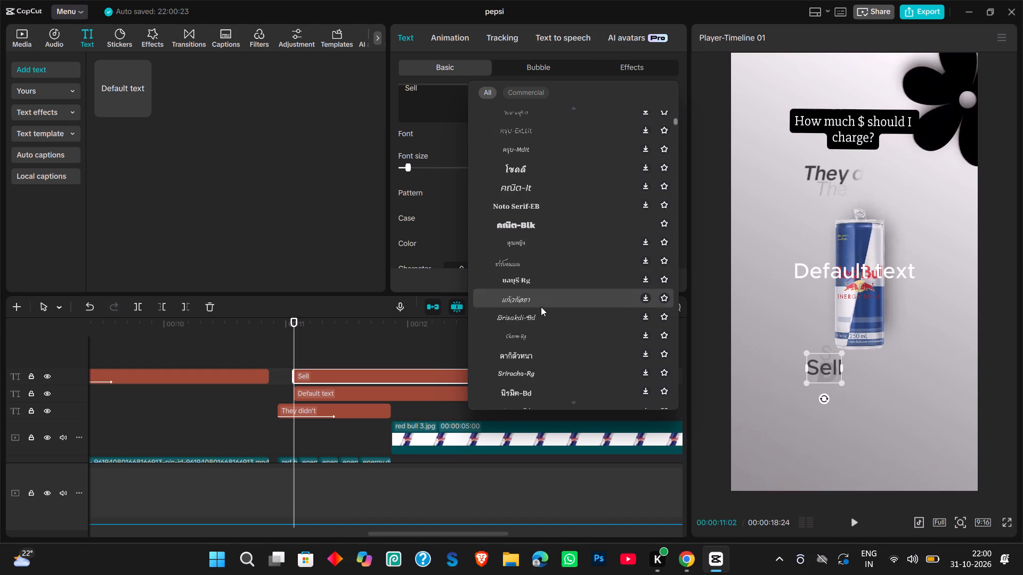
scroll(541, 307, "down", 2)
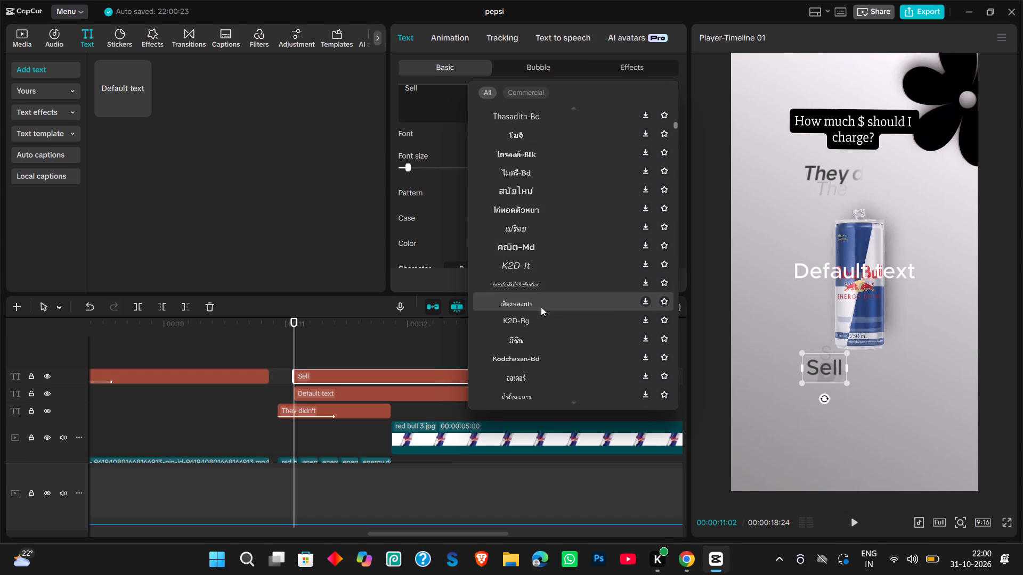
scroll(541, 307, "down", 5)
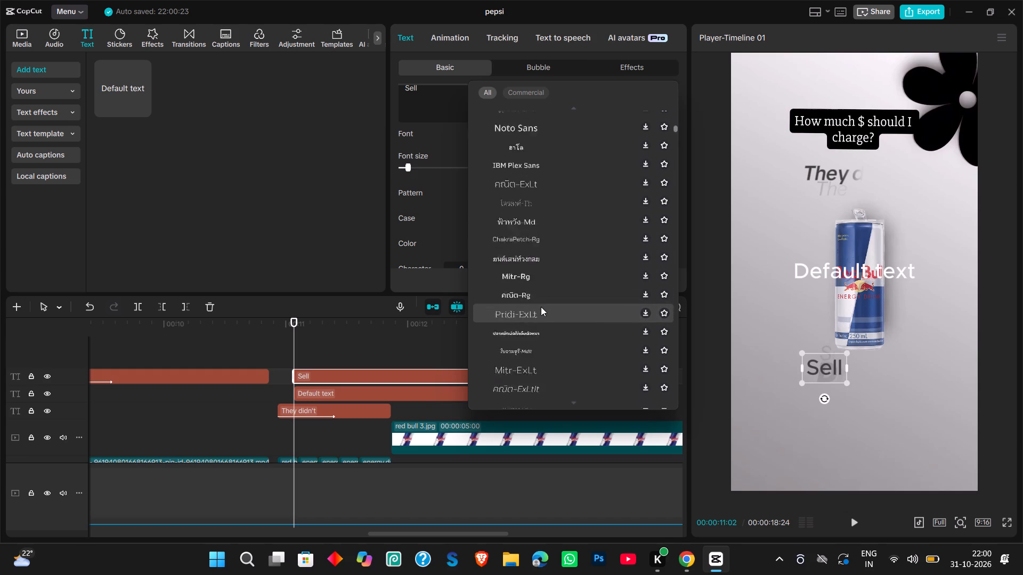
scroll(541, 307, "down", 2)
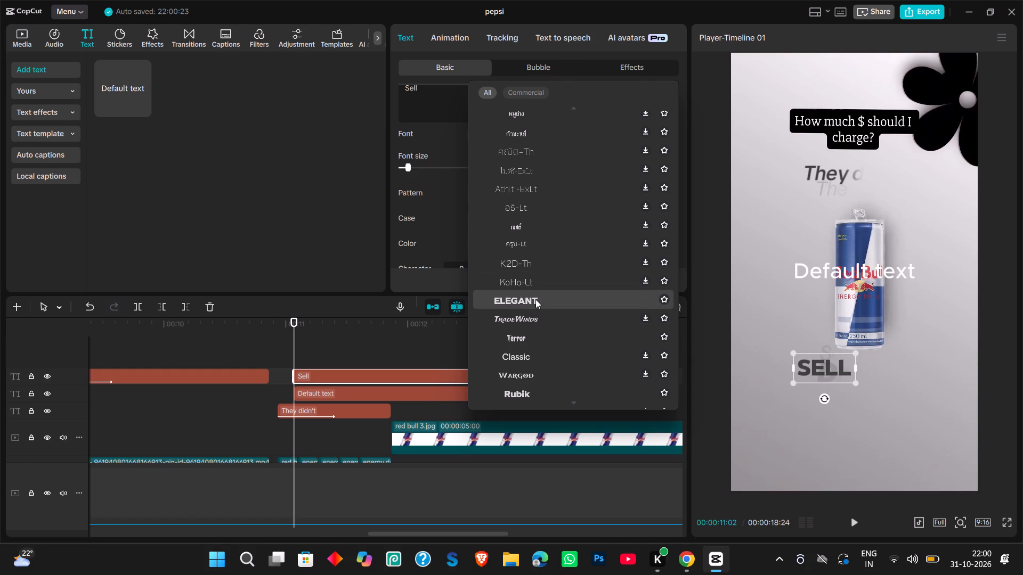
scroll(534, 313, "down", 1)
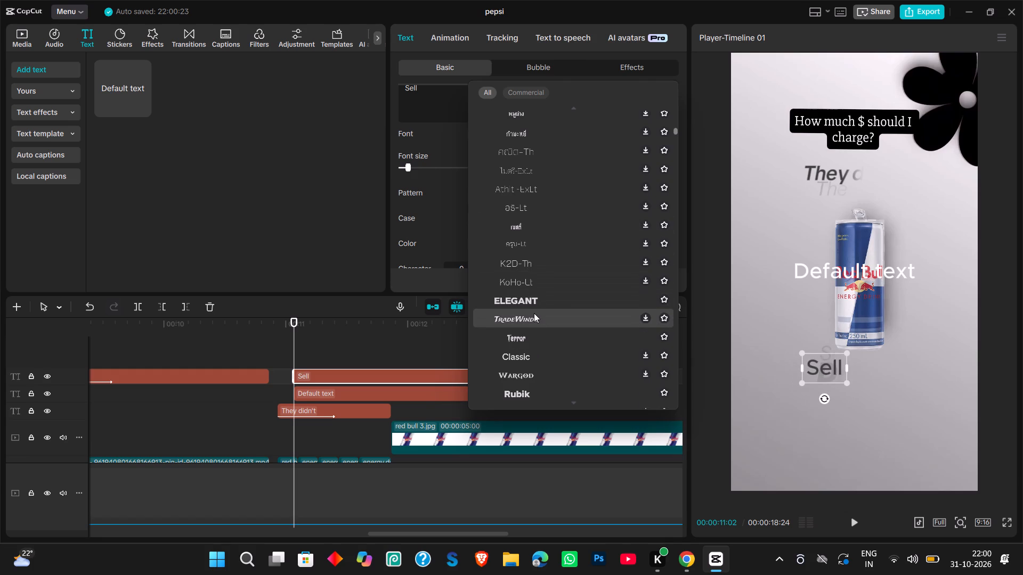
scroll(534, 313, "down", 1)
left_click(541, 380)
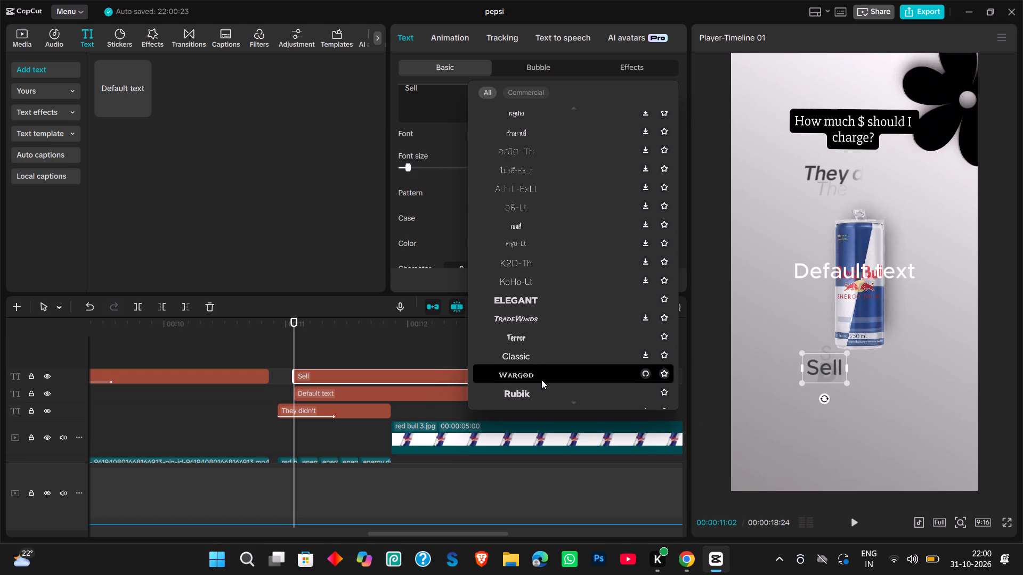
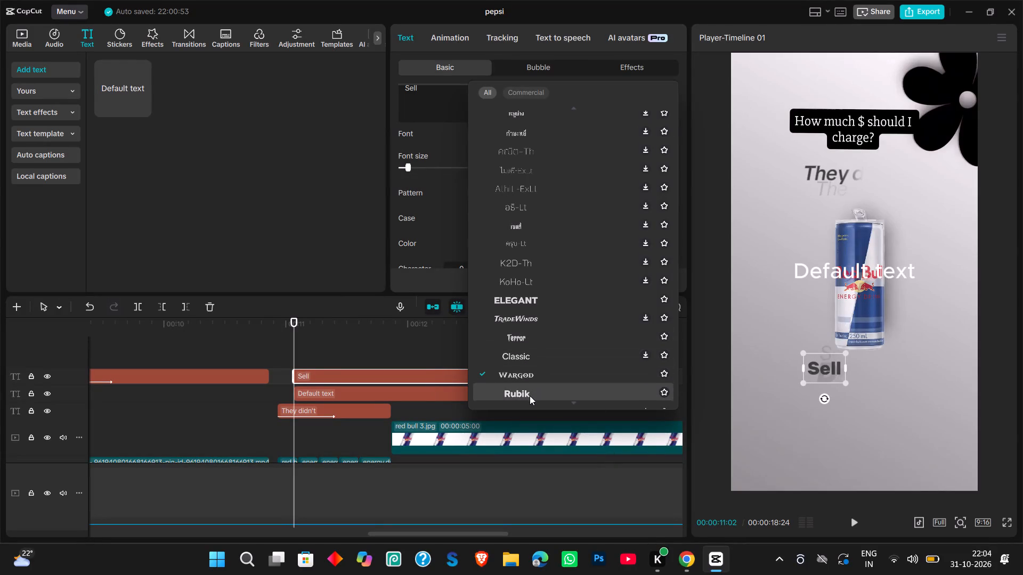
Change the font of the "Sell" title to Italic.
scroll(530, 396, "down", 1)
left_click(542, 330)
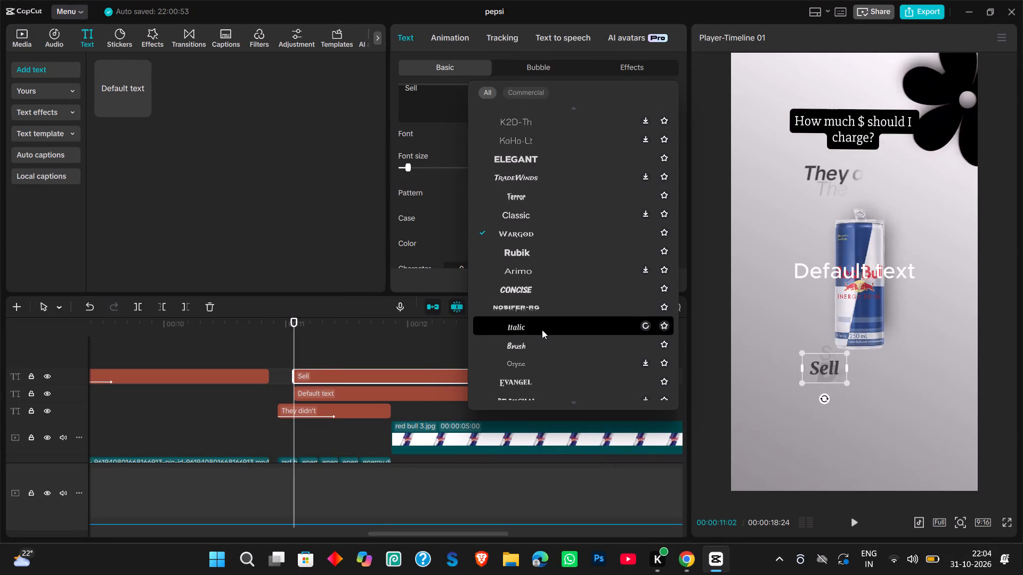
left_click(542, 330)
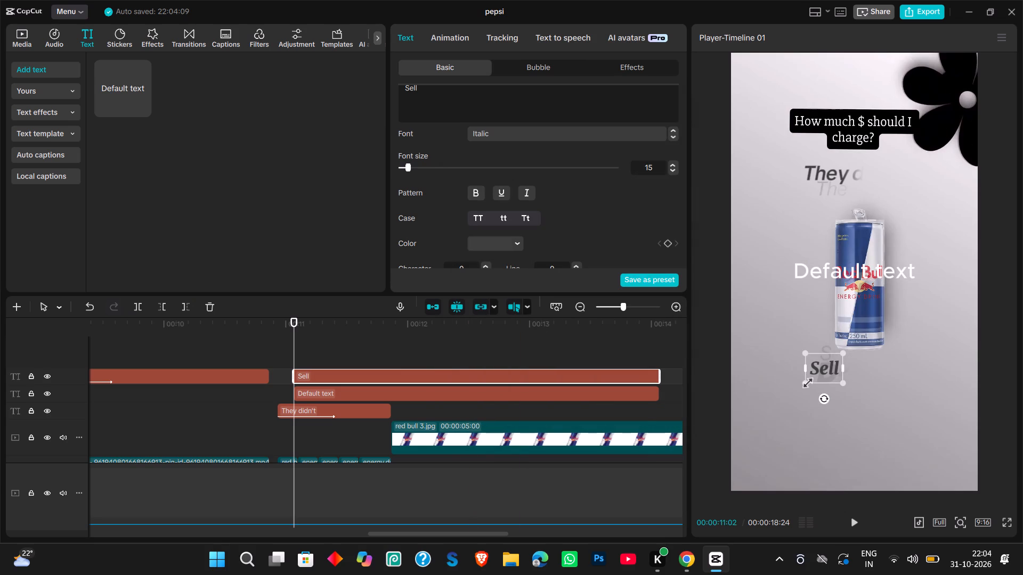
Set the font size of the "Sell" title to 17.
double_click(672, 162)
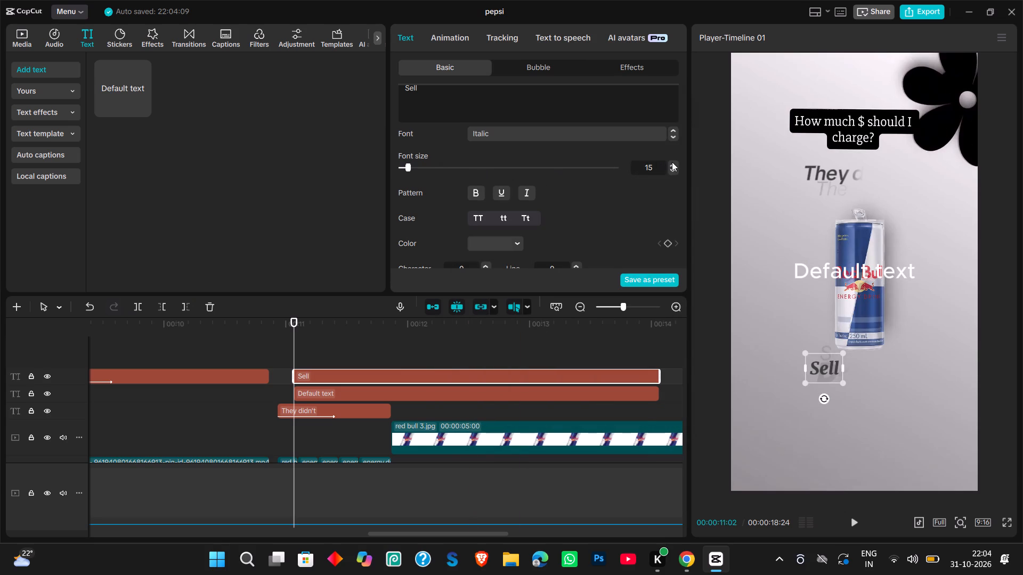
left_click(672, 164)
left_click(672, 164)
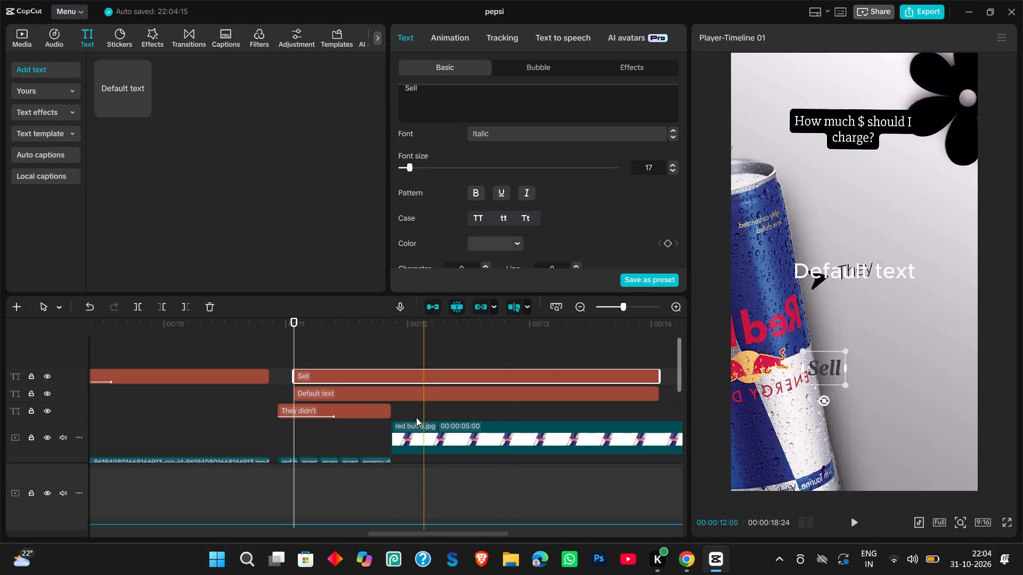
Clear the placeholder wording from the remaining "Default text" clip, leaving its text empty.
left_click(413, 389)
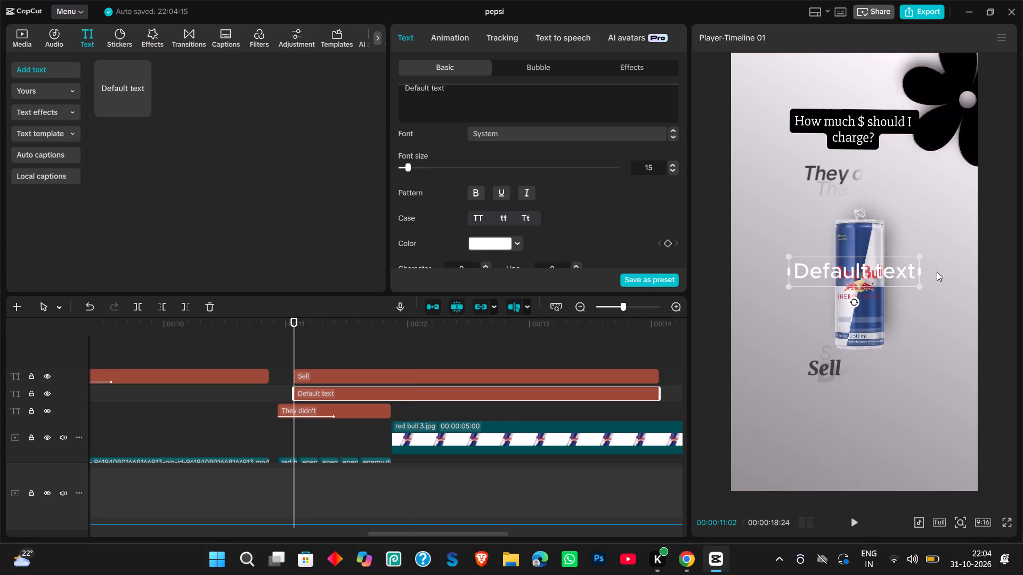
double_click(911, 274)
key("BackSpace")
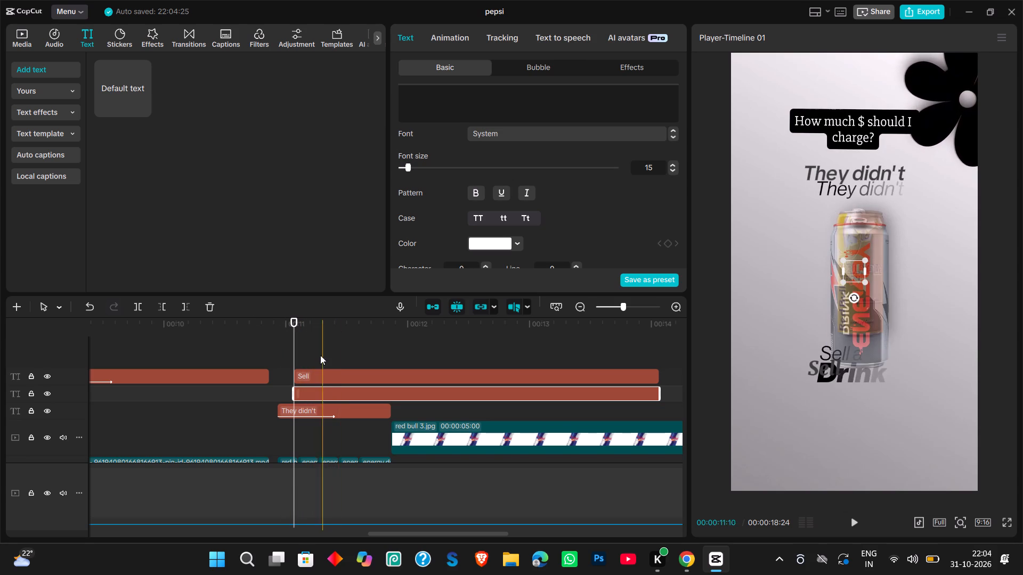
Hide the video track that holds the short red bull and energy drink image clips.
scroll(318, 359, "down", 1)
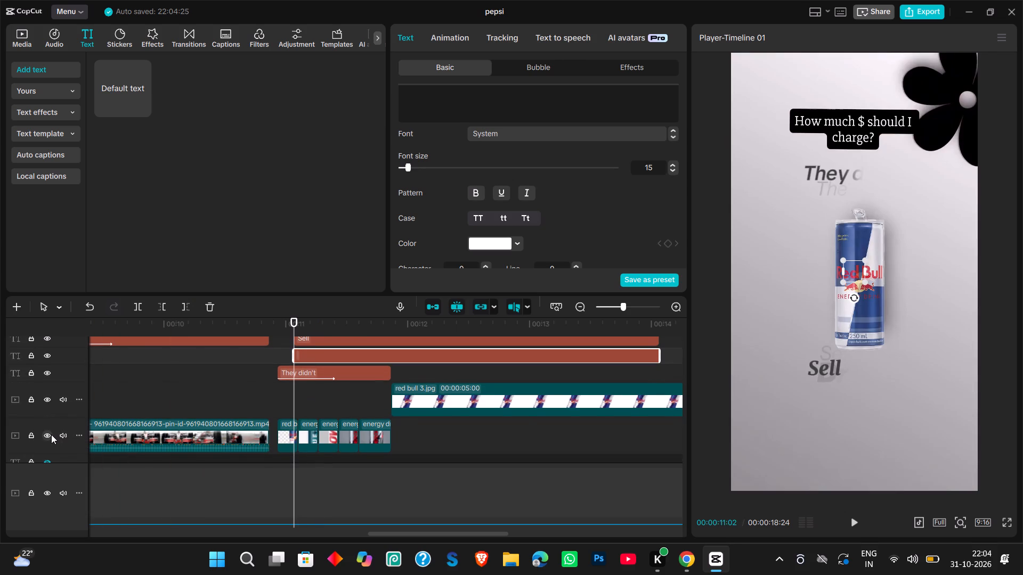
left_click(51, 434)
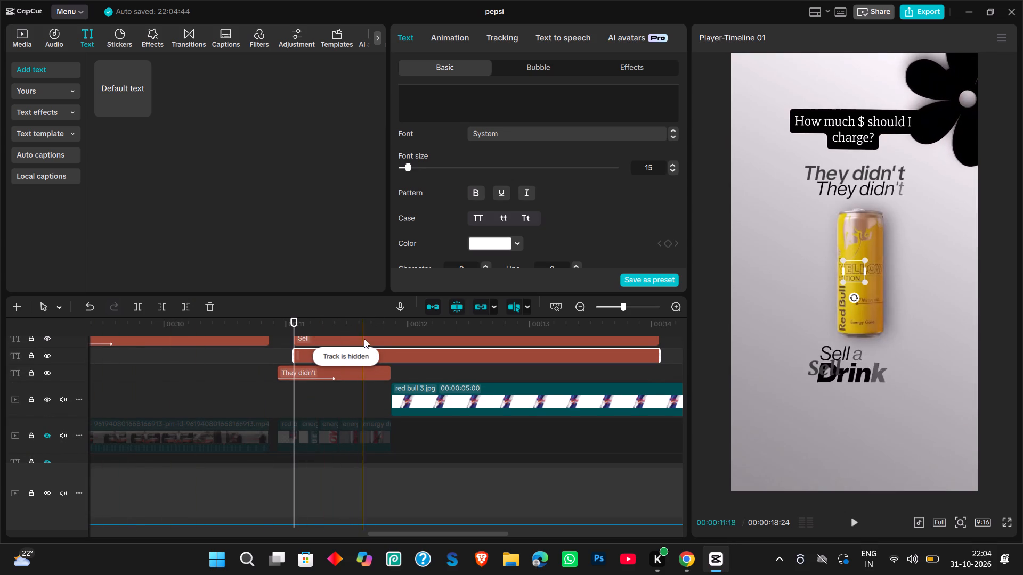
Extend the wording of the "Sell" title to "Sell a".
scroll(311, 364, "up", 1)
left_click(313, 374)
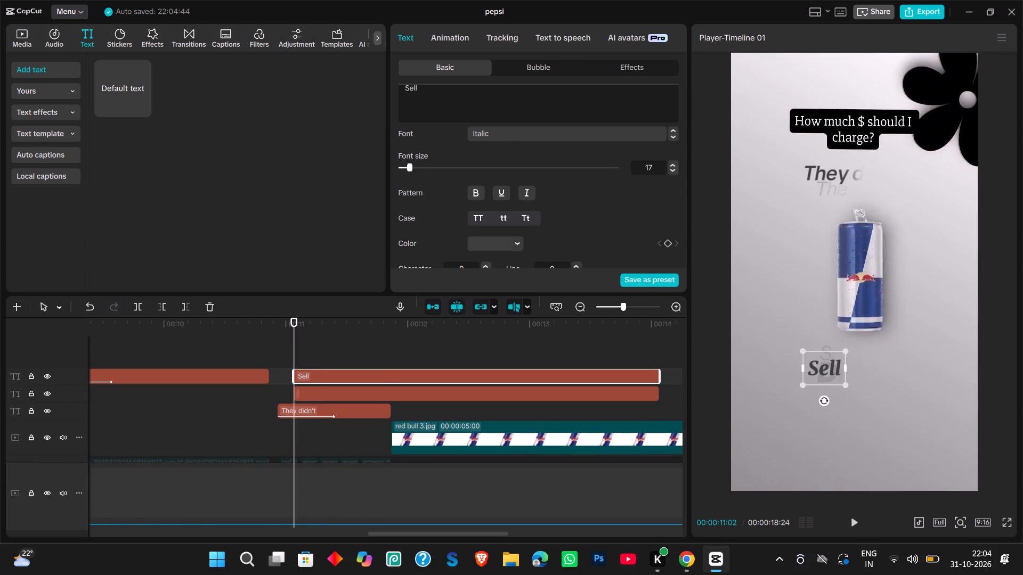
left_click(440, 103)
key("space")
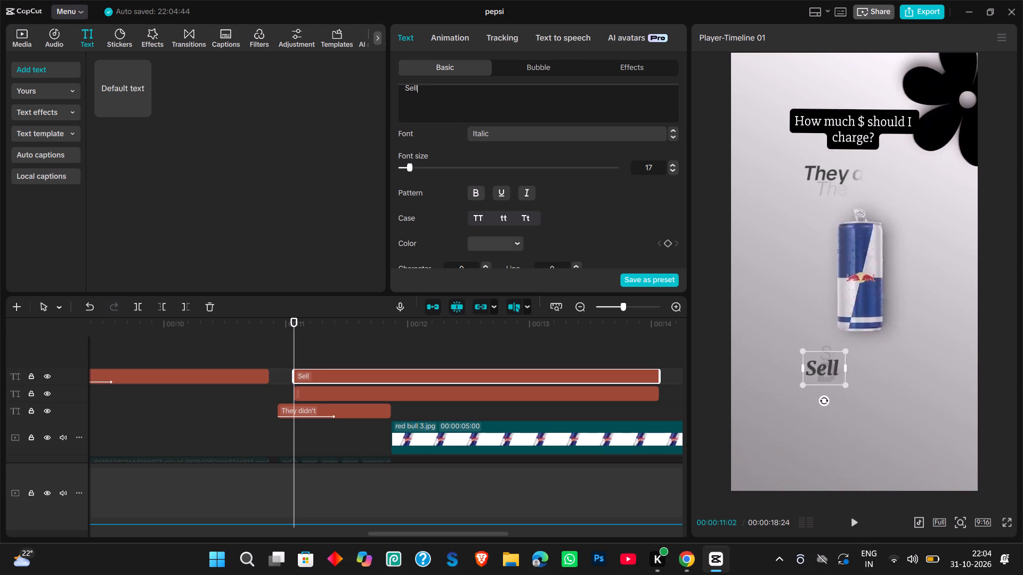
type("a")
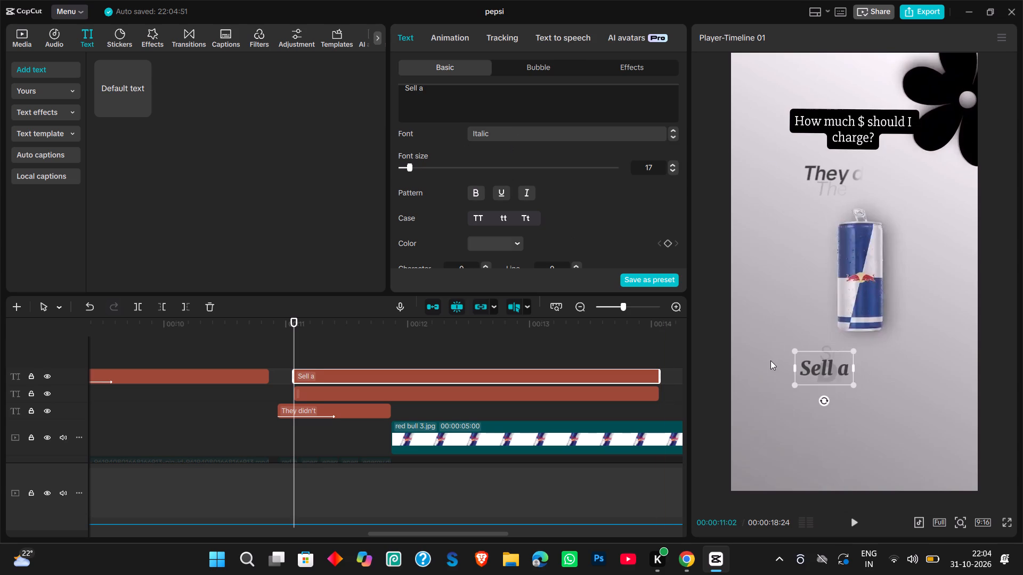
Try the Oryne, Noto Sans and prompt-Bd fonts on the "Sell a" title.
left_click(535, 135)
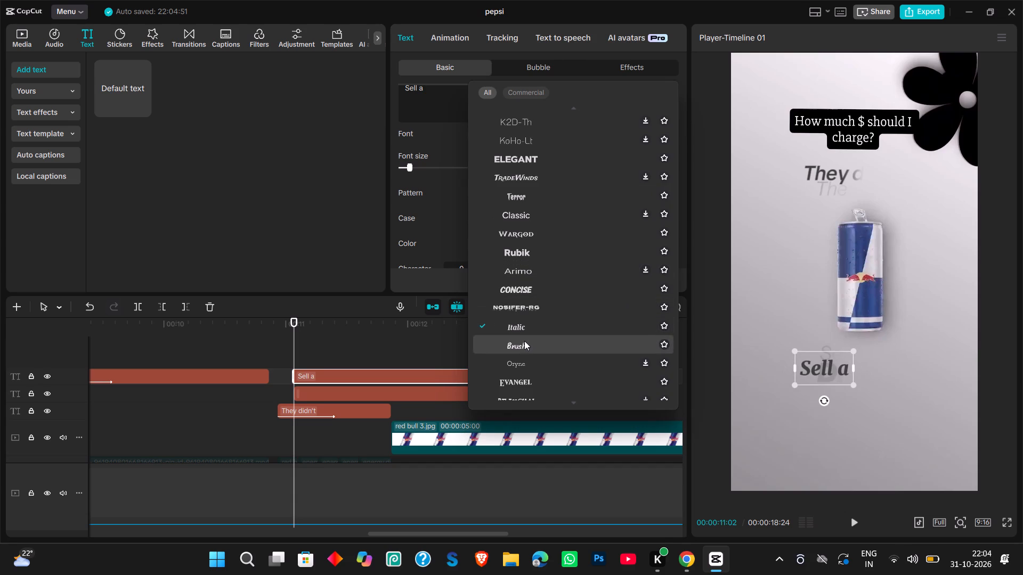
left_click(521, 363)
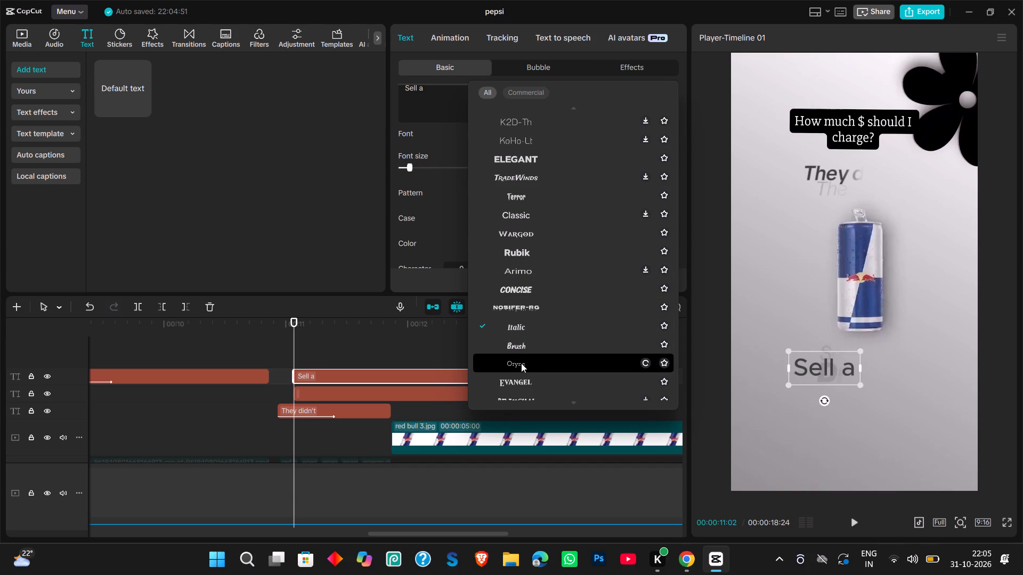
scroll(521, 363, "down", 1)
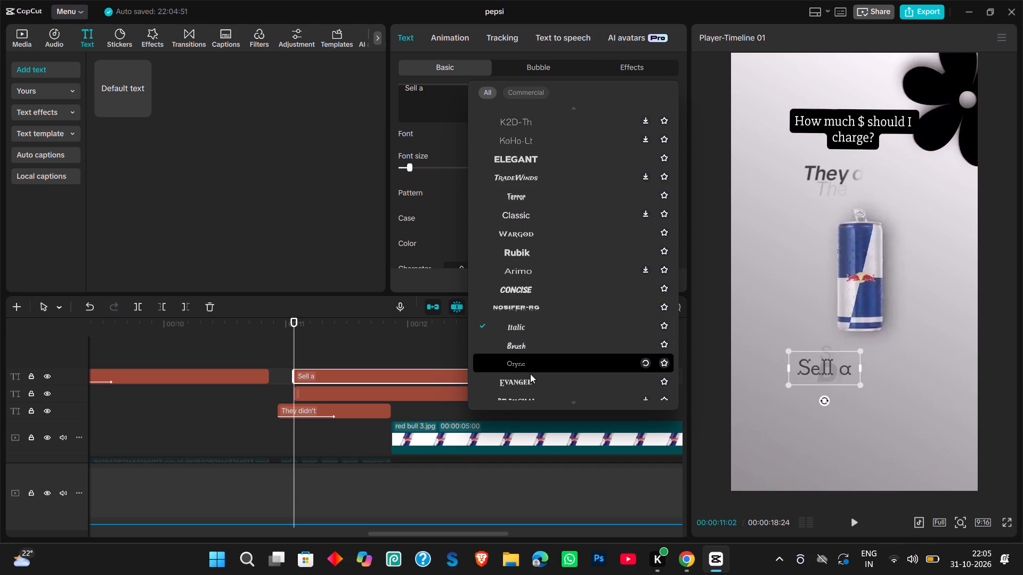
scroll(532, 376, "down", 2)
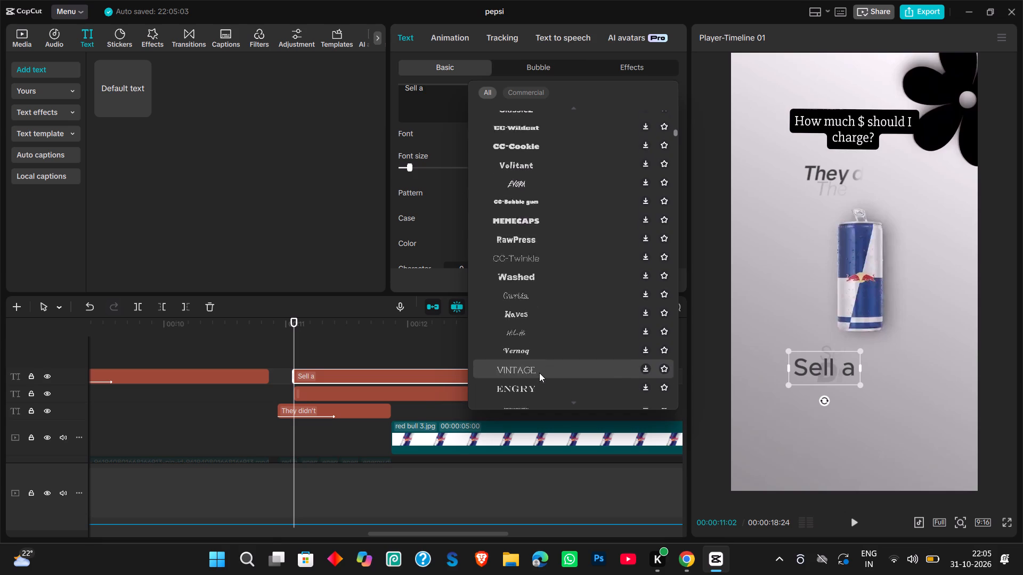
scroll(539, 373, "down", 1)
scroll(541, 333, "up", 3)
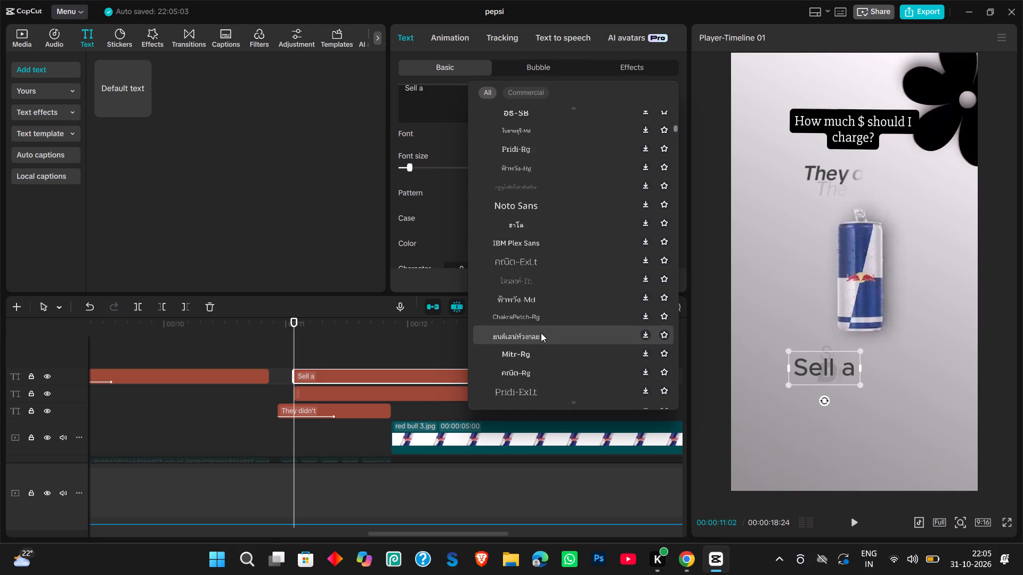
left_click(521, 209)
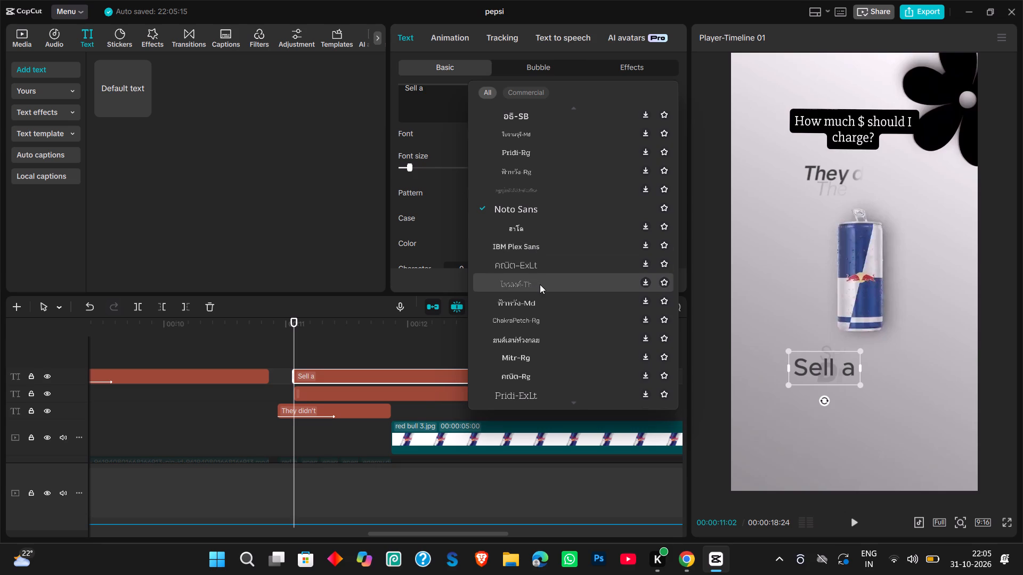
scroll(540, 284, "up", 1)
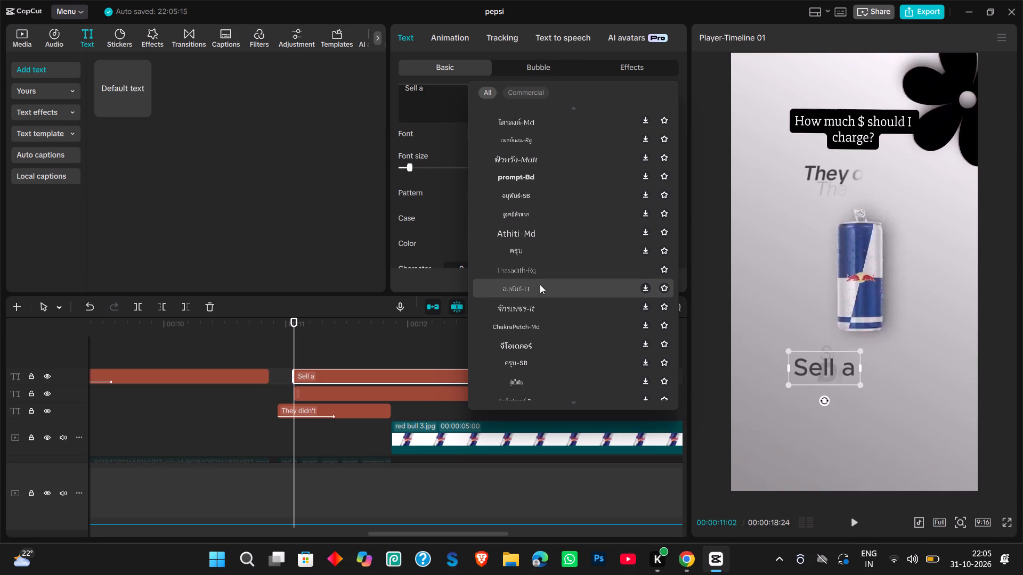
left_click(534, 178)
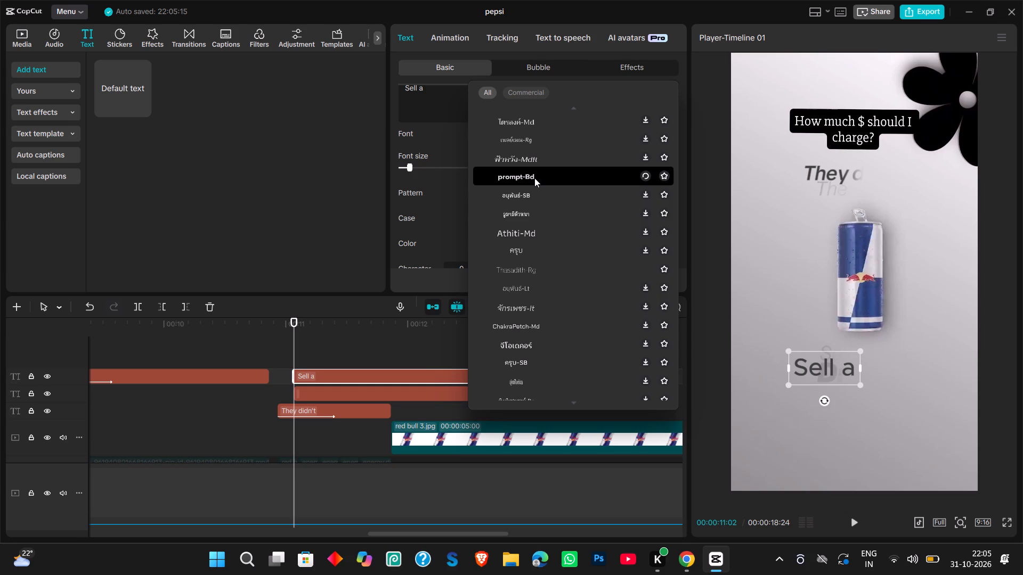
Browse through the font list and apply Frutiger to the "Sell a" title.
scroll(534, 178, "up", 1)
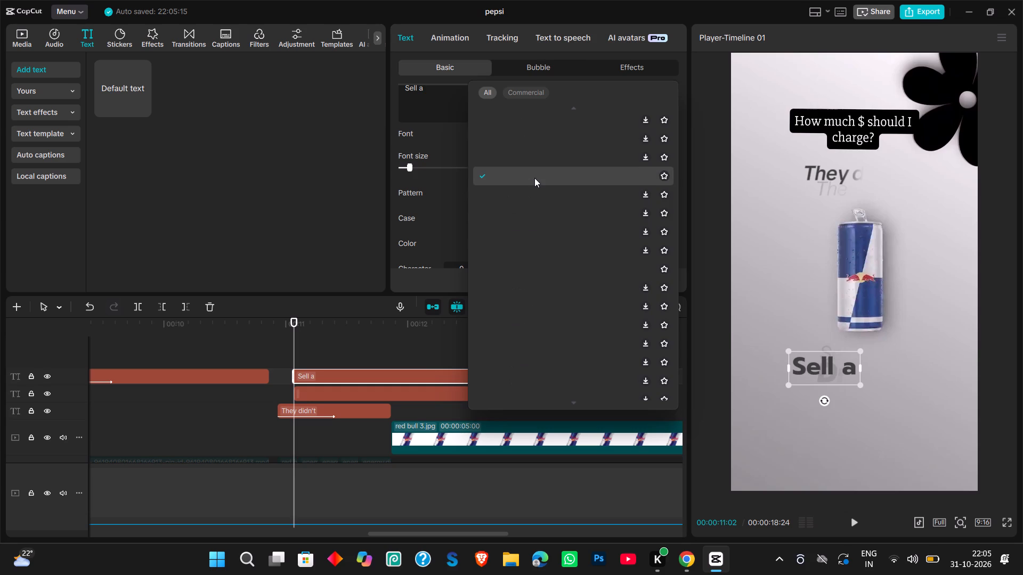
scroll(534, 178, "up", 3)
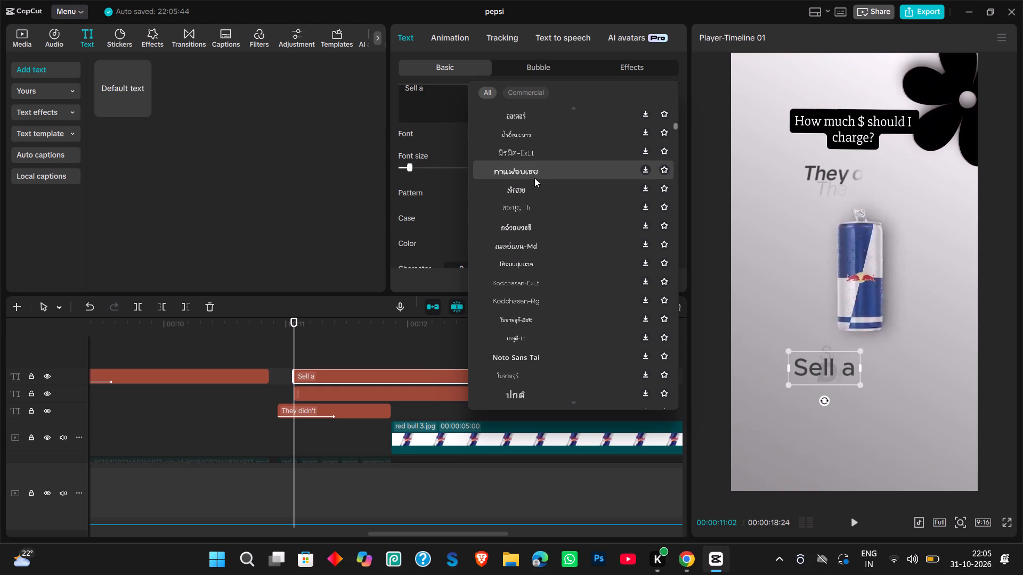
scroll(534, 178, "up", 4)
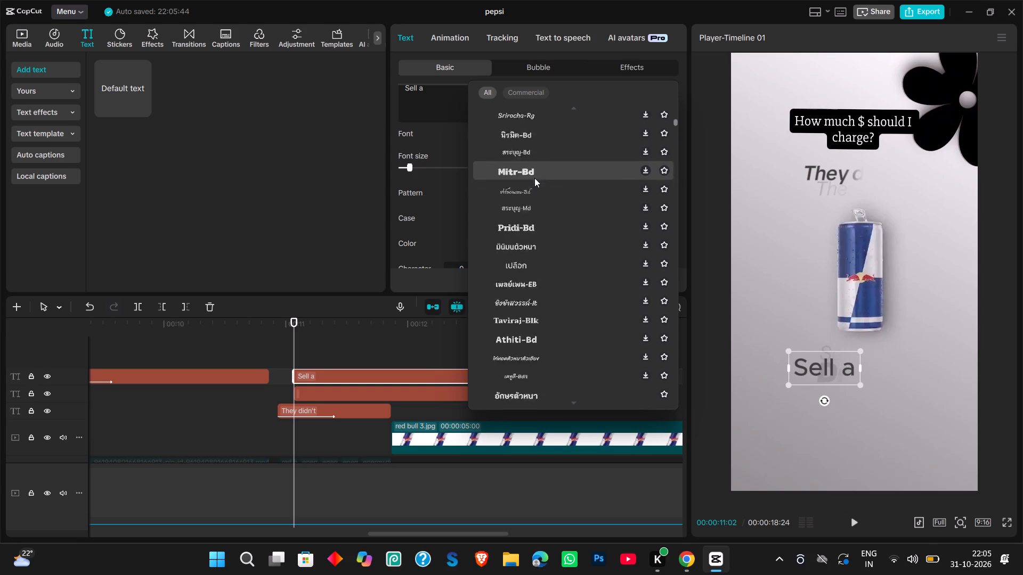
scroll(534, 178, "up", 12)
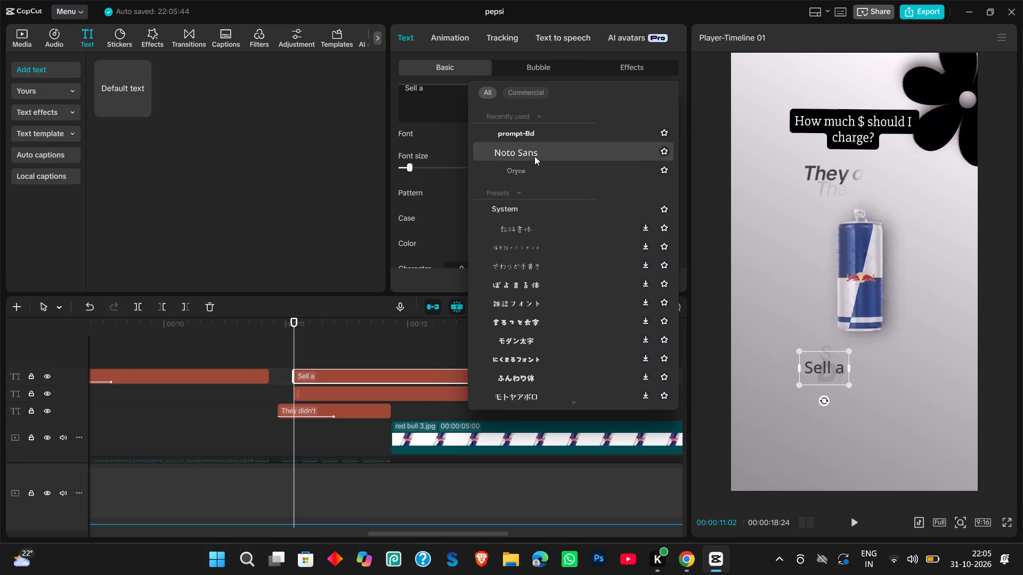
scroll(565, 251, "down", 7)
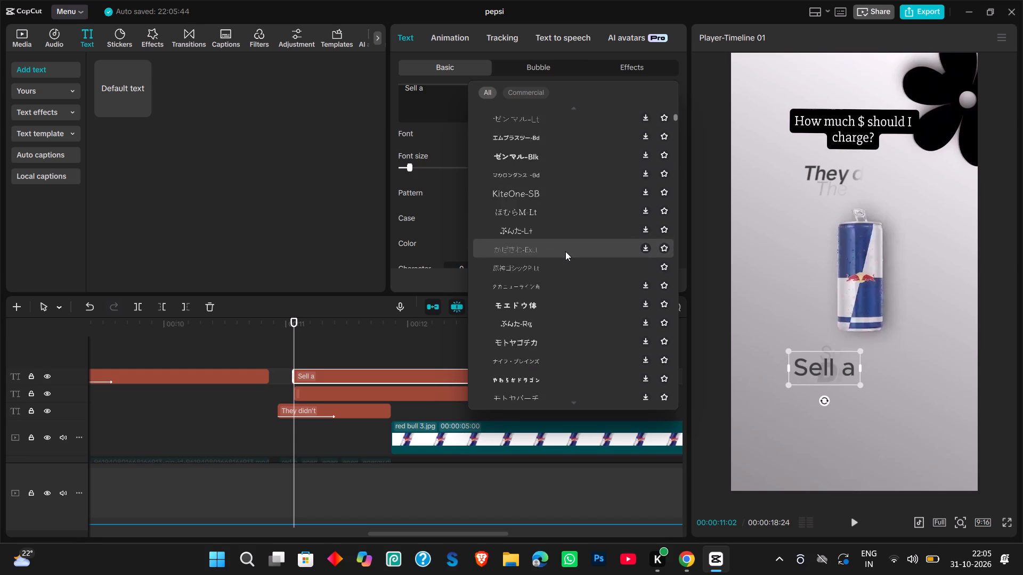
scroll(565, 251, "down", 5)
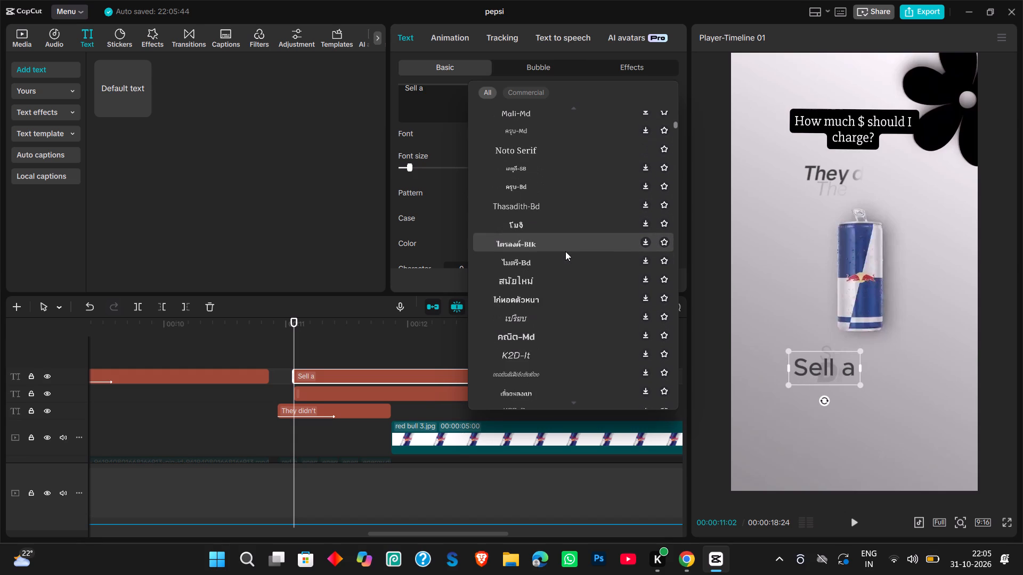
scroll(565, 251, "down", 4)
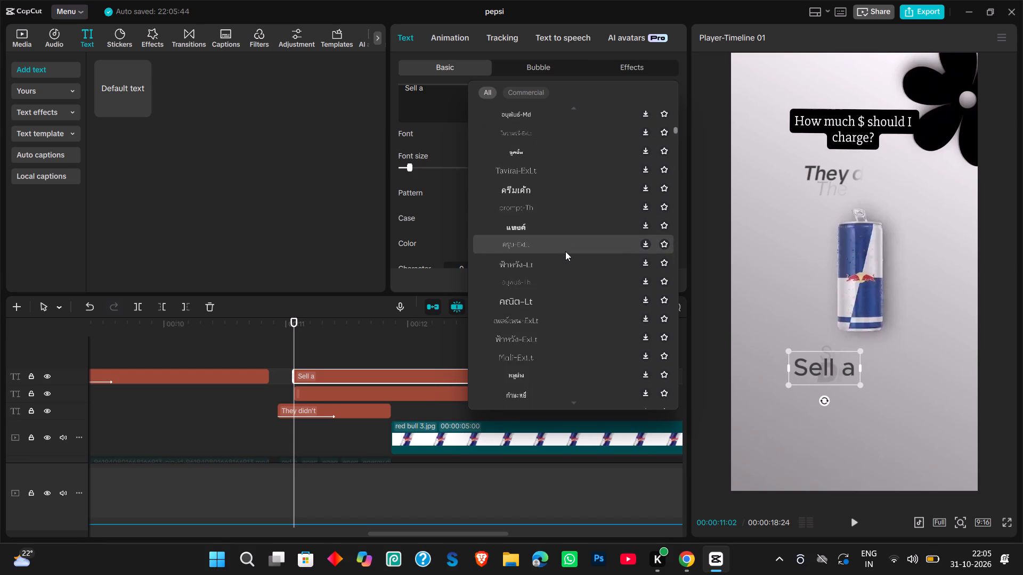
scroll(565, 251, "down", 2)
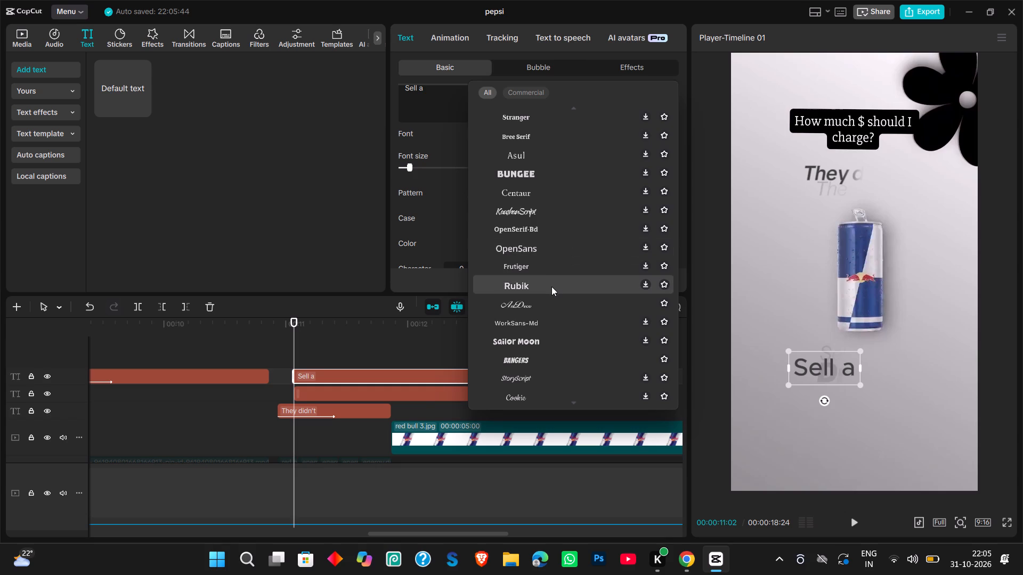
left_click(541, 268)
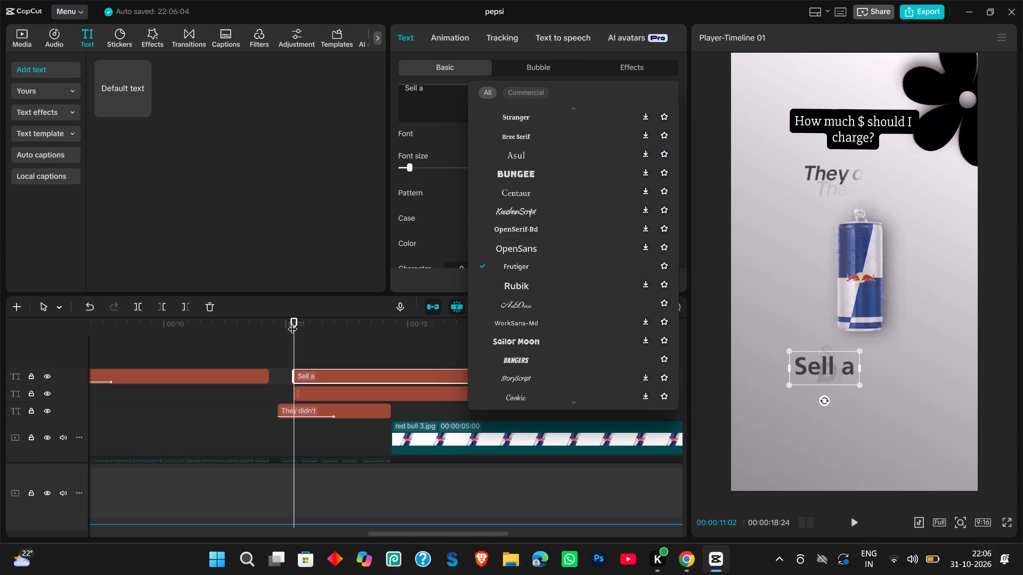
With the playhead at 00:00:11:11, try OpenSerif-Bd on the "Sell a" title and settle on Nicolas Cochin.
left_click_drag(294, 322, 332, 333)
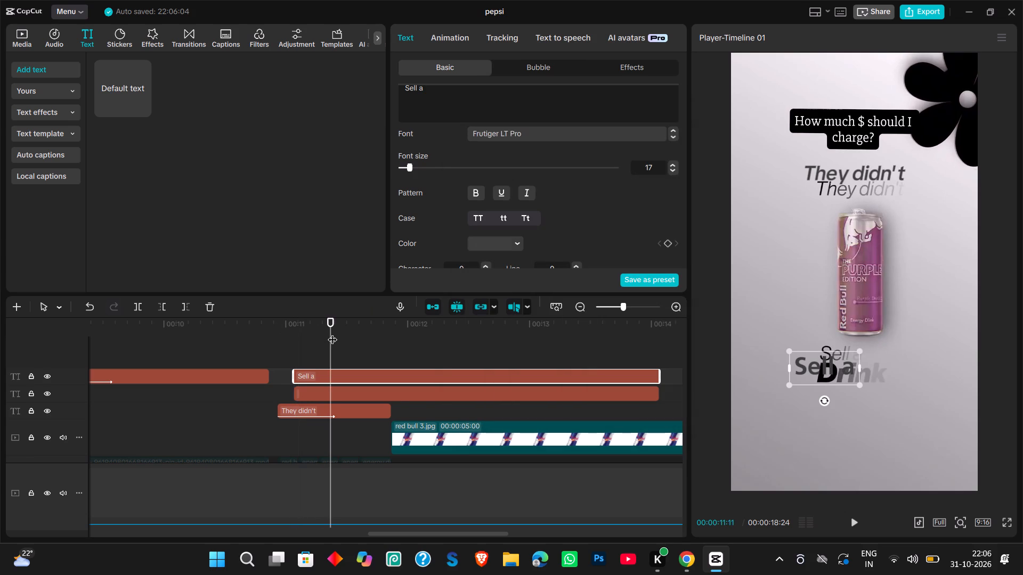
left_click(553, 138)
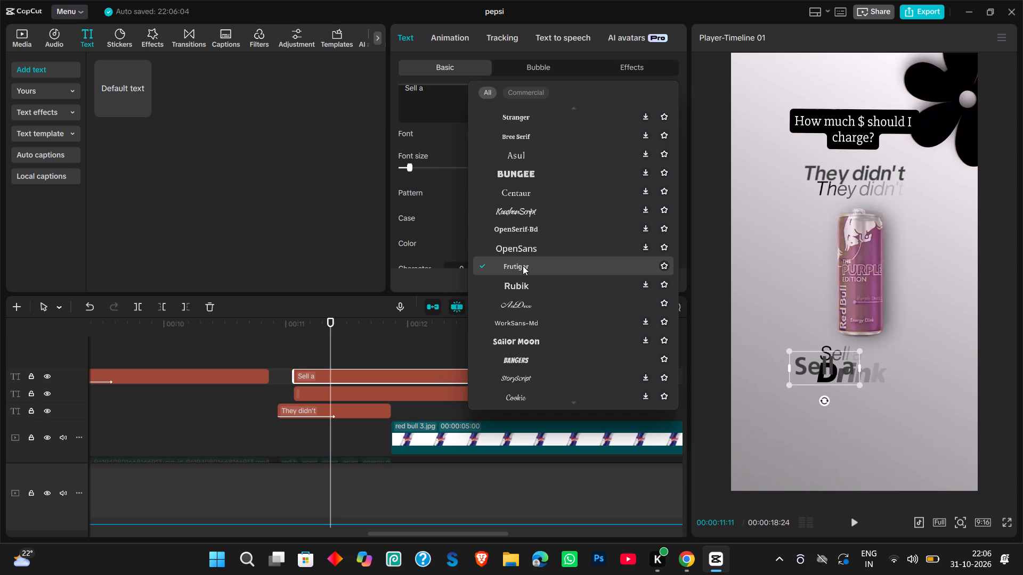
left_click(546, 223)
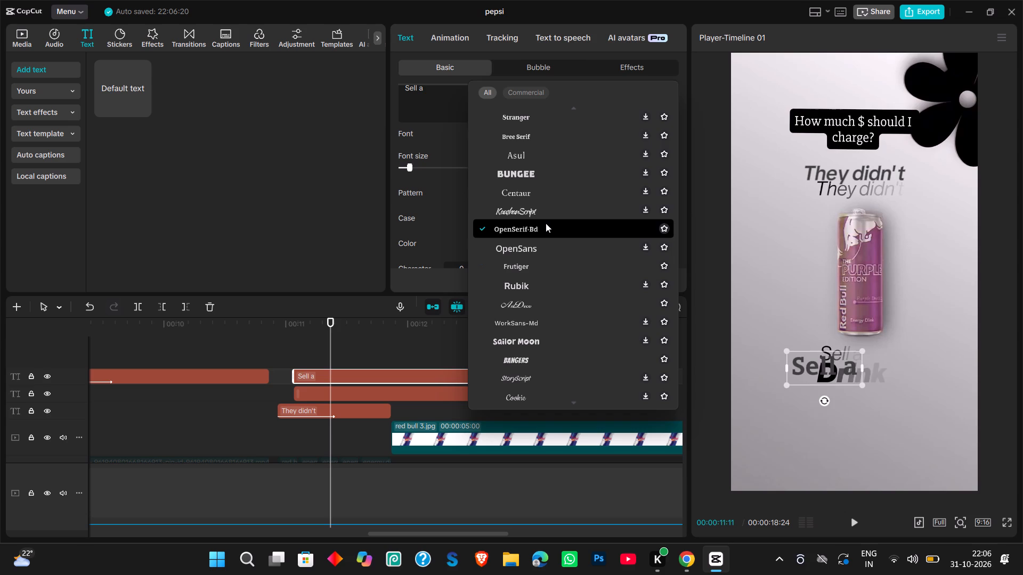
scroll(546, 215, "down", 1)
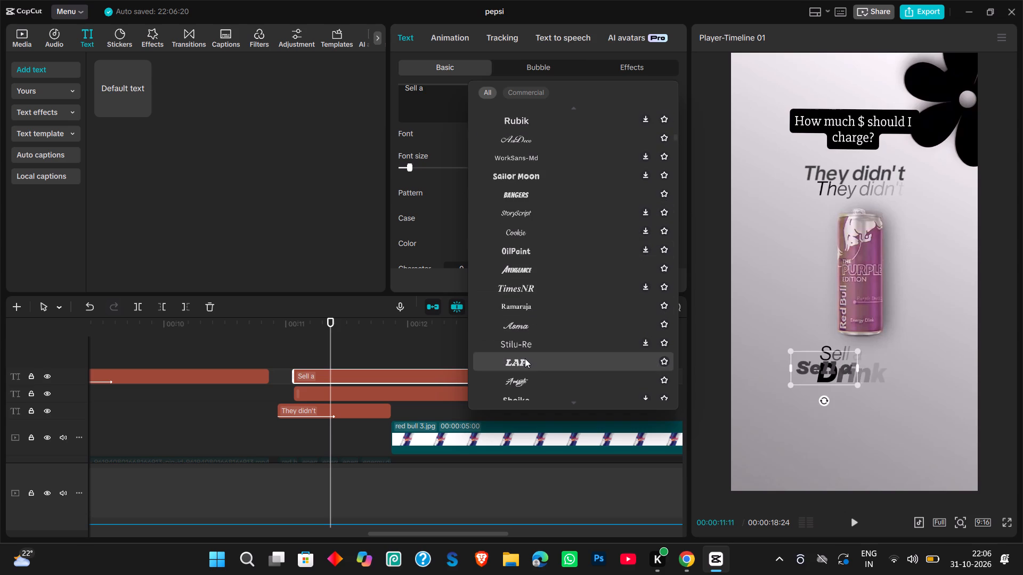
scroll(528, 353, "down", 2)
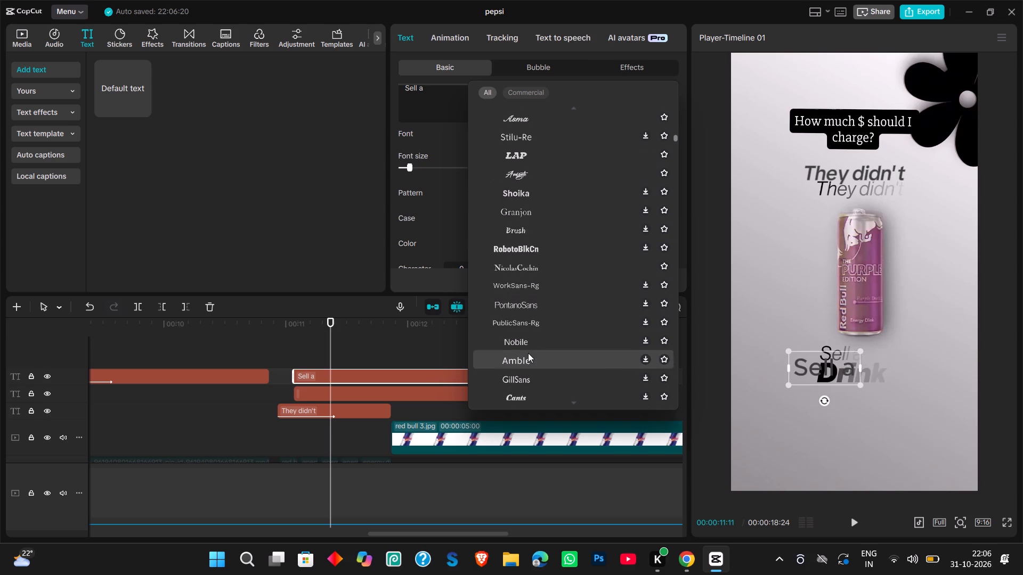
left_click(556, 268)
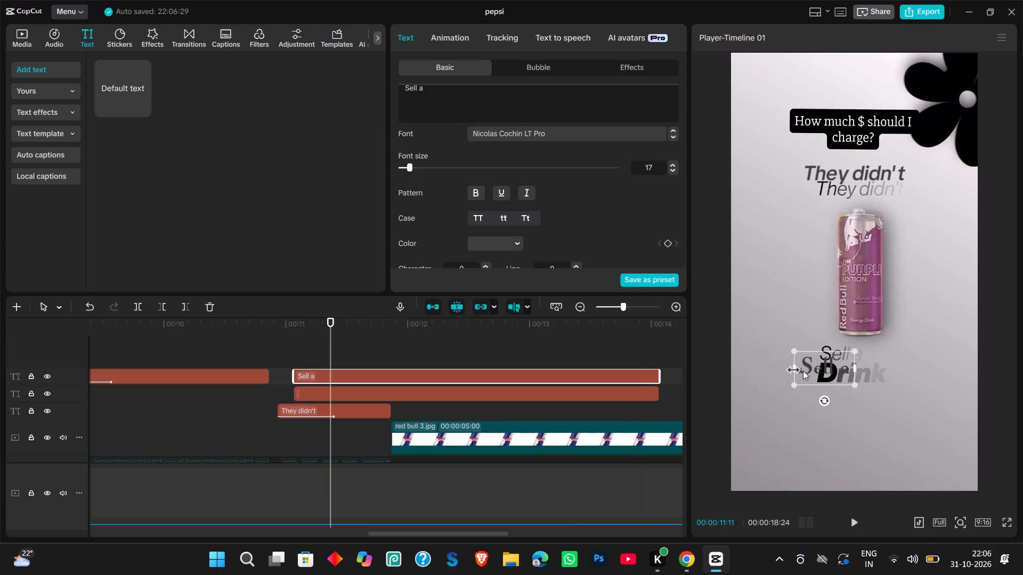
Move the "Sell a" title up and slightly right, over the faded "Sell" lettering above "Drink".
left_click_drag(813, 370, 829, 357)
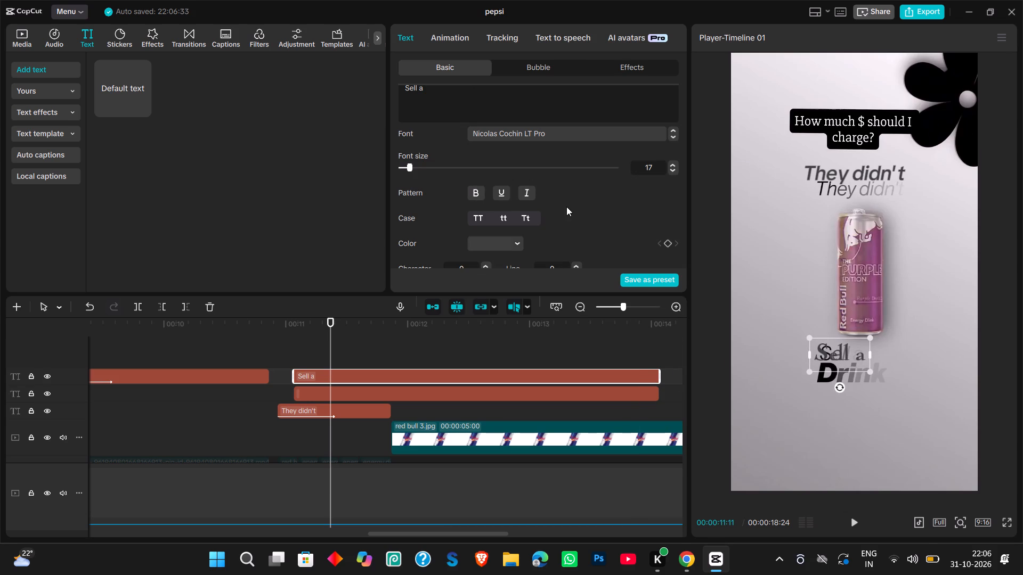
Enter "Drink" as the text of the blank title clip beneath the "Sell a" clip.
left_click(346, 392)
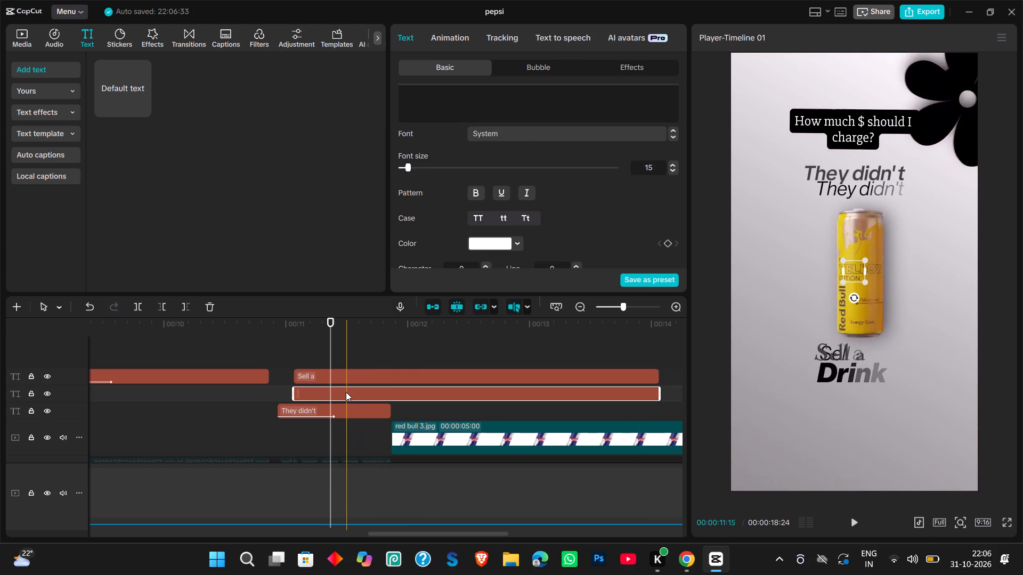
left_click(474, 112)
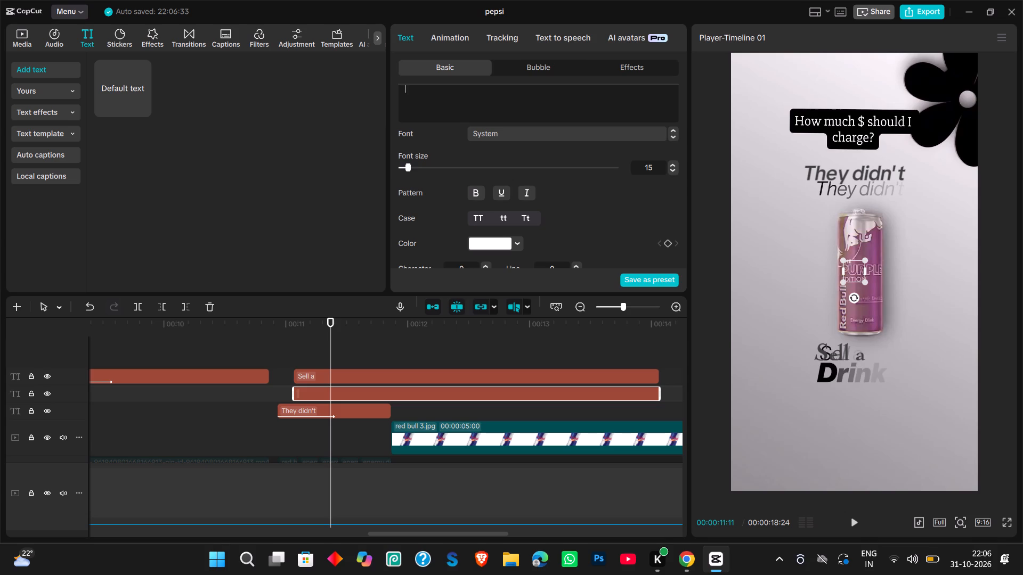
type("Drink")
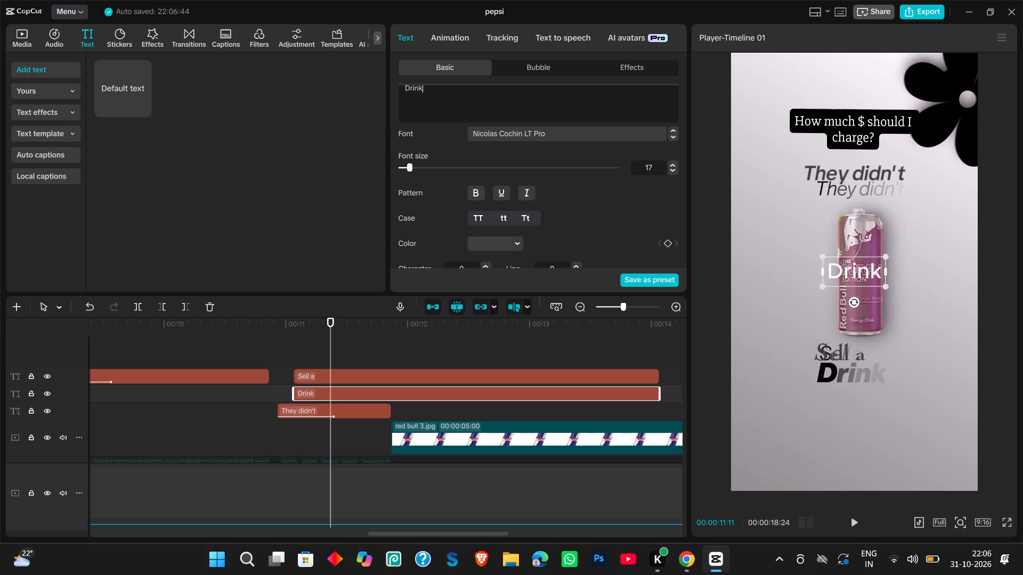
Try the Bungee font on the "Drink" title and settle on Montserrat.
left_click(566, 132)
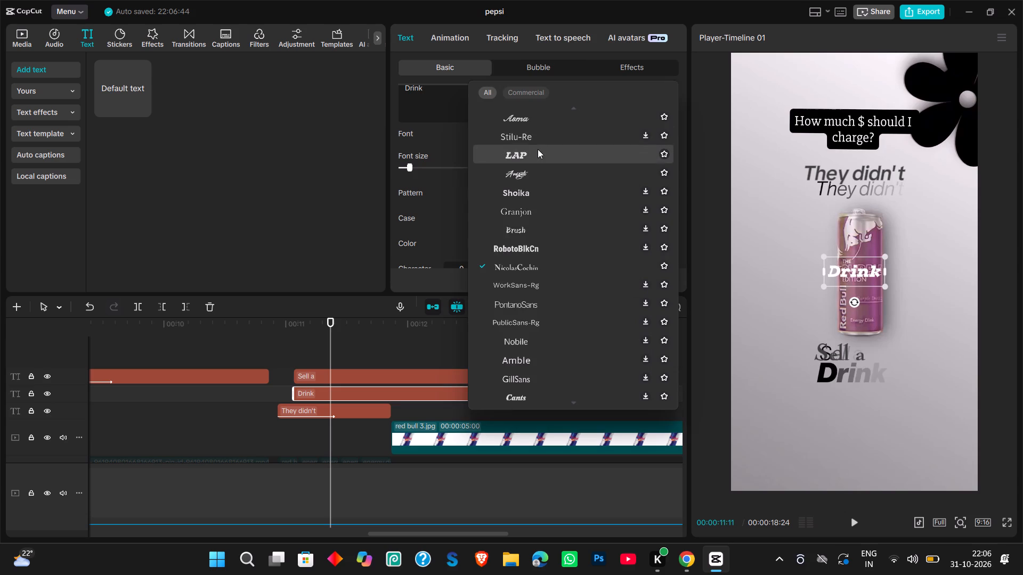
scroll(534, 150, "up", 2)
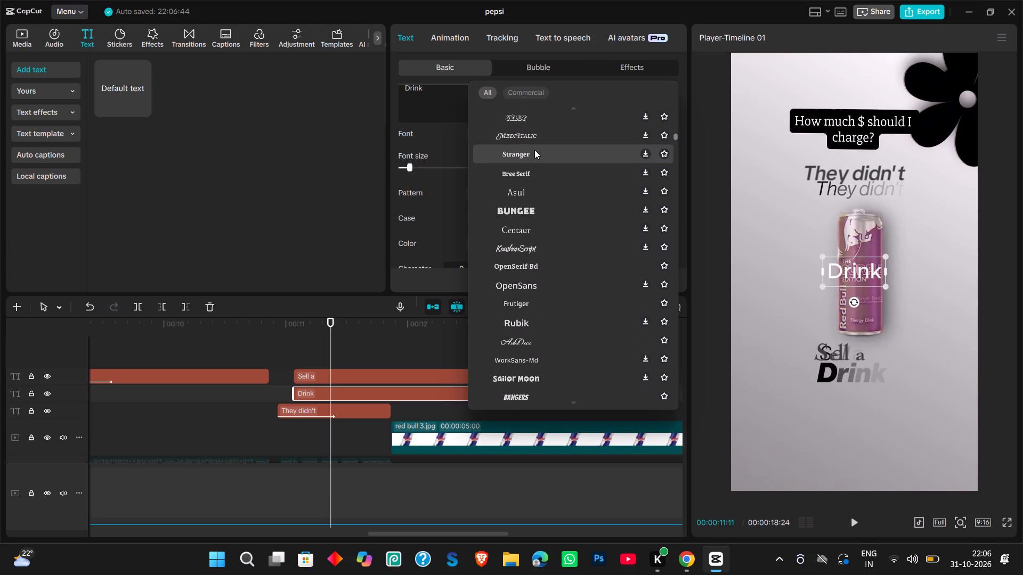
left_click(527, 208)
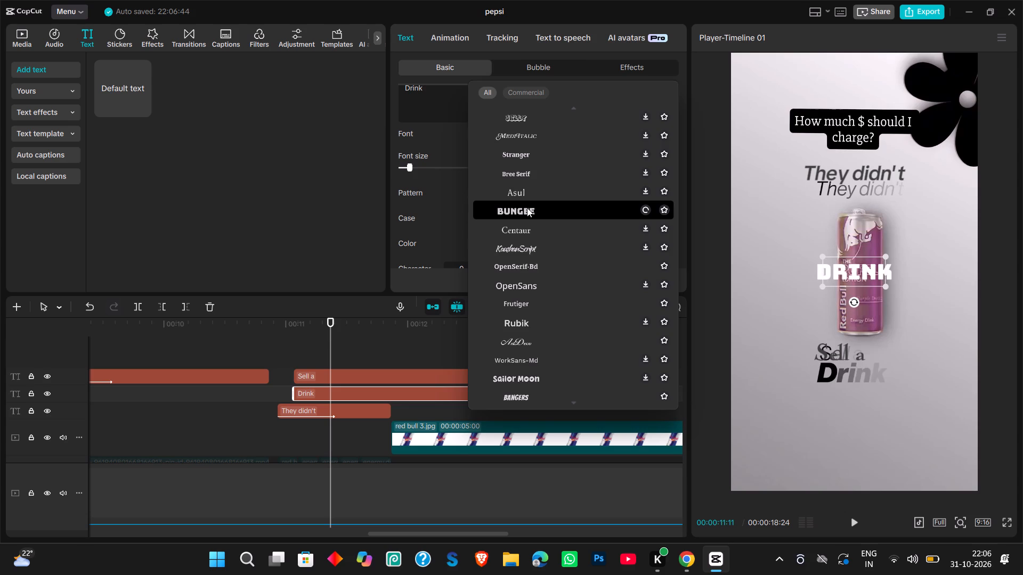
scroll(527, 208, "up", 1)
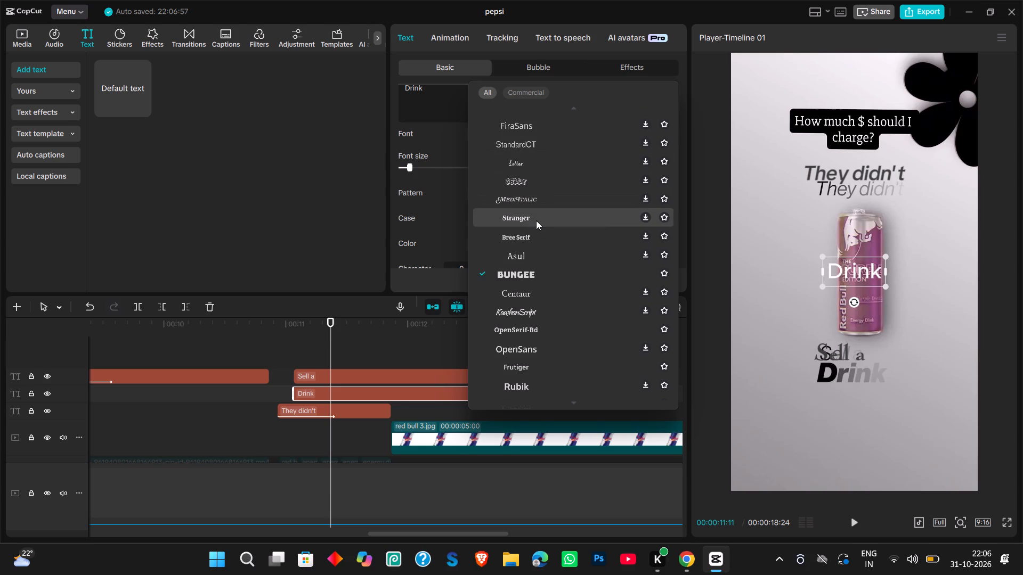
scroll(536, 220, "up", 1)
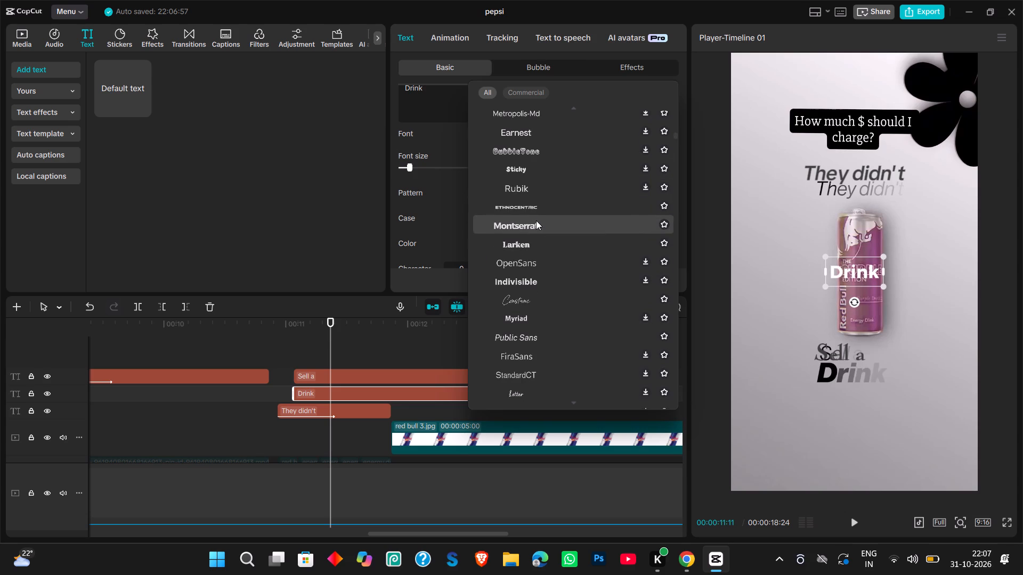
left_click(536, 220)
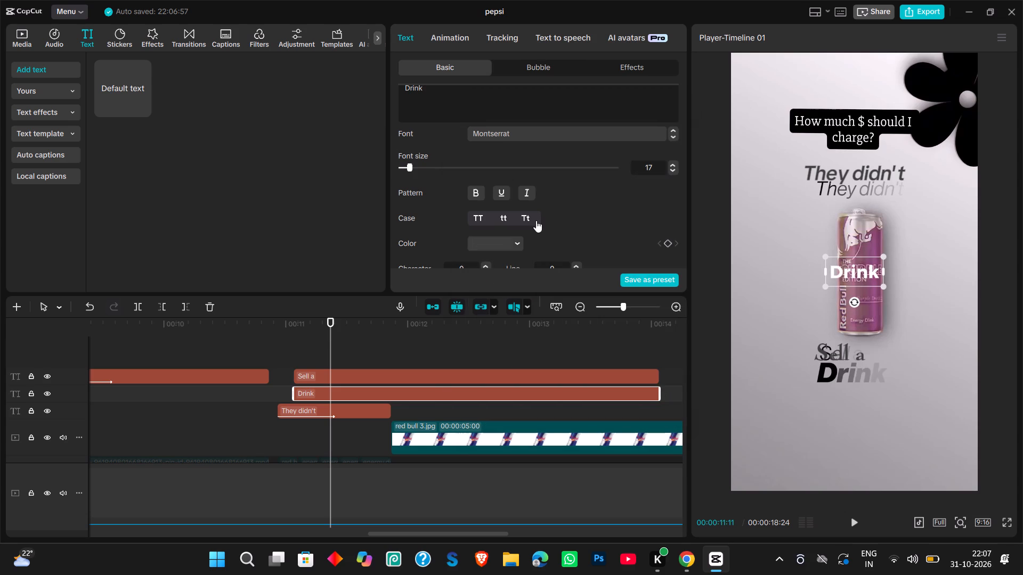
Enlarge the "Drink" title and move it below the can, over the existing "Drink" lettering under "Sell a".
left_click_drag(823, 285, 799, 299)
left_click_drag(842, 283, 835, 386)
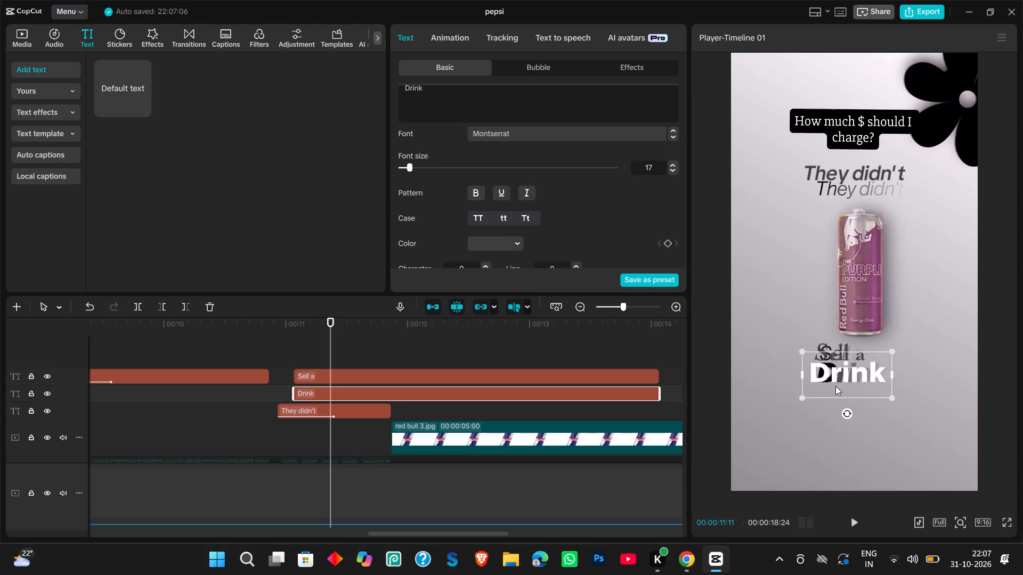
left_click_drag(835, 386, 835, 385)
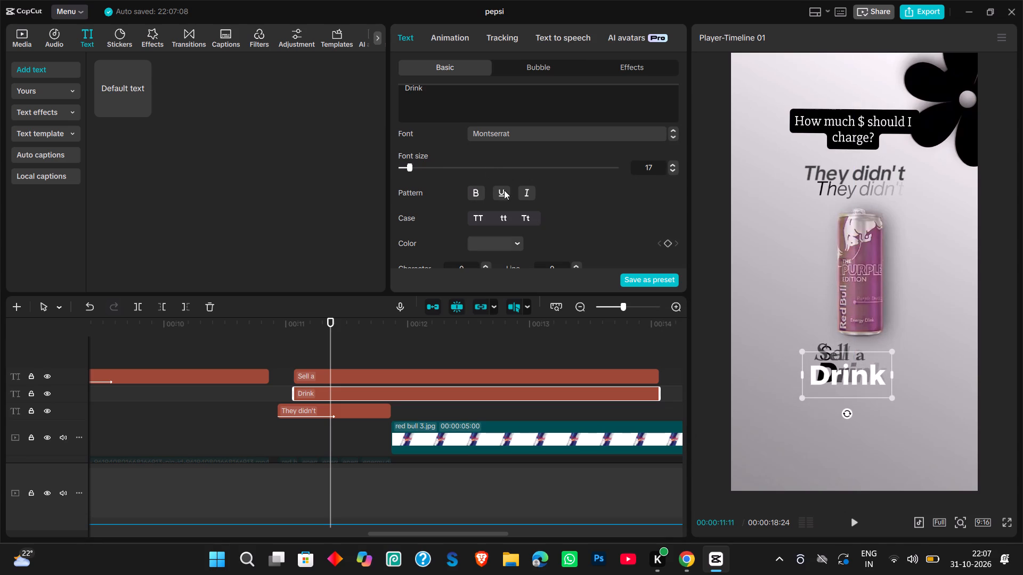
Try grey and black swatches on the "Drink" title, then sample dark grey 474747 from the "They didn't" lettering as its colour.
scroll(506, 192, "down", 1)
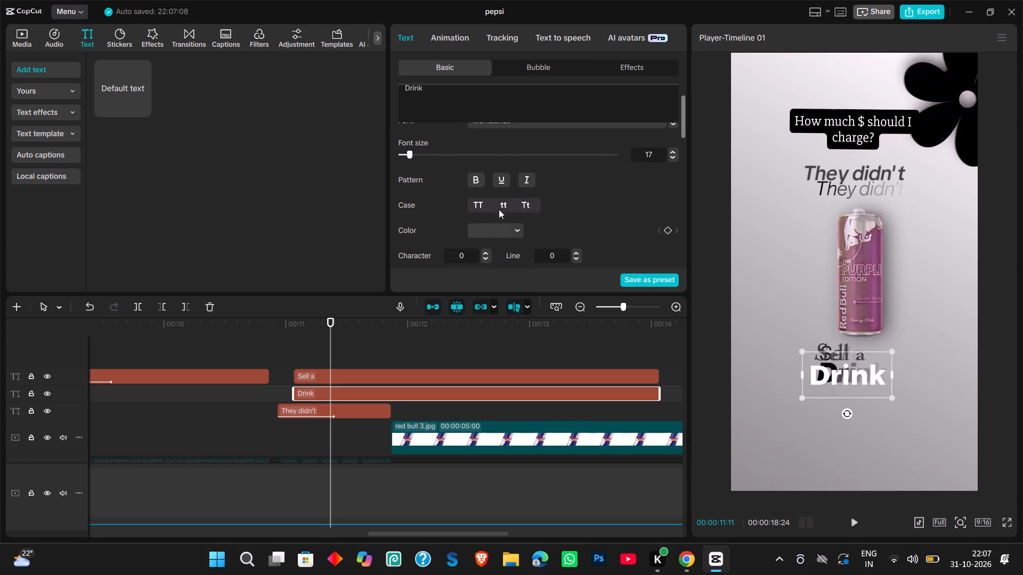
left_click(493, 225)
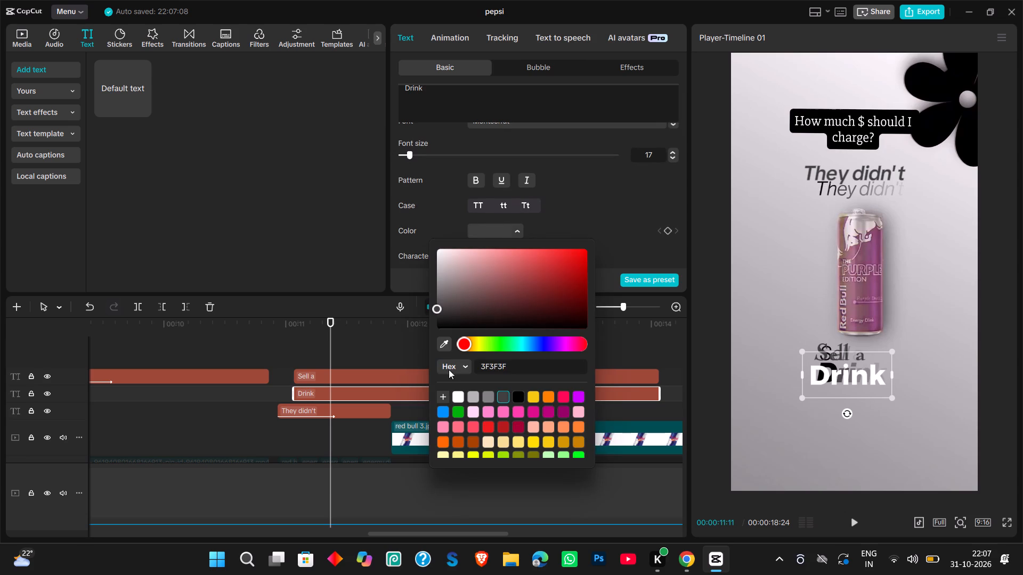
left_click(486, 393)
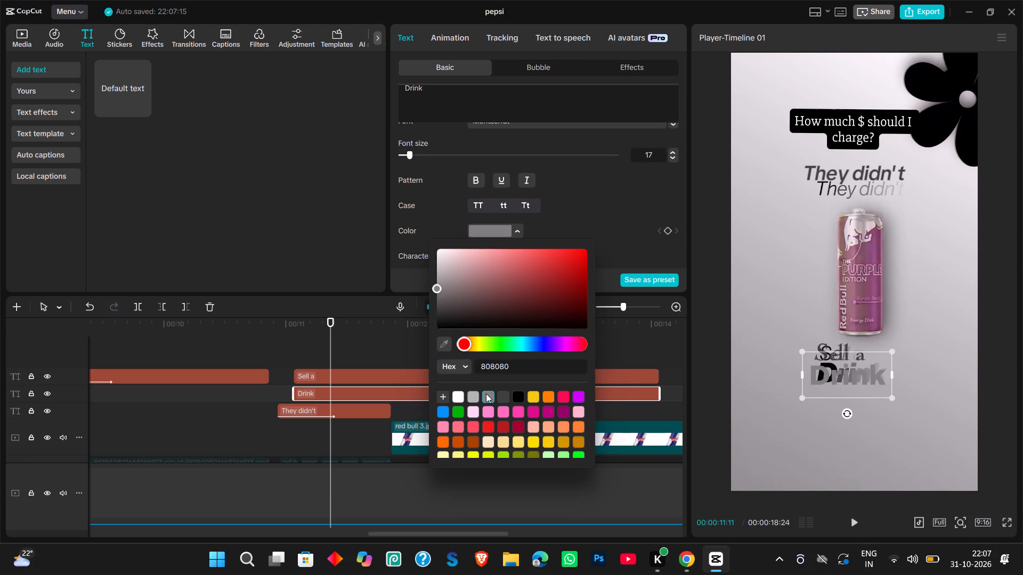
left_click(501, 398)
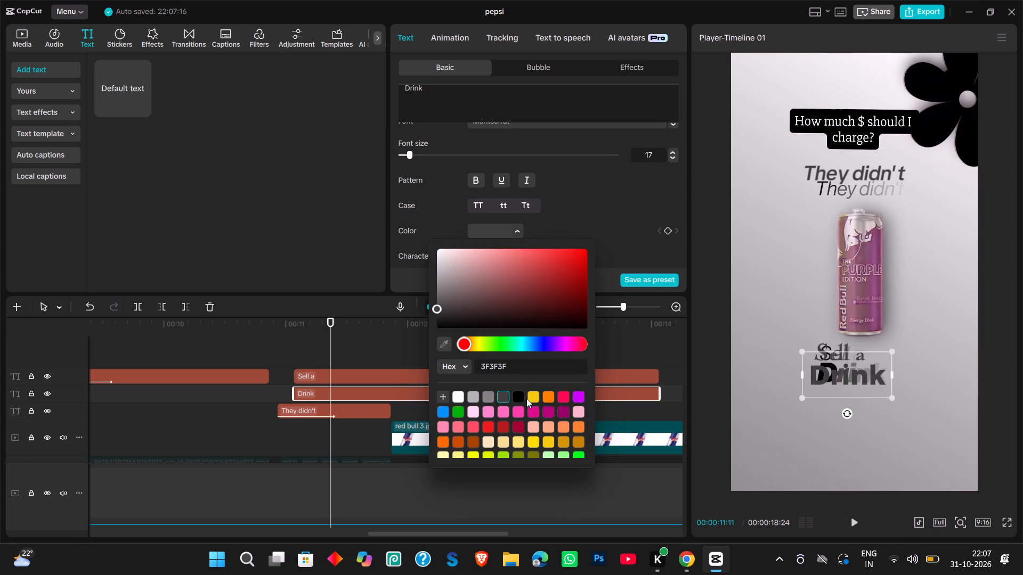
left_click(526, 398)
left_click(518, 398)
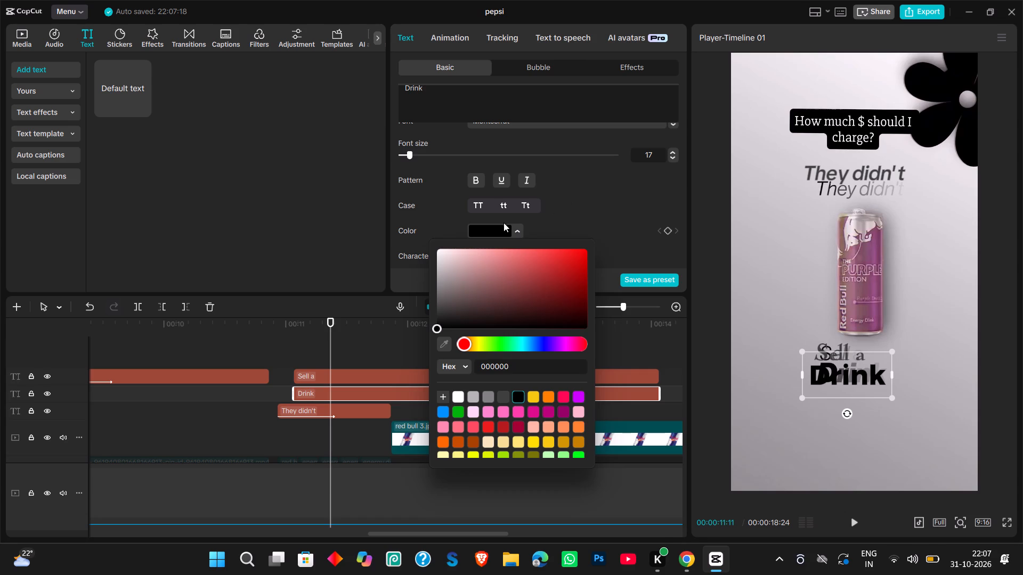
left_click(444, 342)
left_click(810, 174)
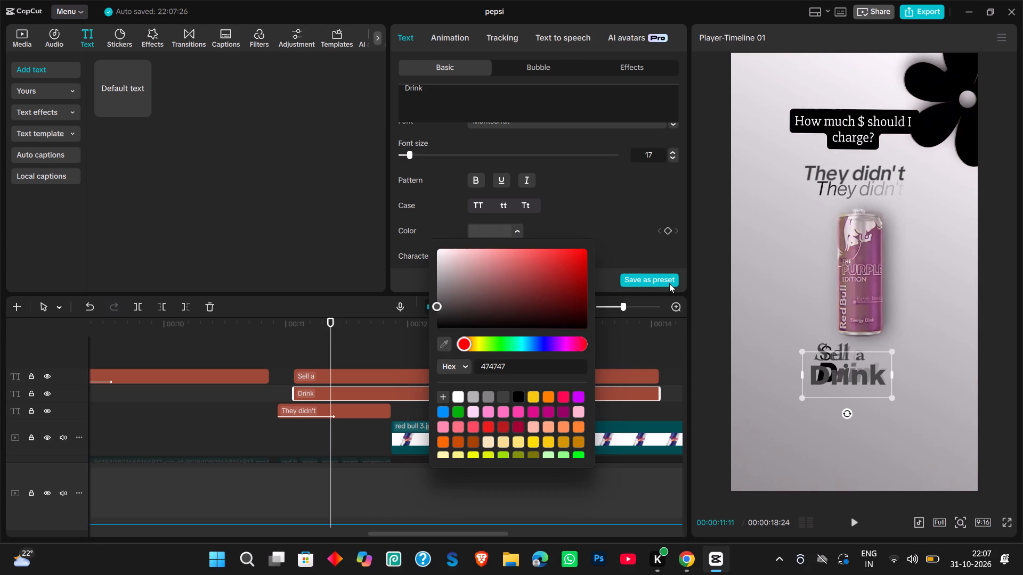
left_click(603, 0)
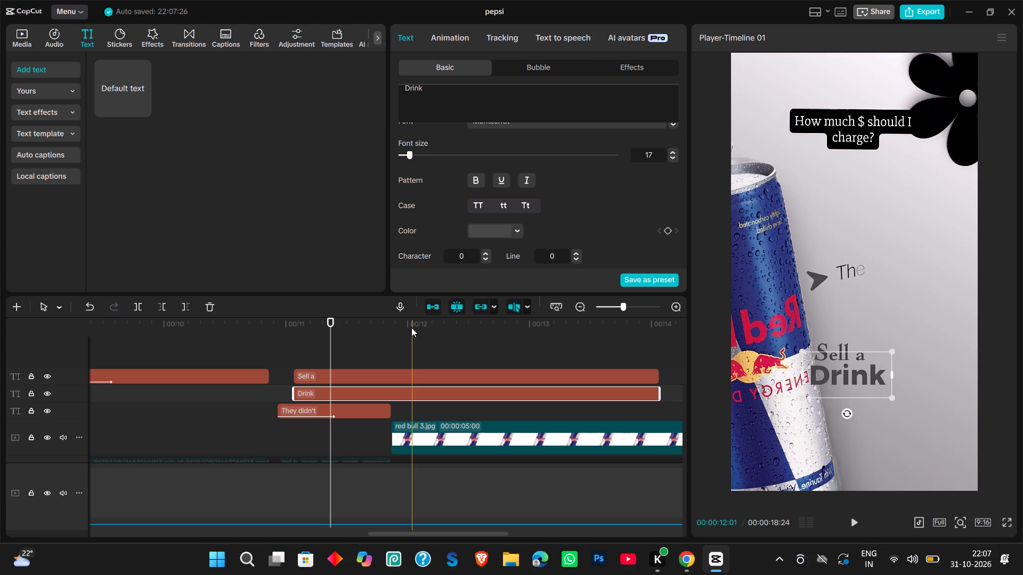
Make the "Sell a" title italic.
scroll(493, 233, "up", 1)
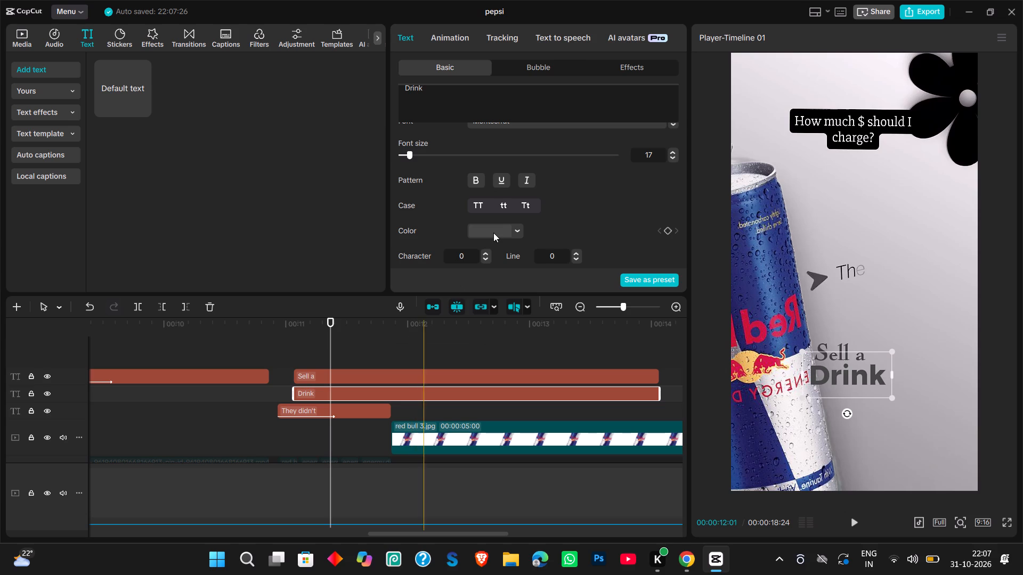
scroll(493, 233, "up", 1)
left_click(378, 371)
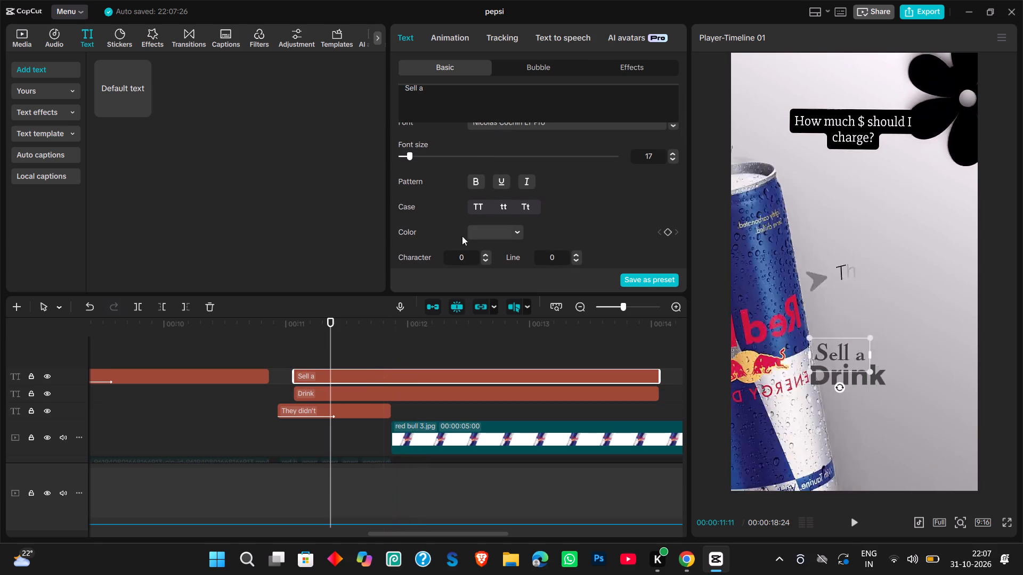
left_click(530, 182)
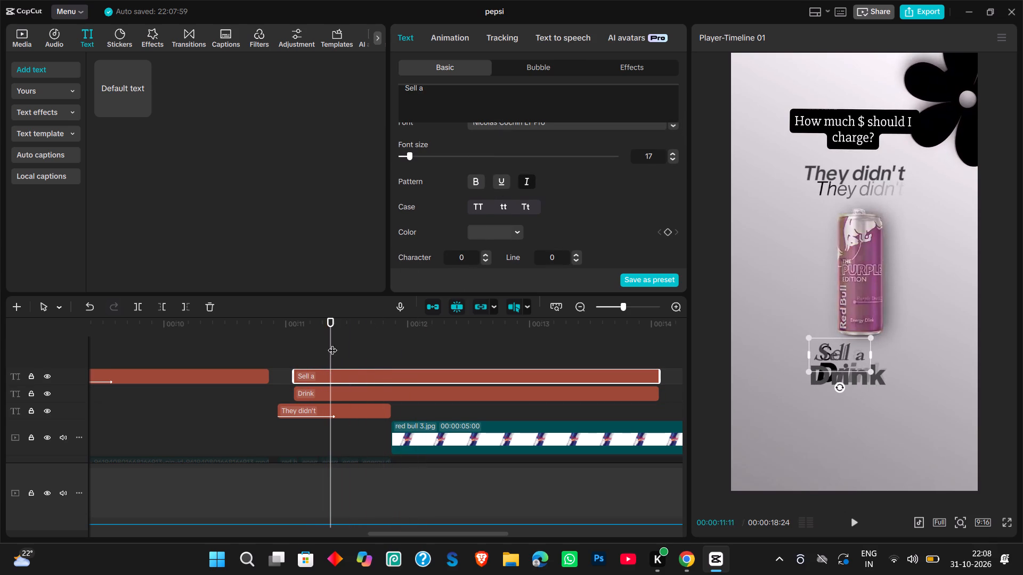
Step through the frames from 00:00:11:03 to 00:00:11:19 to examine the "Sell a" and "Drink" titles against the underlying lettering.
left_click_drag(334, 325, 299, 328)
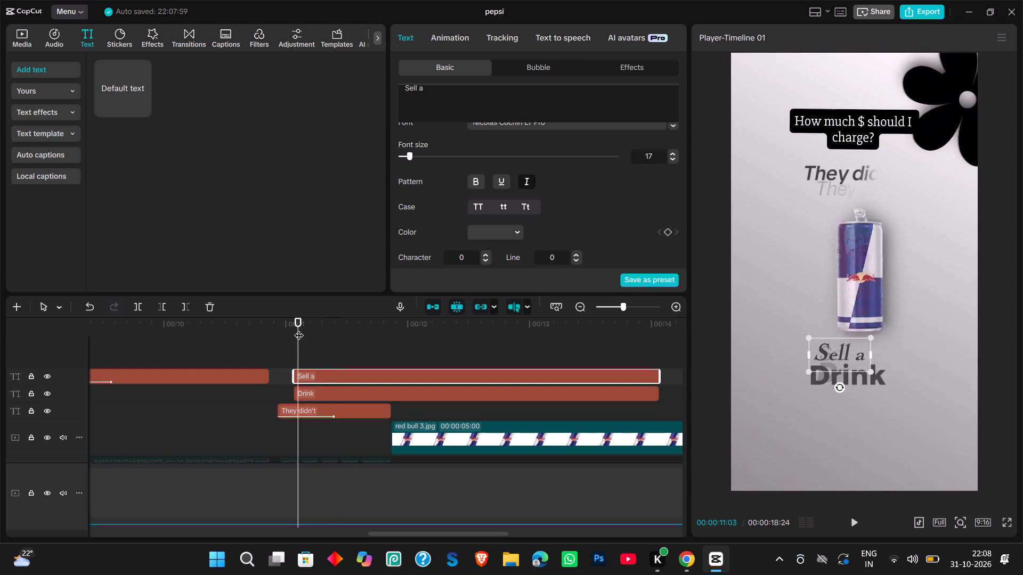
key("Right")
key("Right")
key("Right")
key("Right")
key("Right")
key("Right")
key("Right")
key("Right")
key("Right")
key("Right")
key("Right")
key("Right")
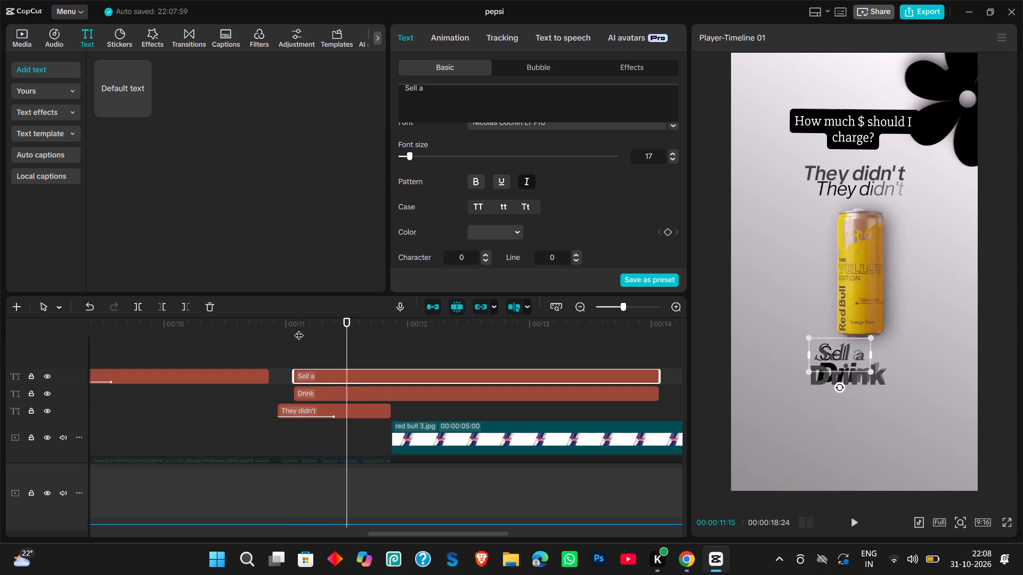
key("Right")
key("Right")
key("Right")
key("Right")
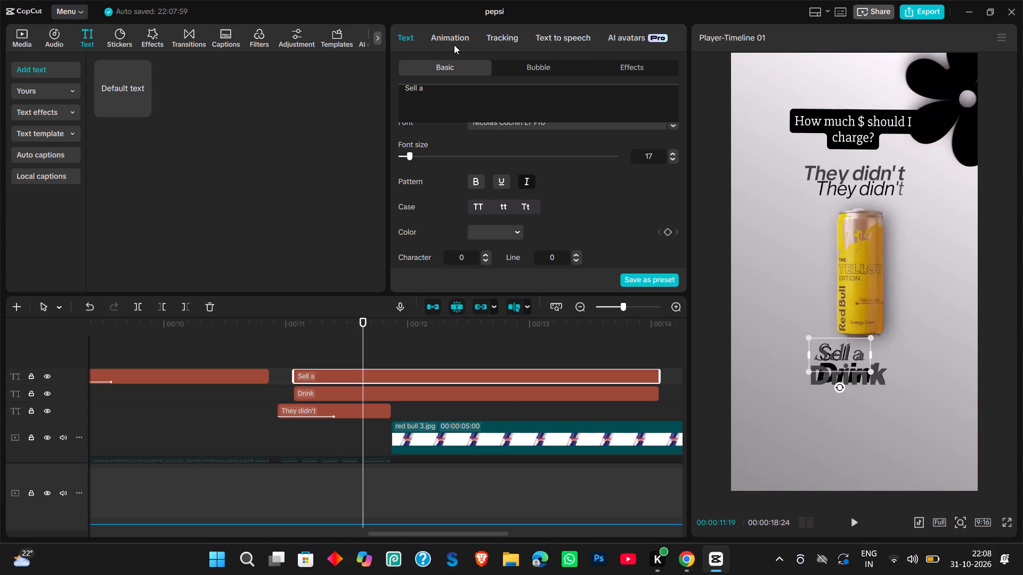
Apply the Blur Right entrance animation to the "Sell a" title.
left_click(458, 44)
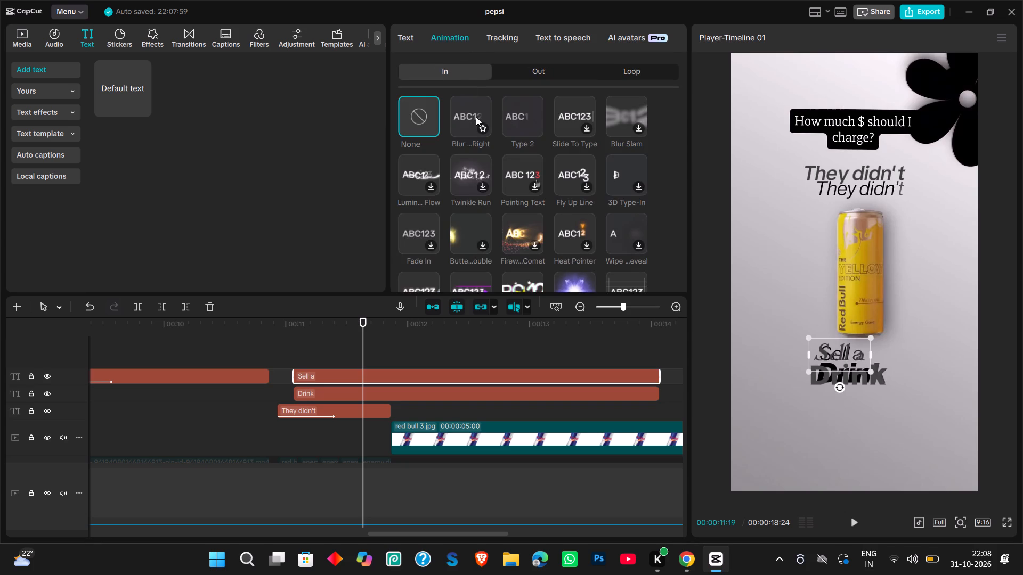
left_click(458, 118)
key("space")
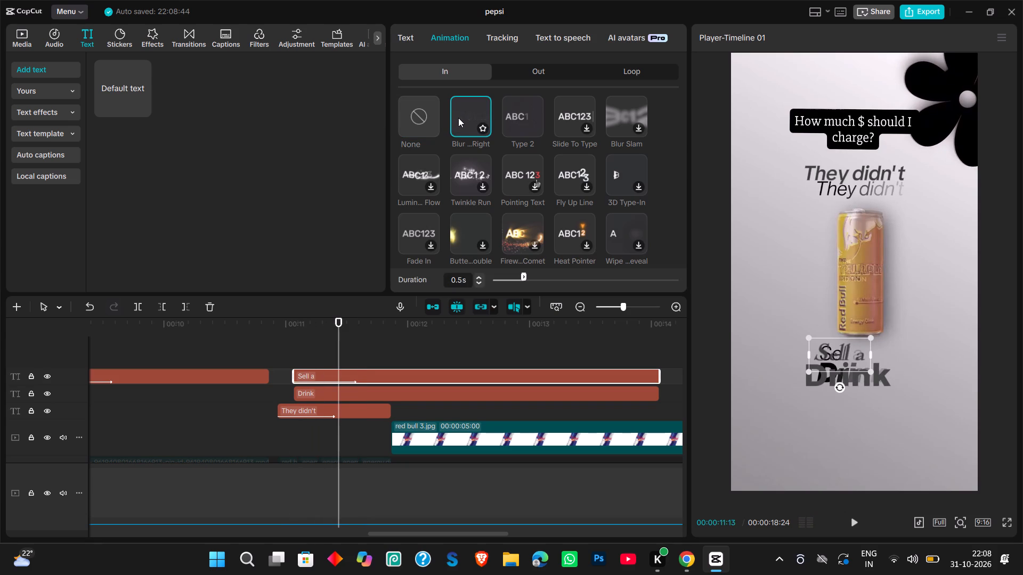
Step back and forth through the frames around 00:00:11:11 to examine the "Sell a" entrance animation against the underlying lettering.
key("Left")
key("Left")
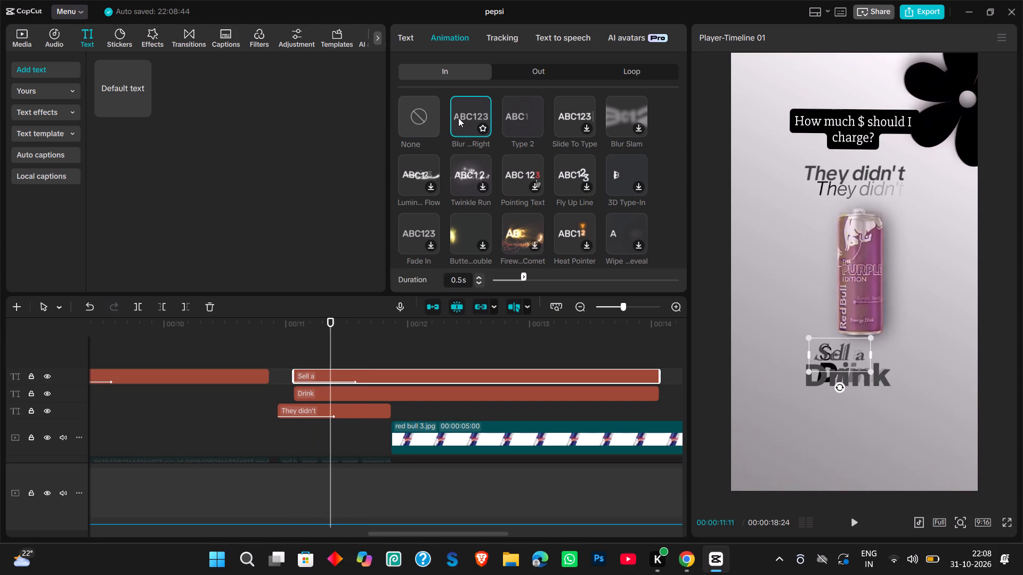
key("Left")
key("Left")
key("Left")
key("Left")
key("Left")
key("Left")
key("Right")
key("Right")
key("Right")
key("Right")
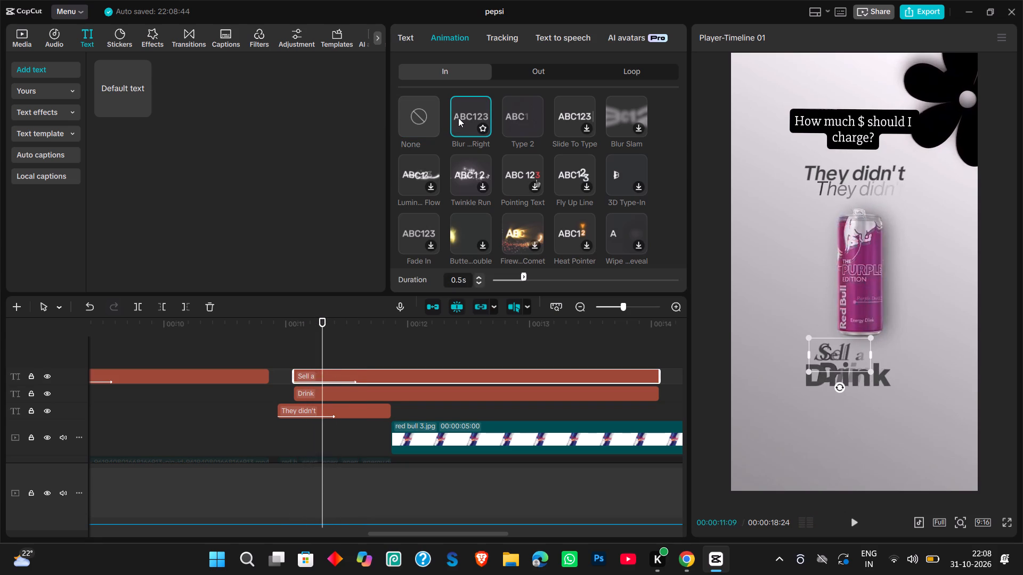
key("Right")
key("Right")
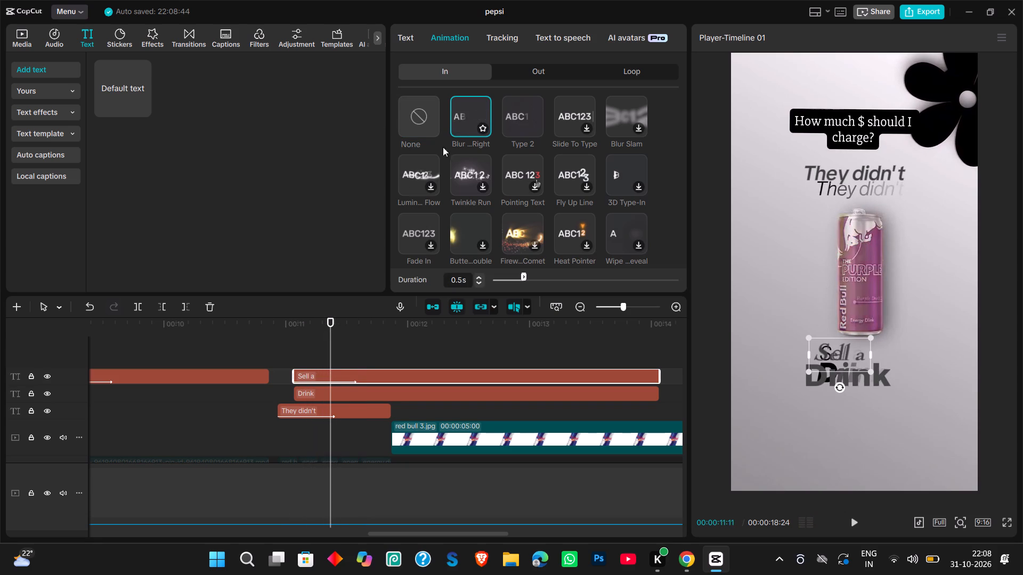
Apply the Blur Right entrance animation to the "Drink" title and stop its preview.
left_click(346, 398)
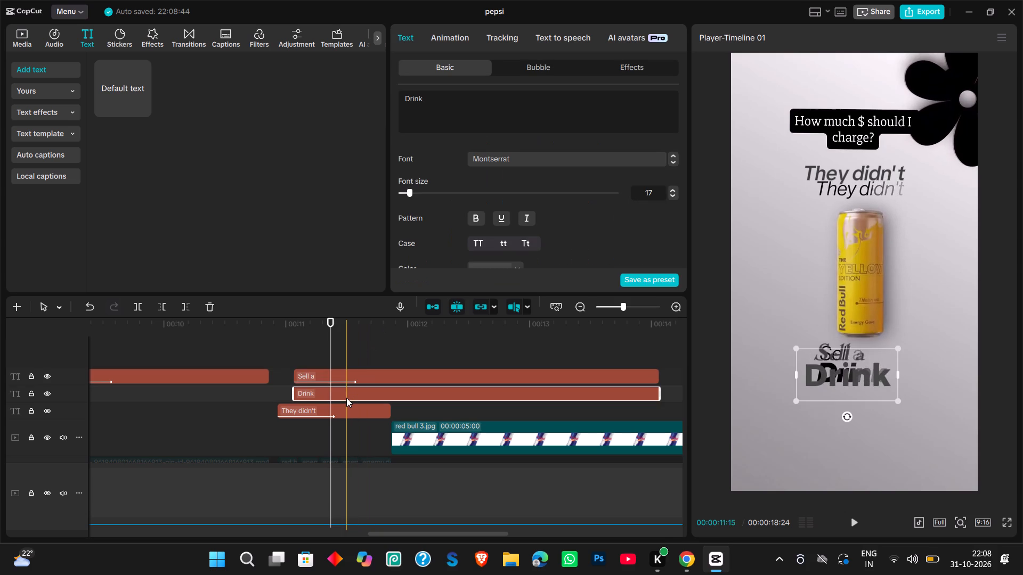
left_click(446, 39)
left_click(467, 116)
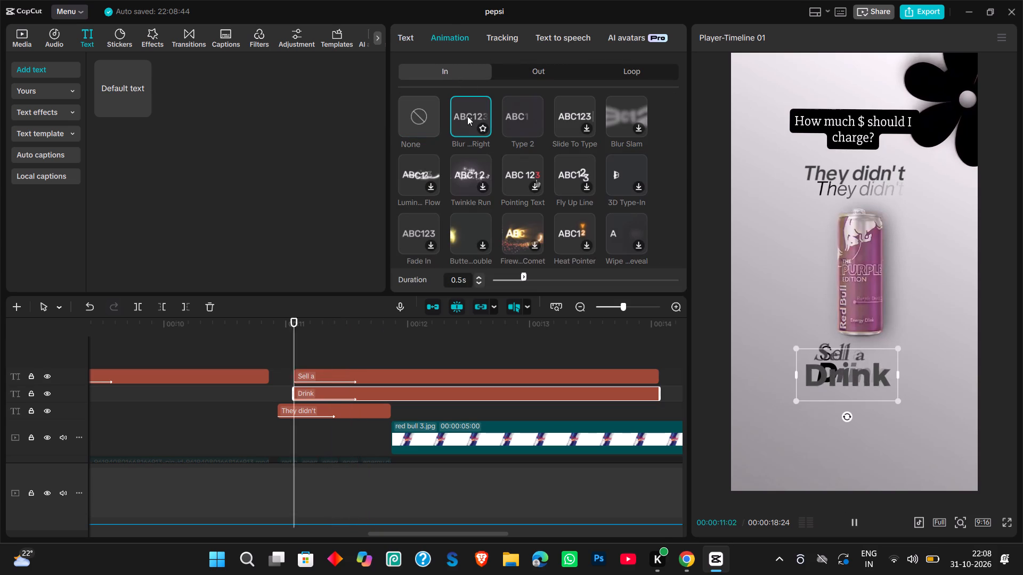
key("space")
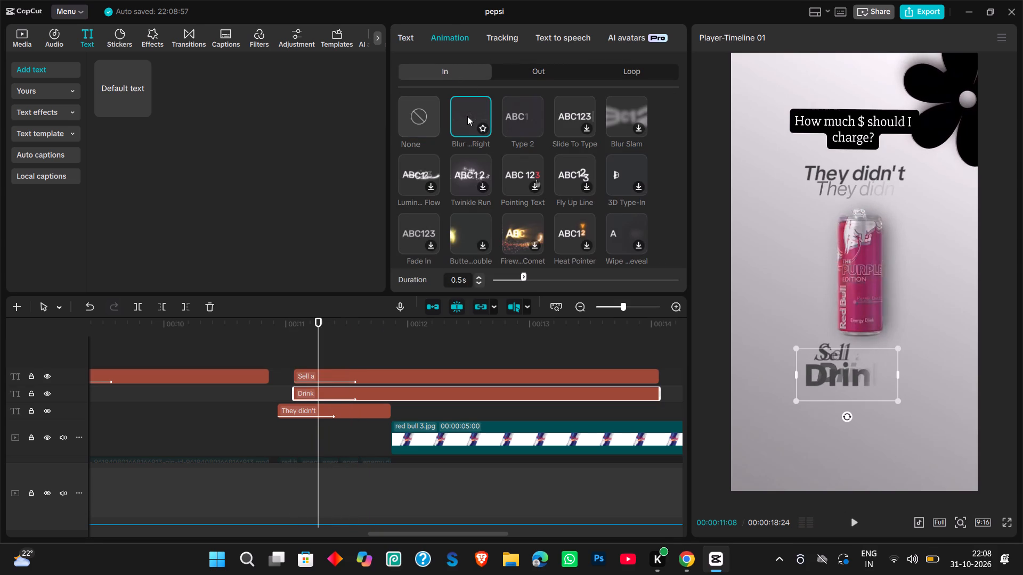
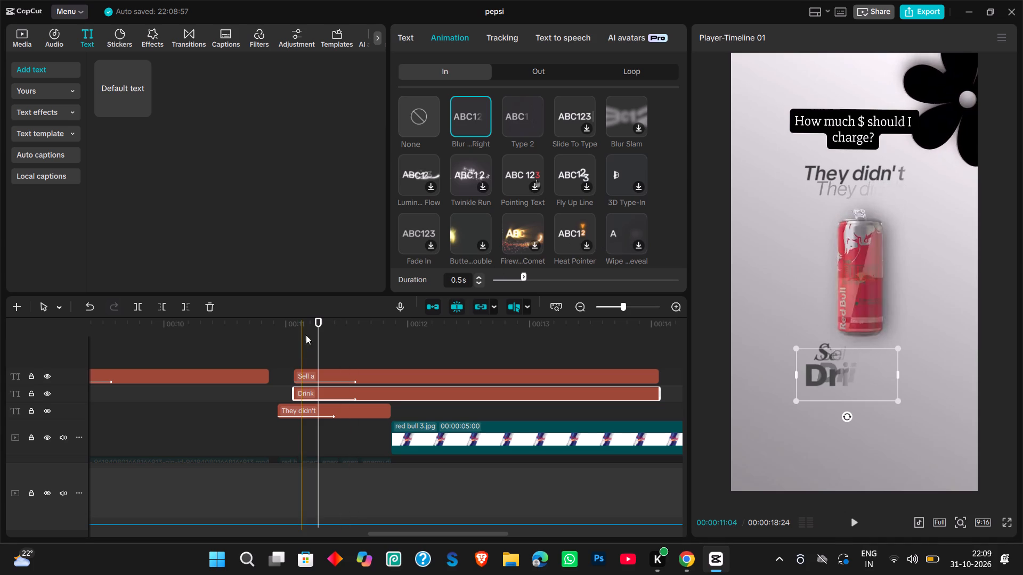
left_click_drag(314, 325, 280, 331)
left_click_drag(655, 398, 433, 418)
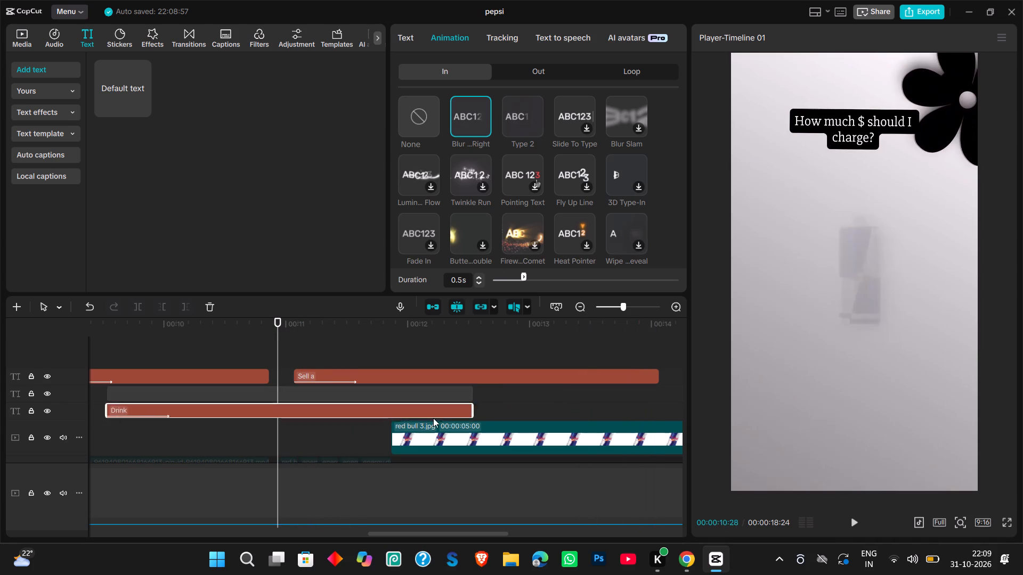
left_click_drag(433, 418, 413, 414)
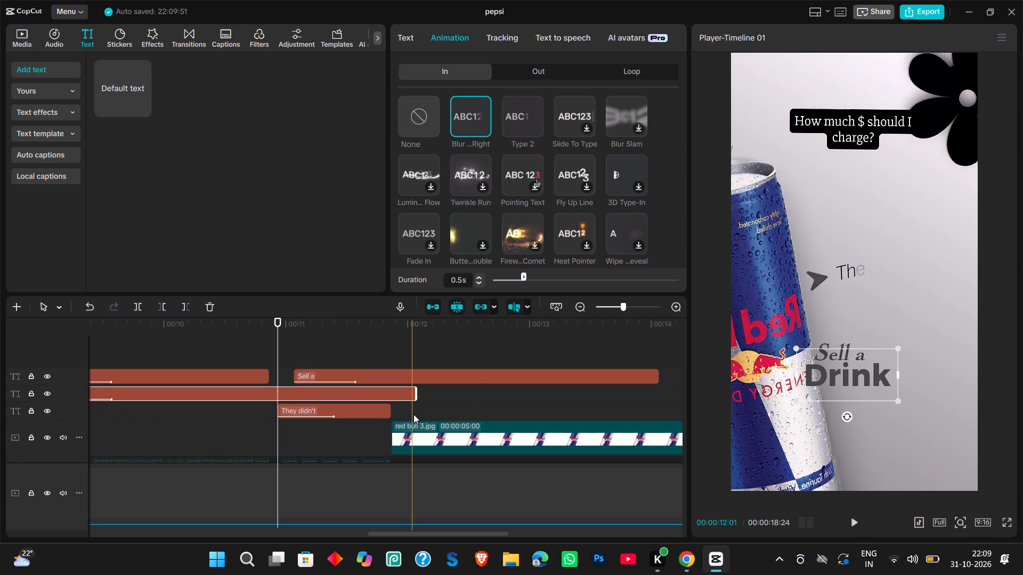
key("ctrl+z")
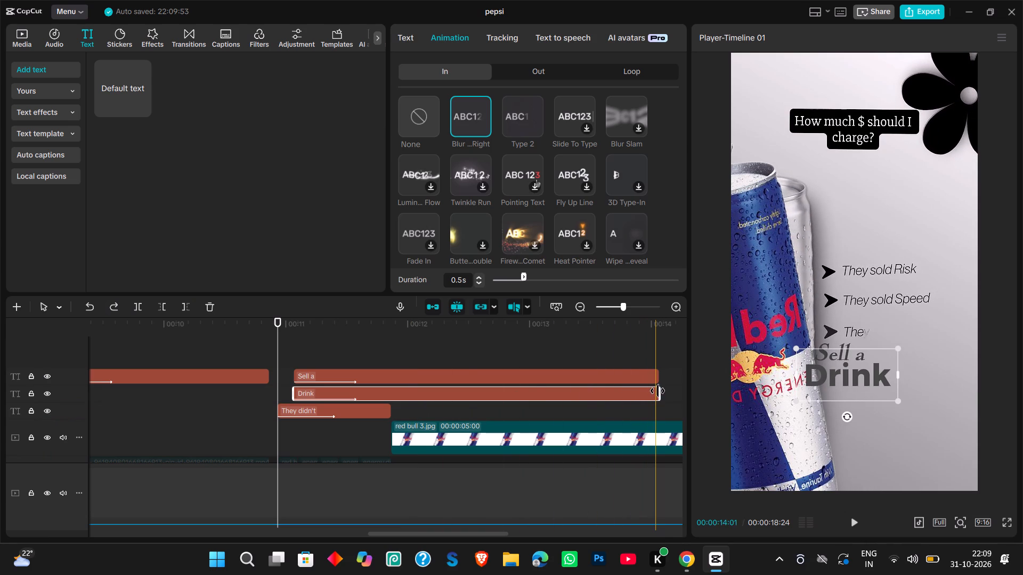
Trim the ends of the "Drink" and "Sell a" titles back to the start of the red bull 3.jpg clip.
left_click_drag(659, 393, 388, 410)
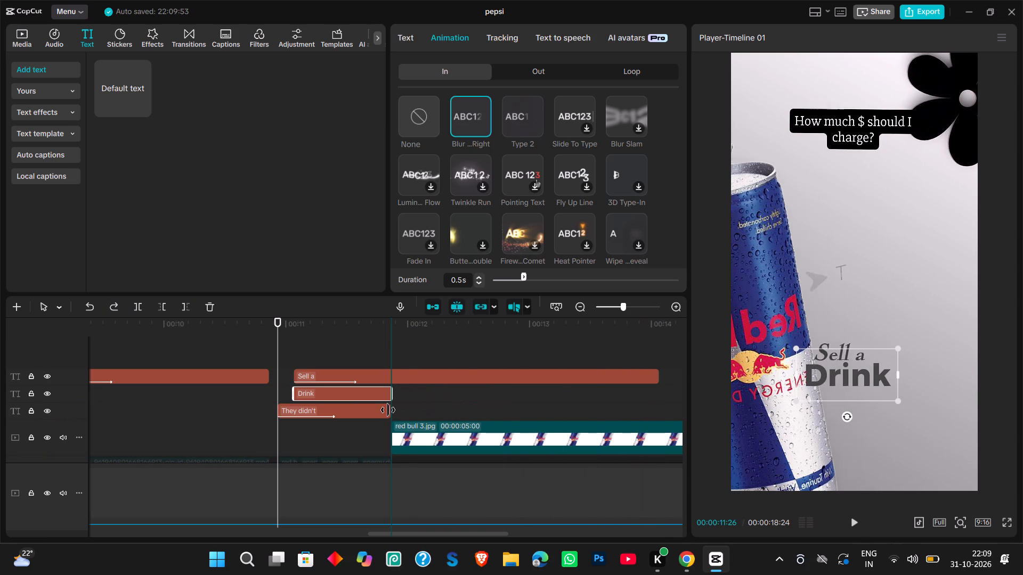
left_click_drag(388, 410, 387, 410)
left_click(654, 376)
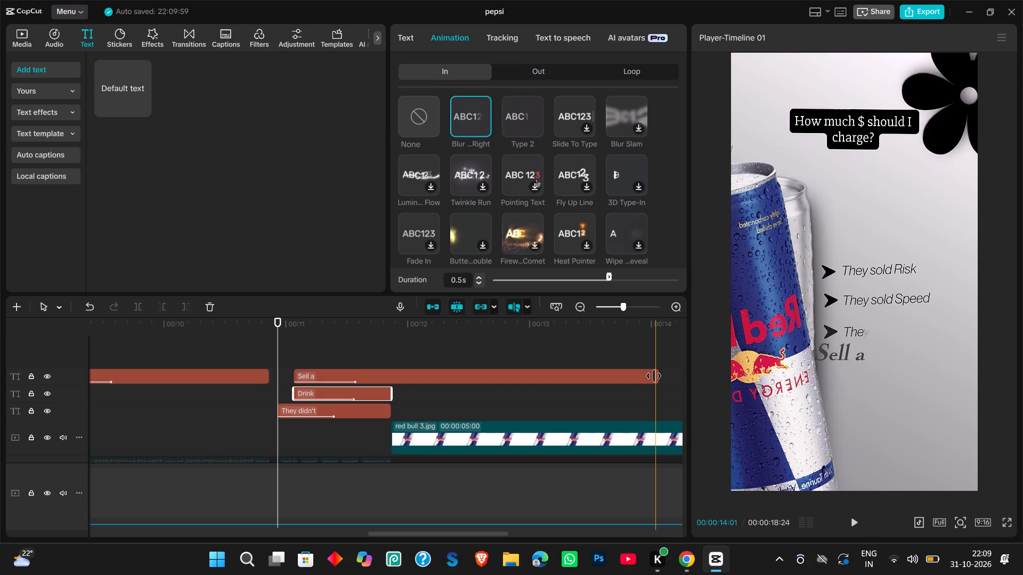
left_click_drag(659, 379, 389, 395)
Move the red bull 3.jpg clip to a new track above the text titles, starting where the titles end.
left_click_drag(430, 433, 434, 352)
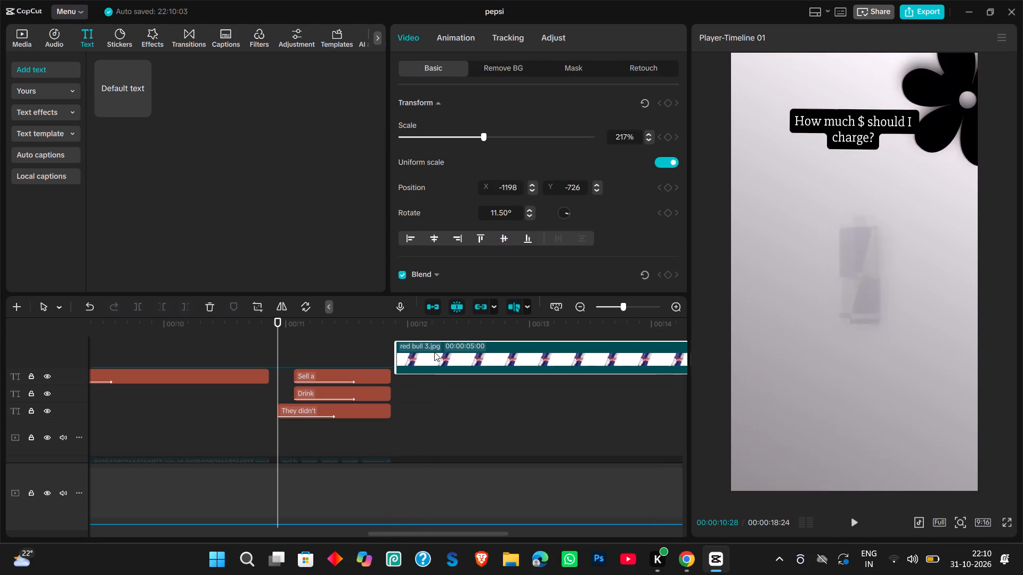
left_click_drag(434, 352, 432, 349)
scroll(435, 392, "down", 1)
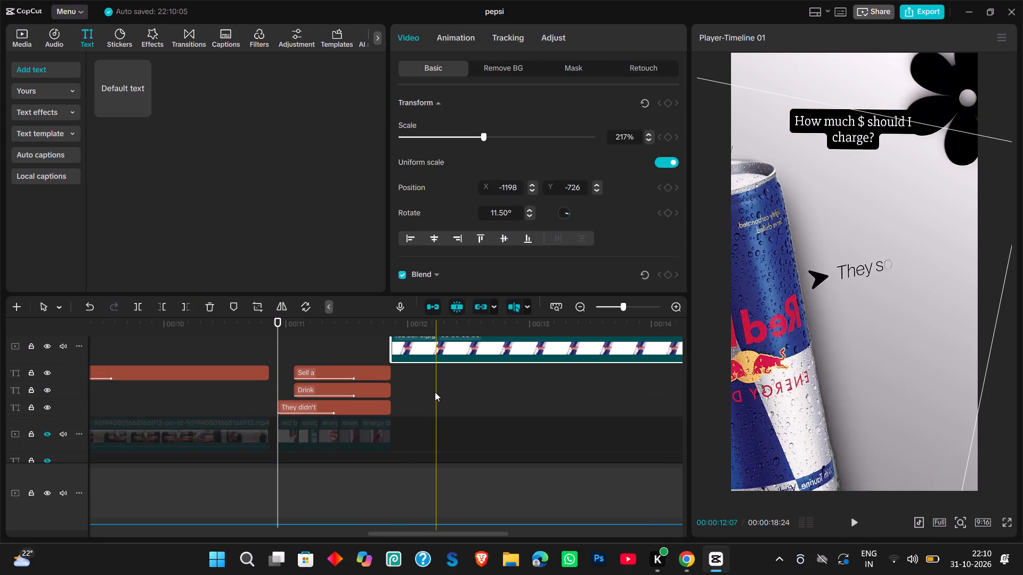
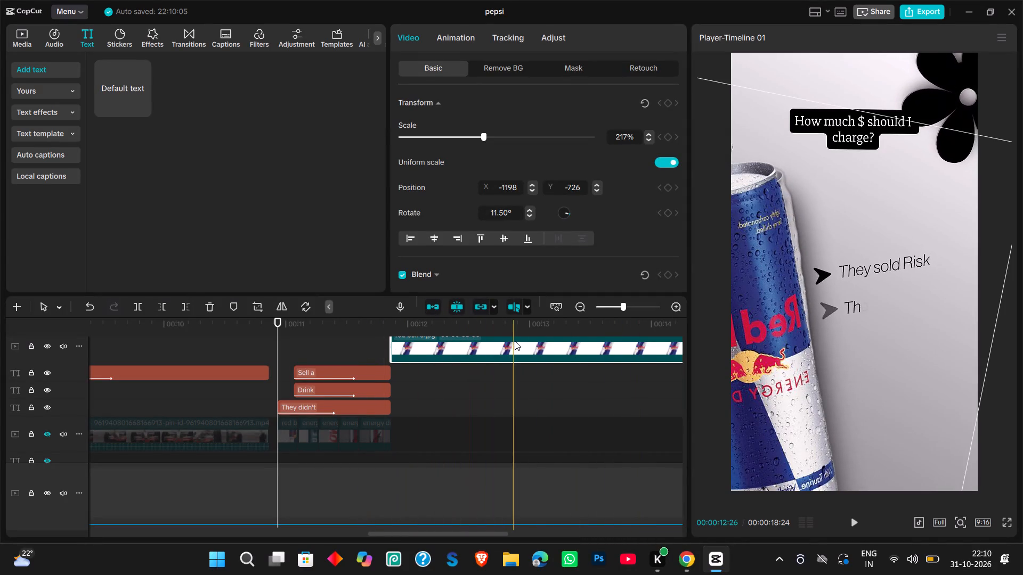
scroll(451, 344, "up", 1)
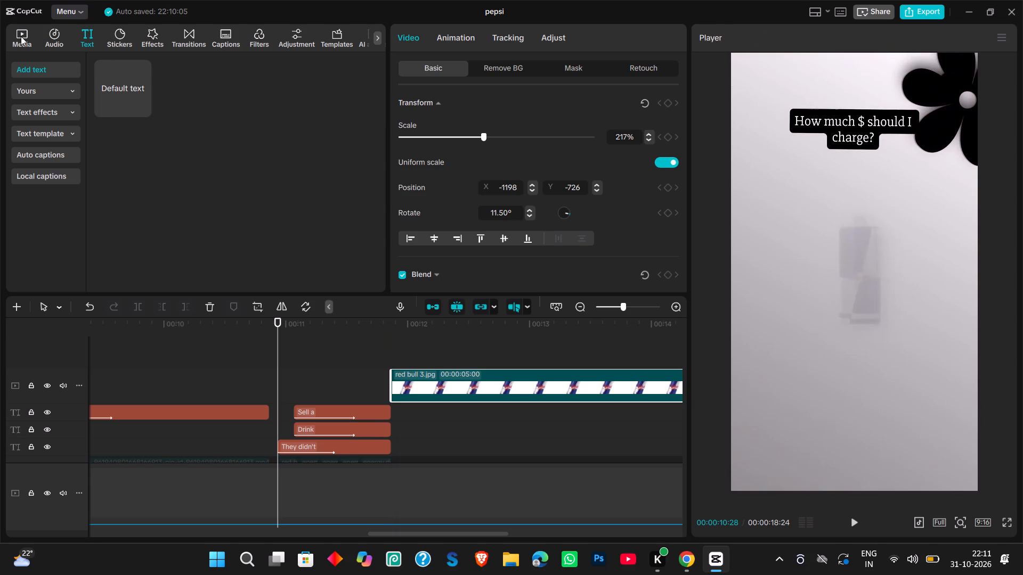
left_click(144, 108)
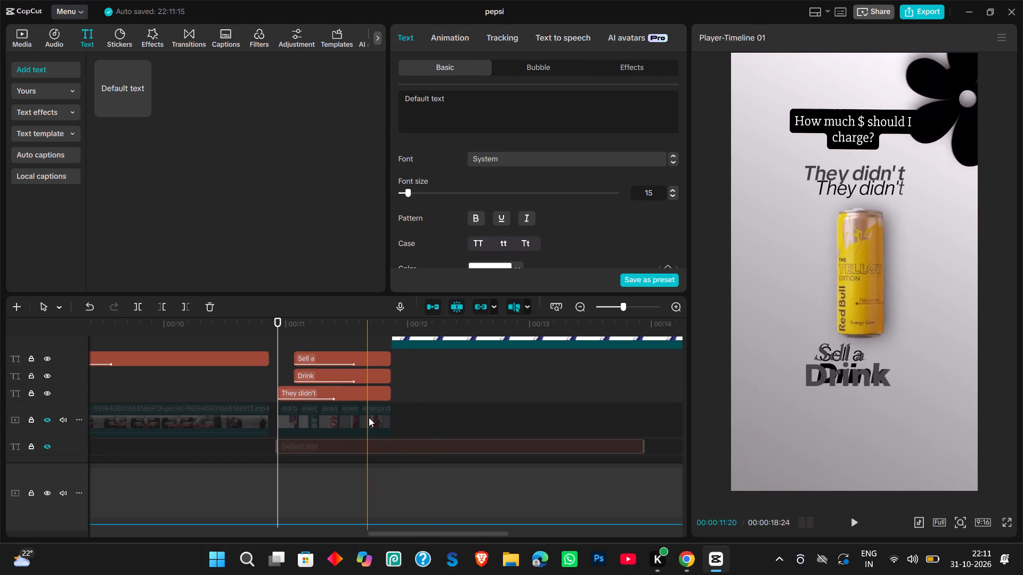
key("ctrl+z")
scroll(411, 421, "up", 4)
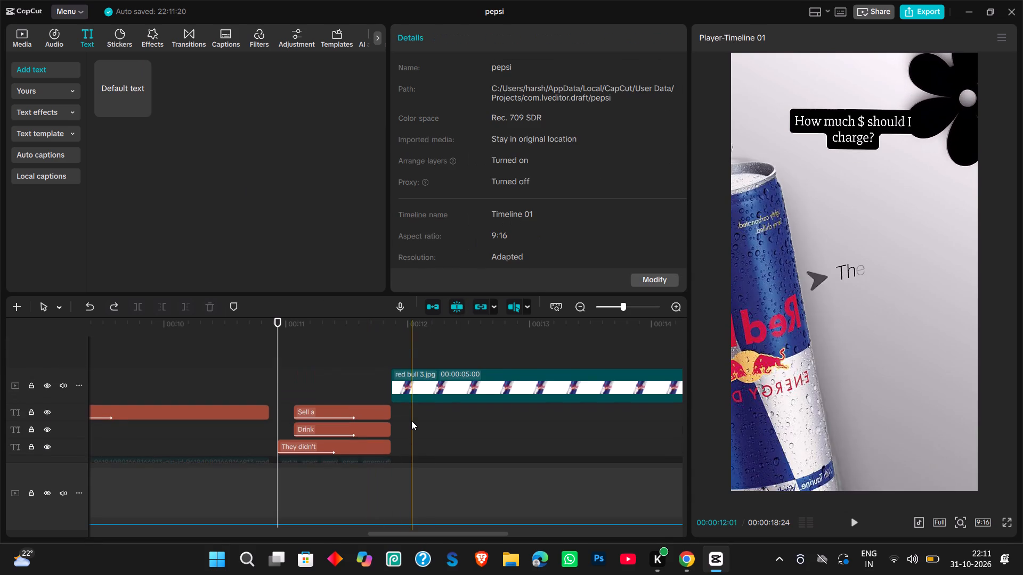
Add a default text title at the start of the red bull 3.jpg clip and place it on a new track directly above that clip.
left_click_drag(277, 325, 393, 349)
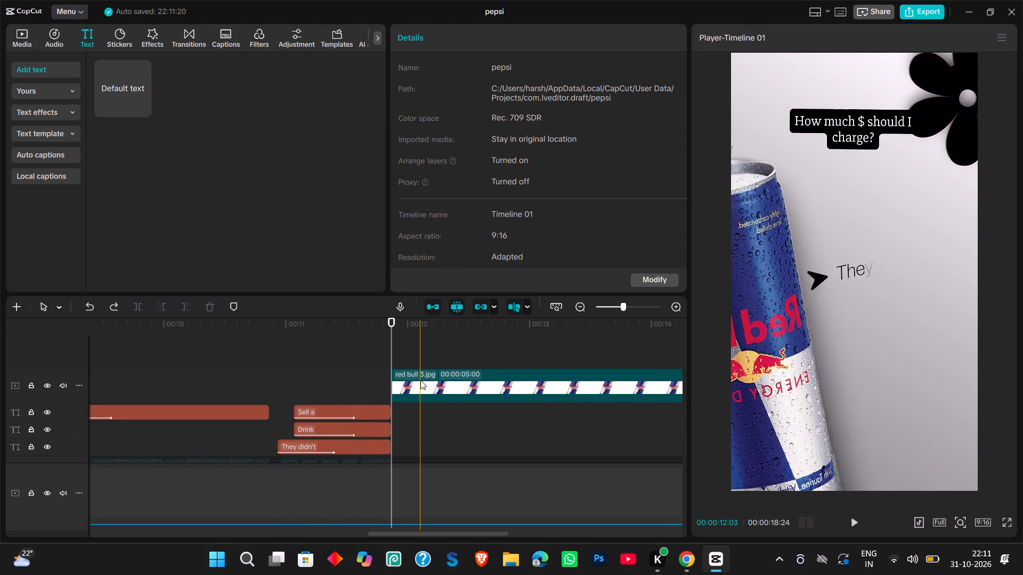
left_click(420, 380)
scroll(420, 380, "up", 1)
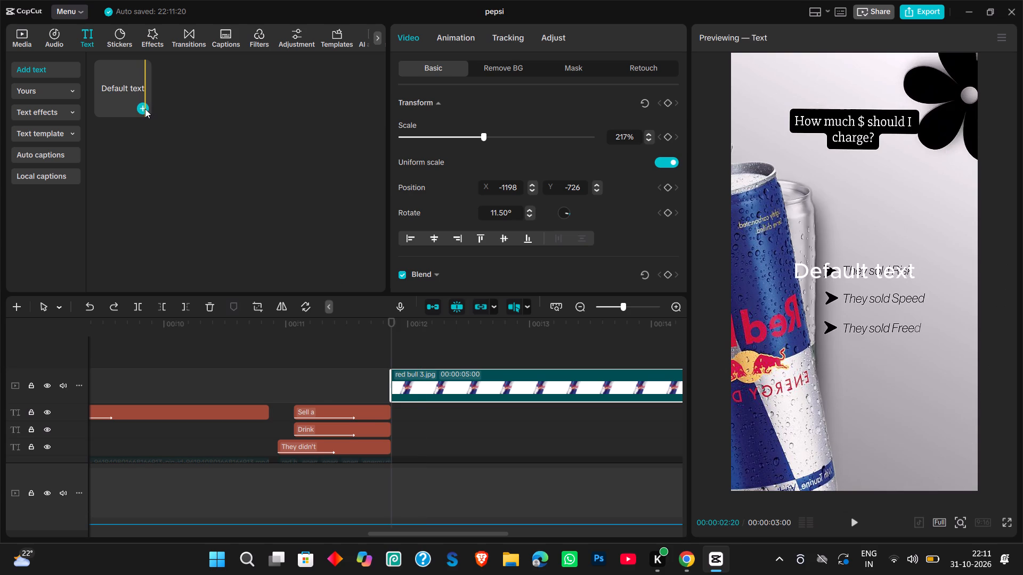
left_click(145, 109)
left_click_drag(446, 439, 446, 323)
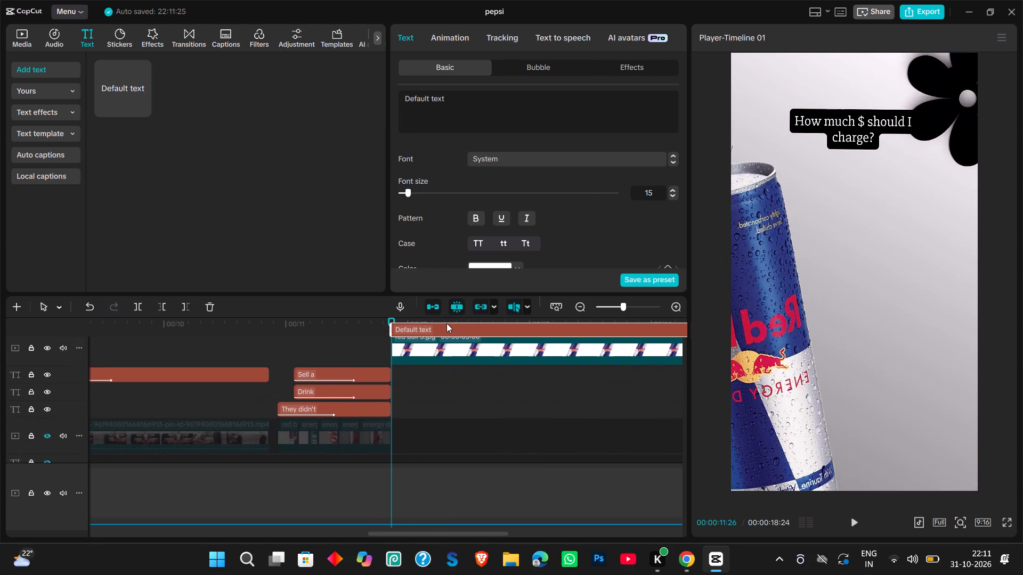
left_click_drag(446, 323, 446, 354)
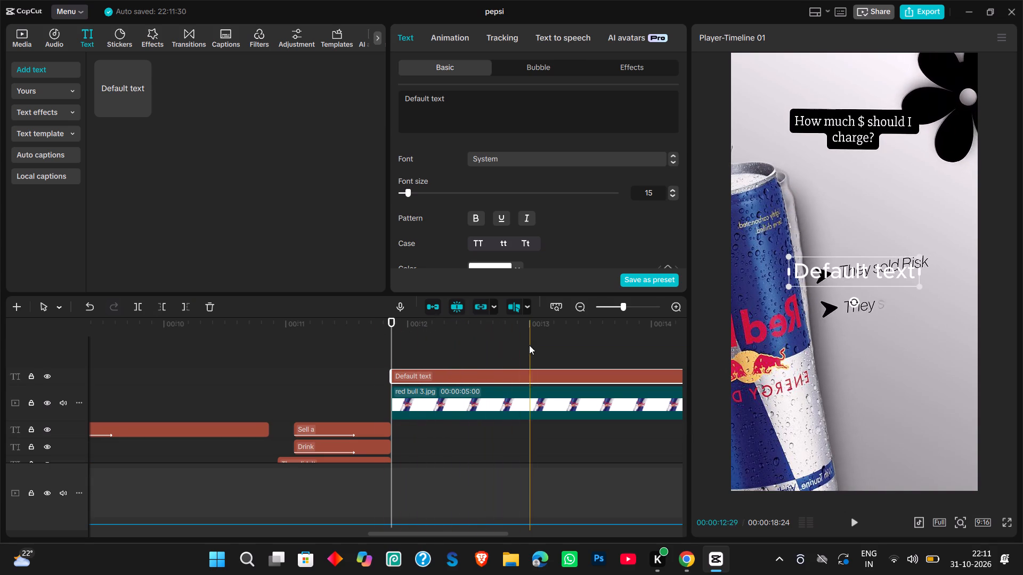
Replace the new title's default wording with "They sold Risk".
double_click(915, 275)
key("BackSpace")
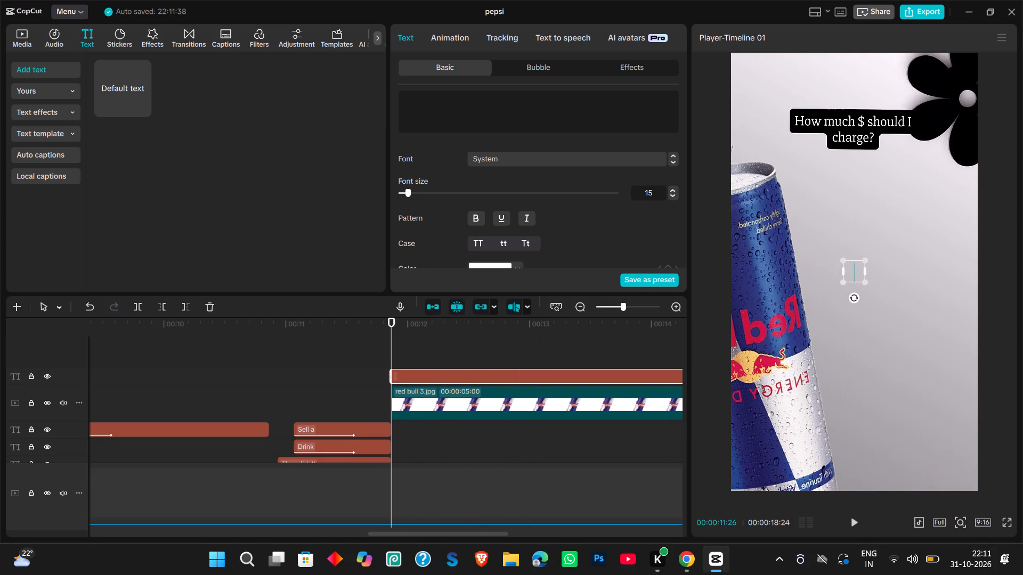
type("They")
key("space")
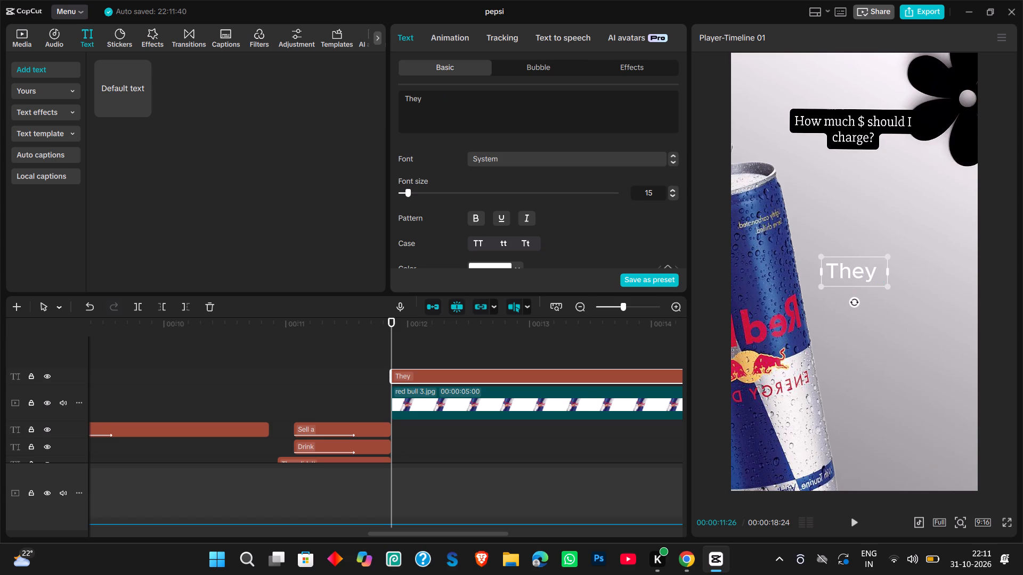
type("sold")
key("space")
type("risk")
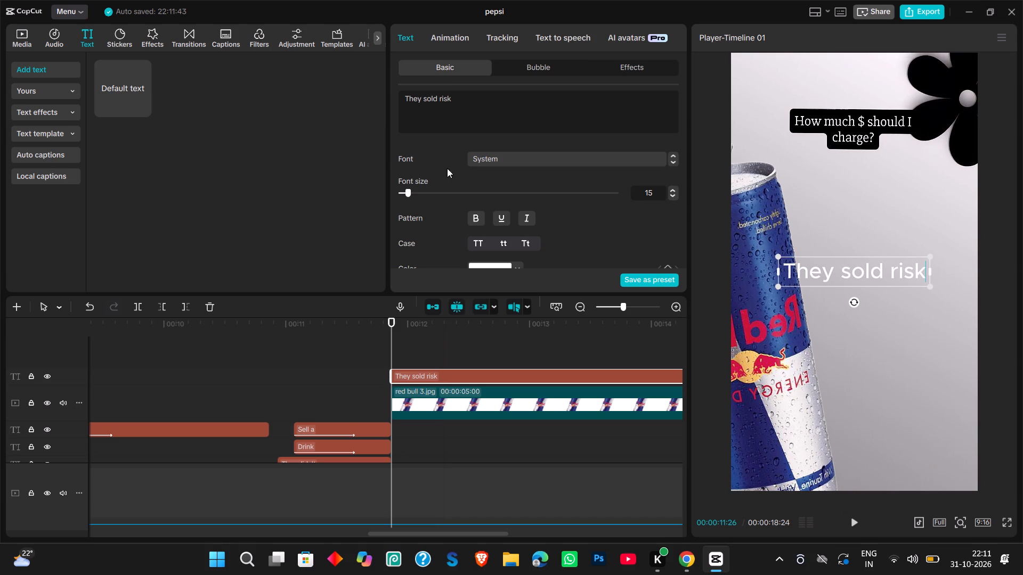
left_click(442, 101)
key("BackSpace")
key("shift+r")
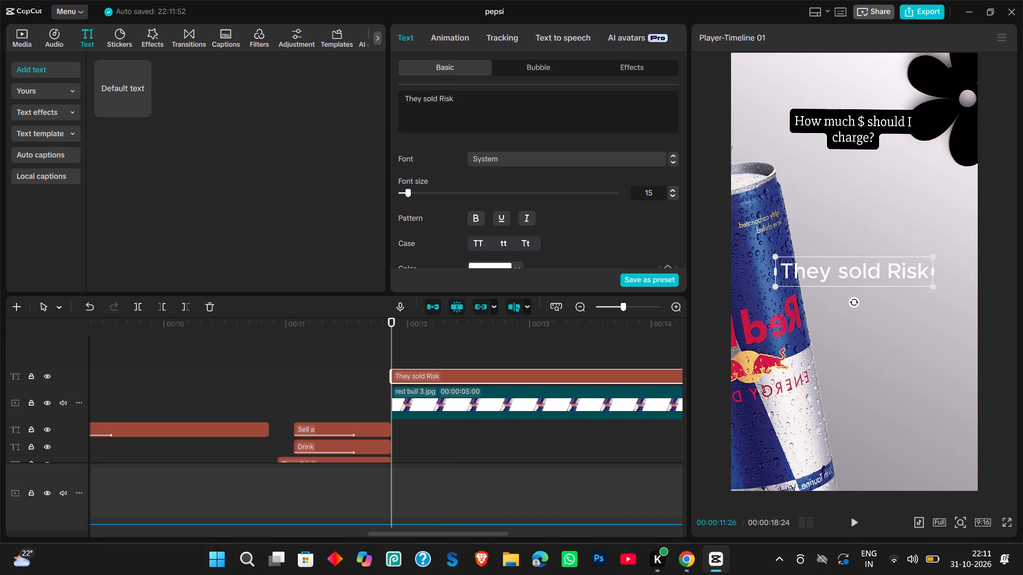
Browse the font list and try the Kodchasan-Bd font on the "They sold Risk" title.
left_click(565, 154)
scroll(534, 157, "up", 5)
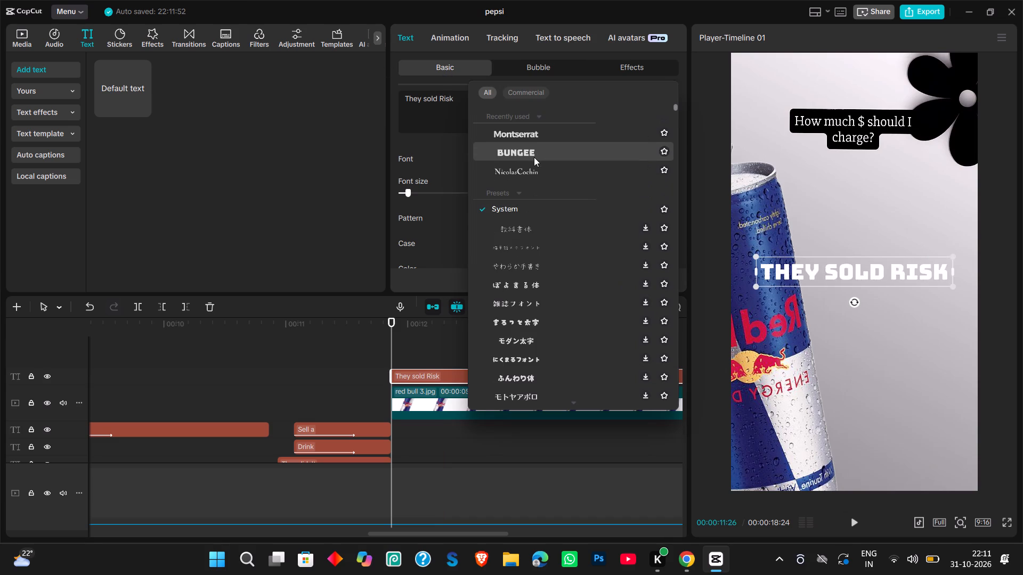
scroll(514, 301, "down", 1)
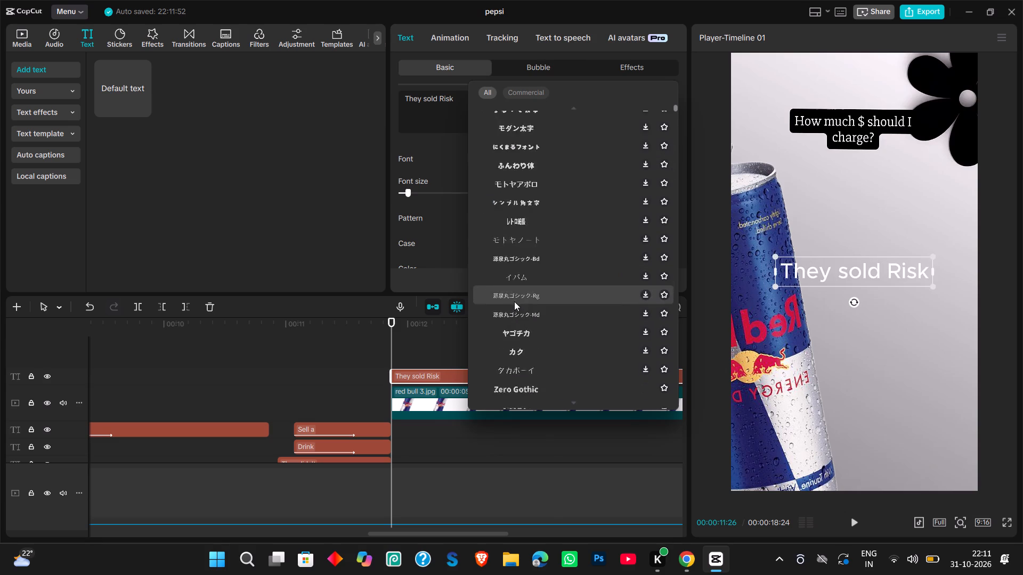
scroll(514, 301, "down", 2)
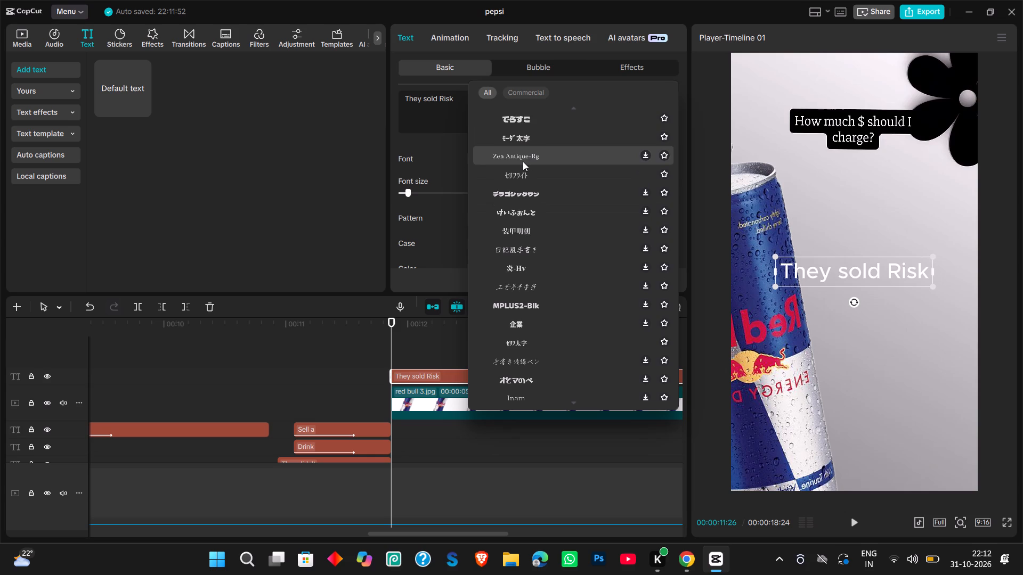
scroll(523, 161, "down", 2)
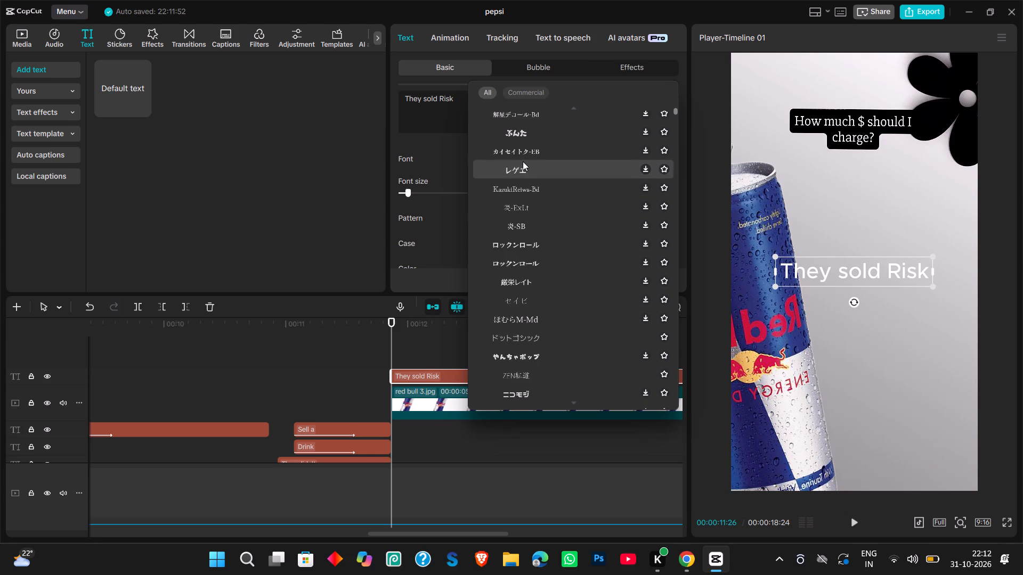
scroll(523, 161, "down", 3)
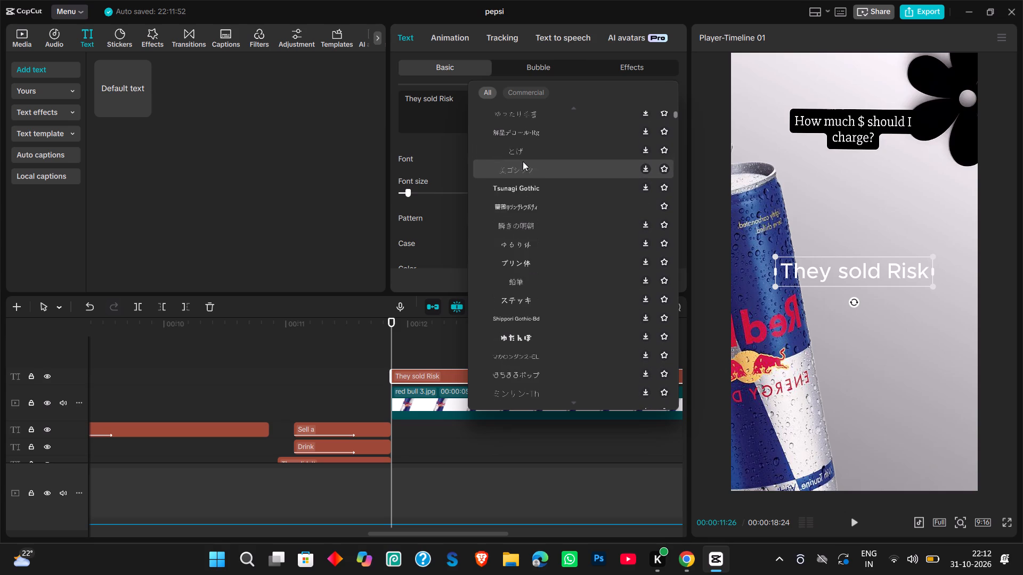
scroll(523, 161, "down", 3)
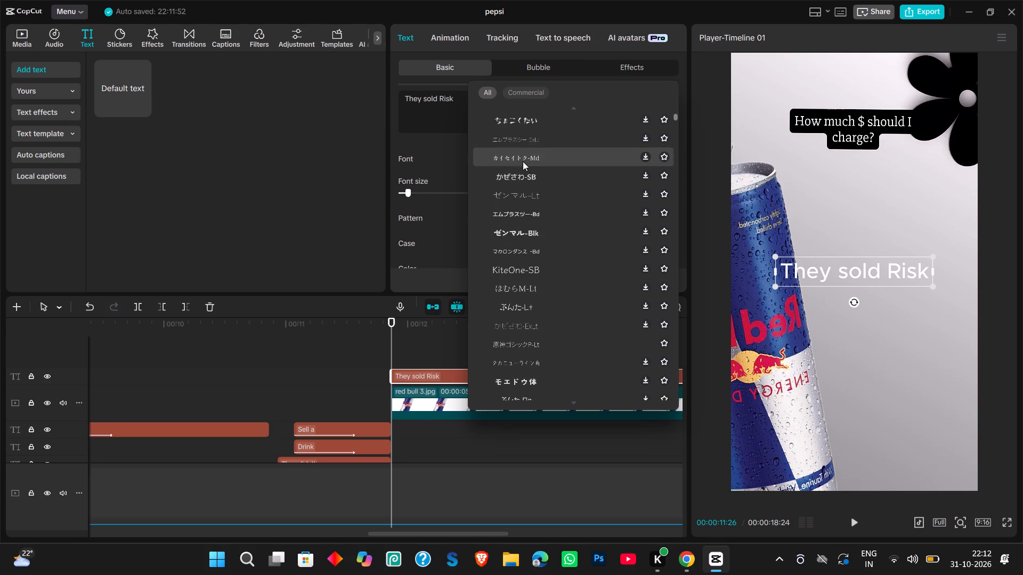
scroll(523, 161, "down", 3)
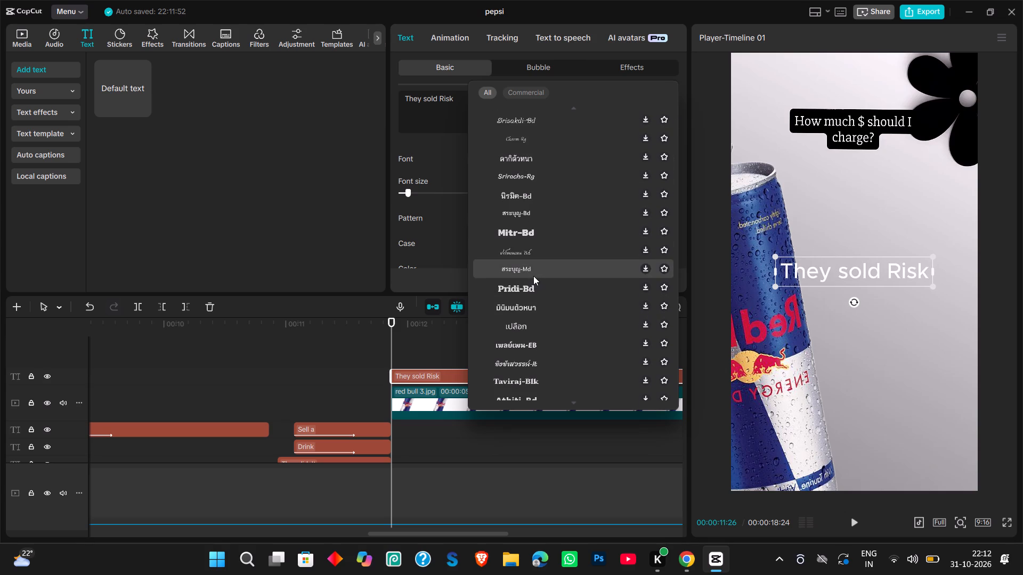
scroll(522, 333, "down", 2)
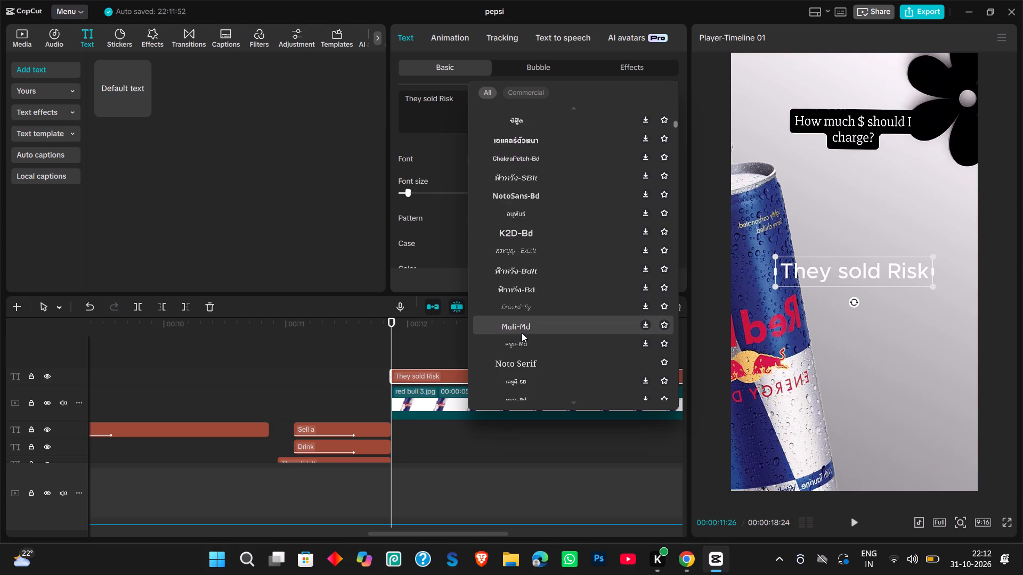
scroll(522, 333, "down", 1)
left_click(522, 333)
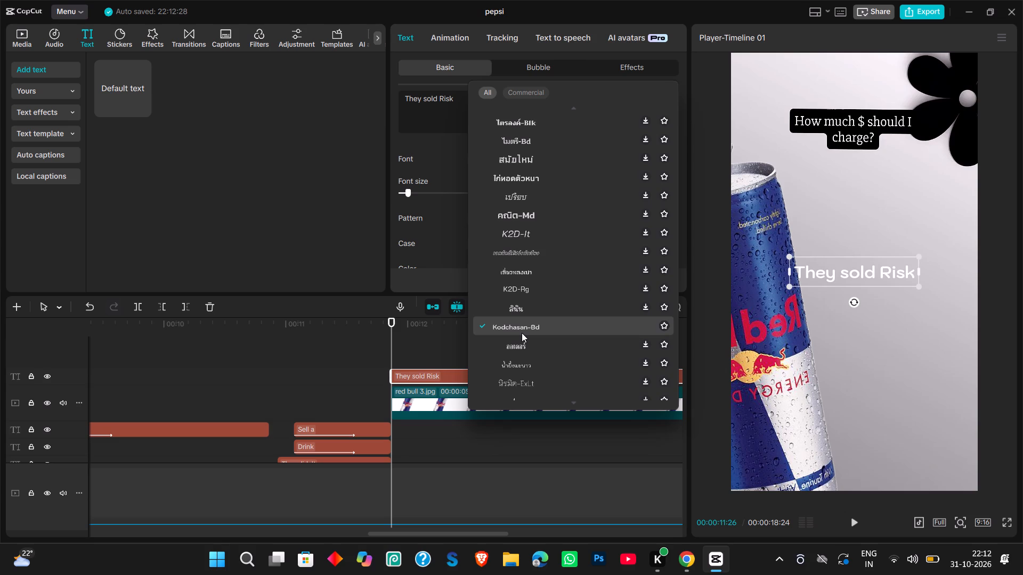
Set the font of the "They sold Risk" title to ChakraPetch-Md.
scroll(524, 316, "down", 2)
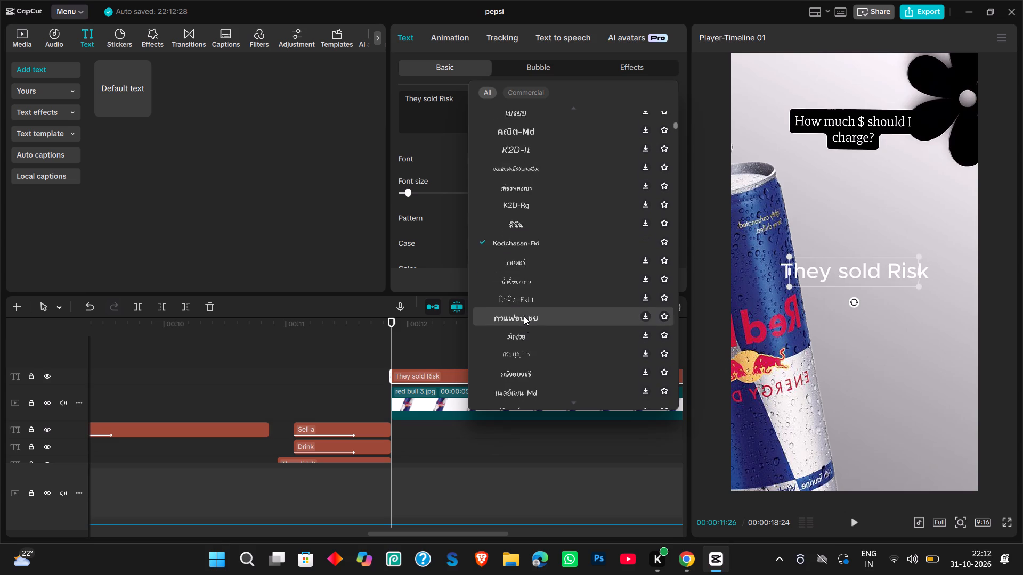
scroll(524, 316, "down", 1)
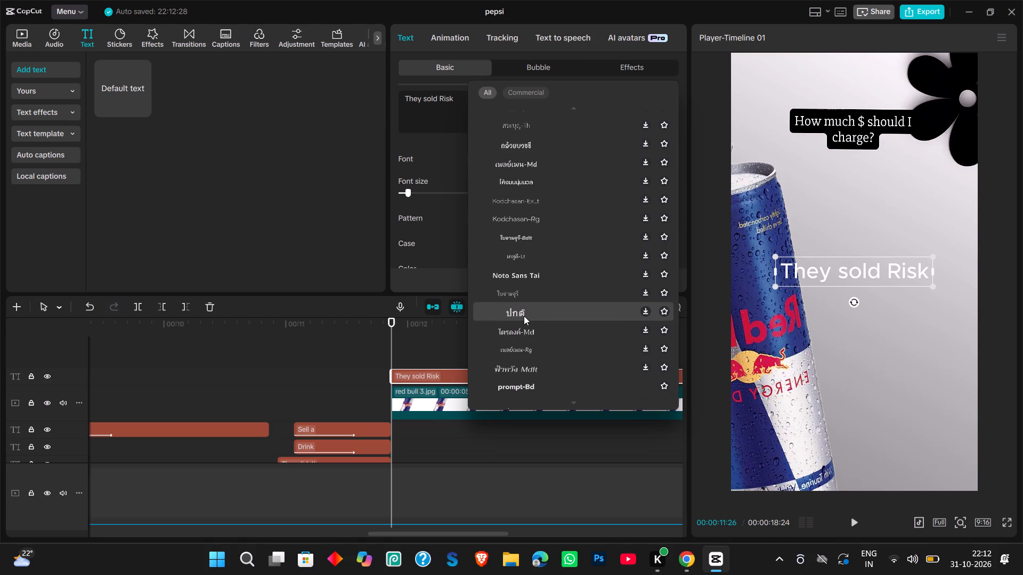
scroll(524, 316, "down", 2)
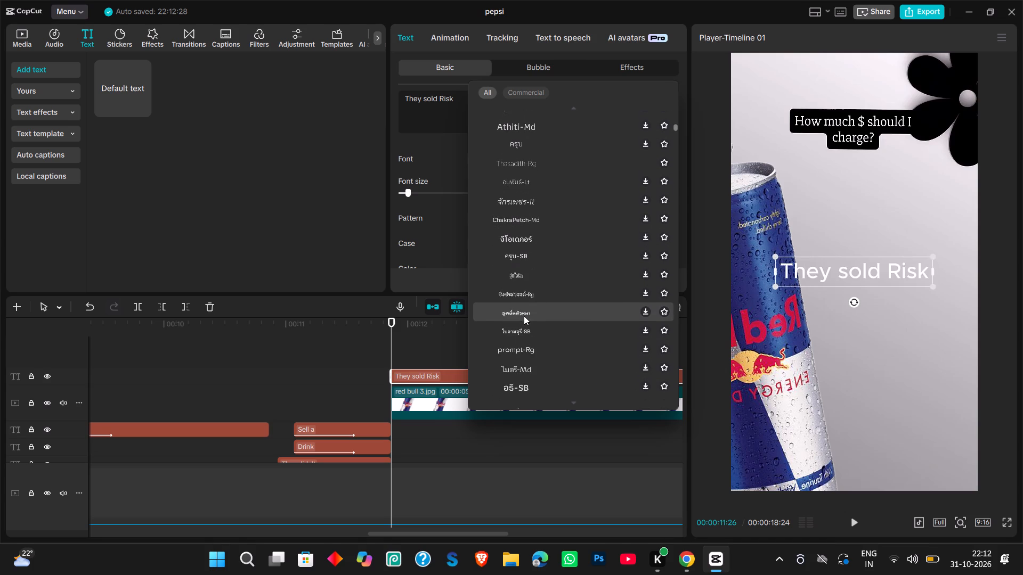
left_click(547, 216)
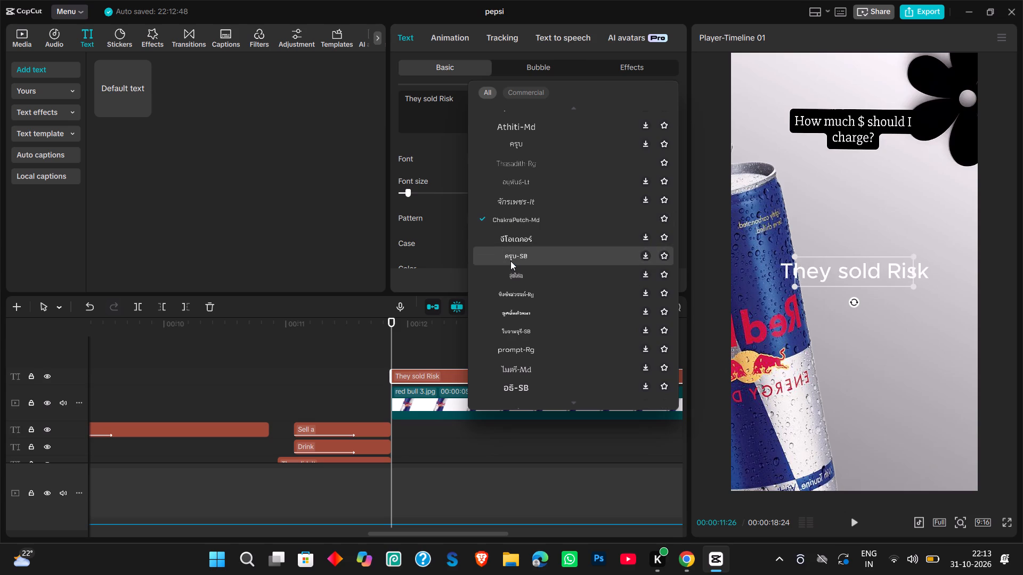
Duplicate the "They sold Risk" title twice, stacking the copies on tracks above the original.
left_click(415, 371)
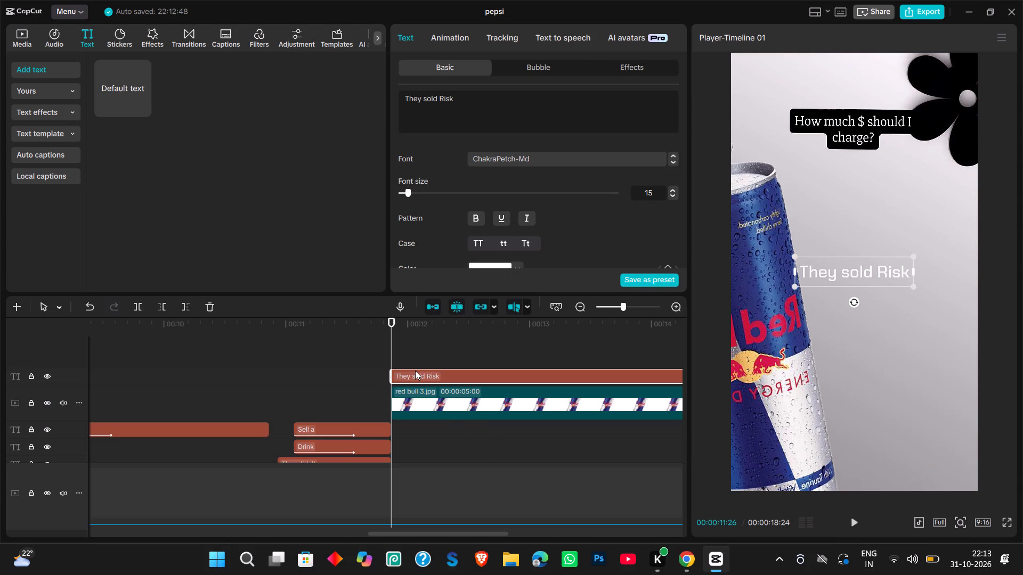
key("ctrl+c")
key("ctrl+v")
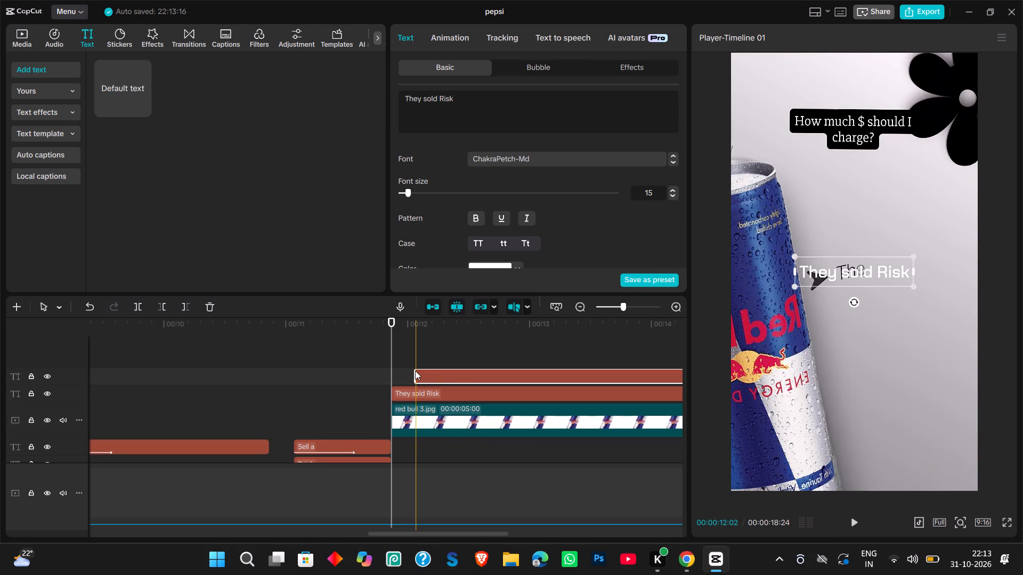
key("ctrl+c")
key("ctrl+v")
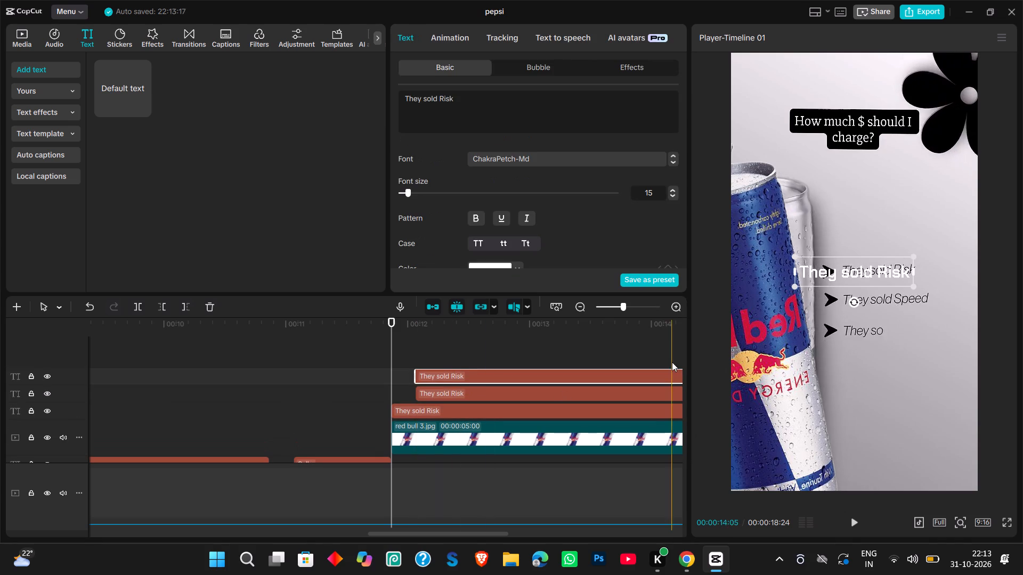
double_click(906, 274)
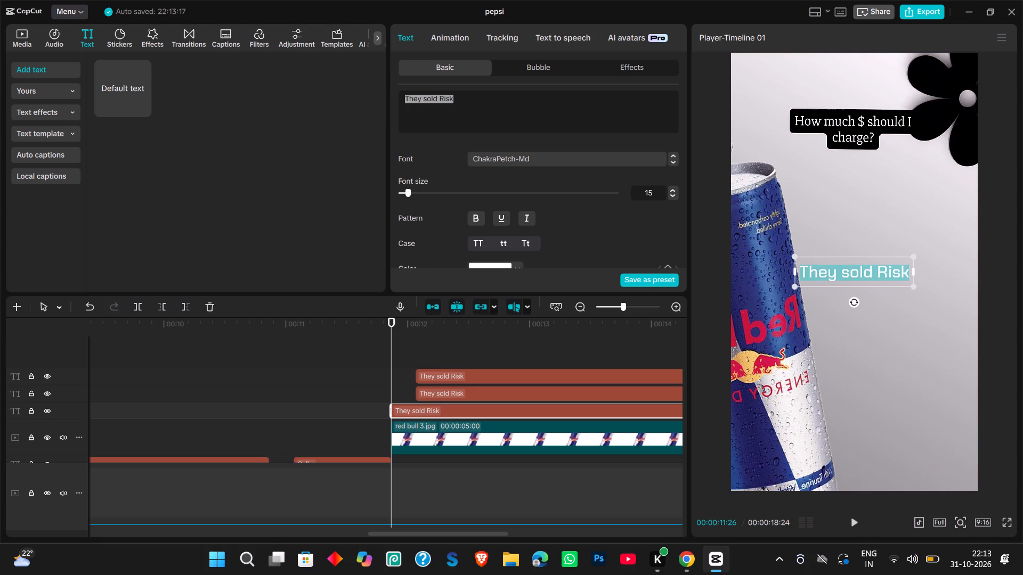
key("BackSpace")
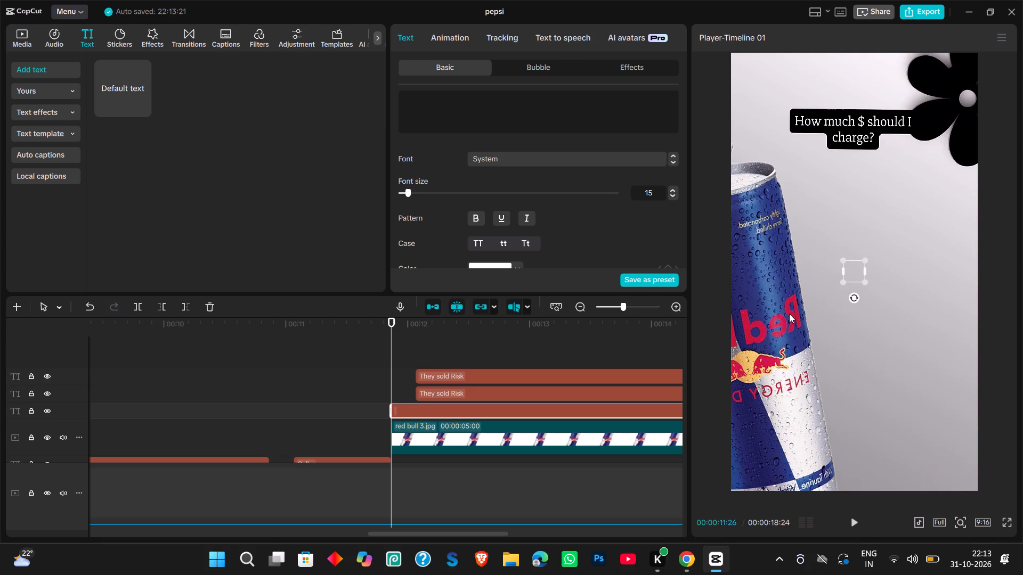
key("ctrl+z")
Shift the topmost "They sold Risk" copy on the timeline so it starts slightly after the second copy.
left_click_drag(387, 330, 424, 336)
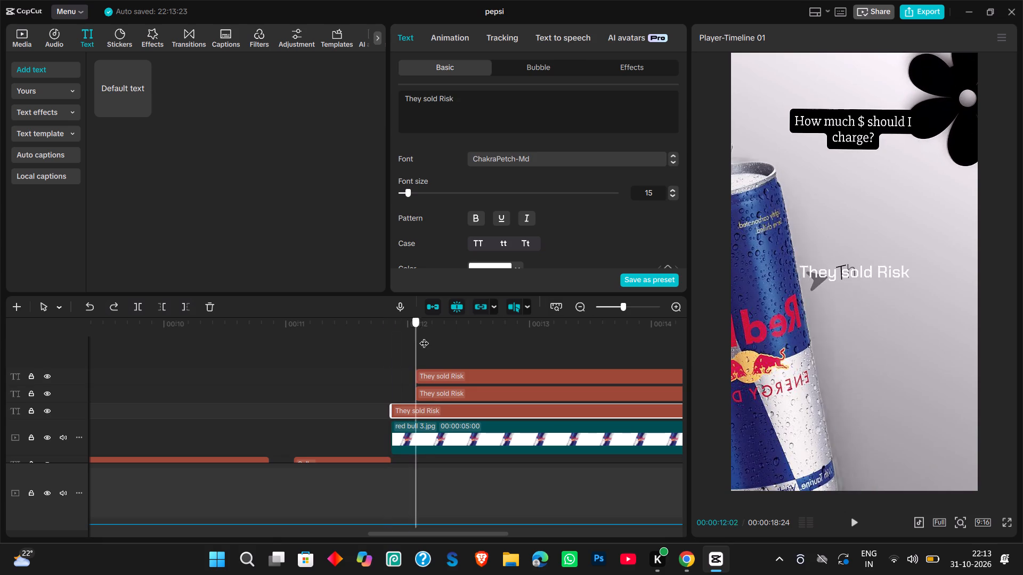
left_click_drag(424, 336, 427, 338)
left_click_drag(456, 381, 488, 376)
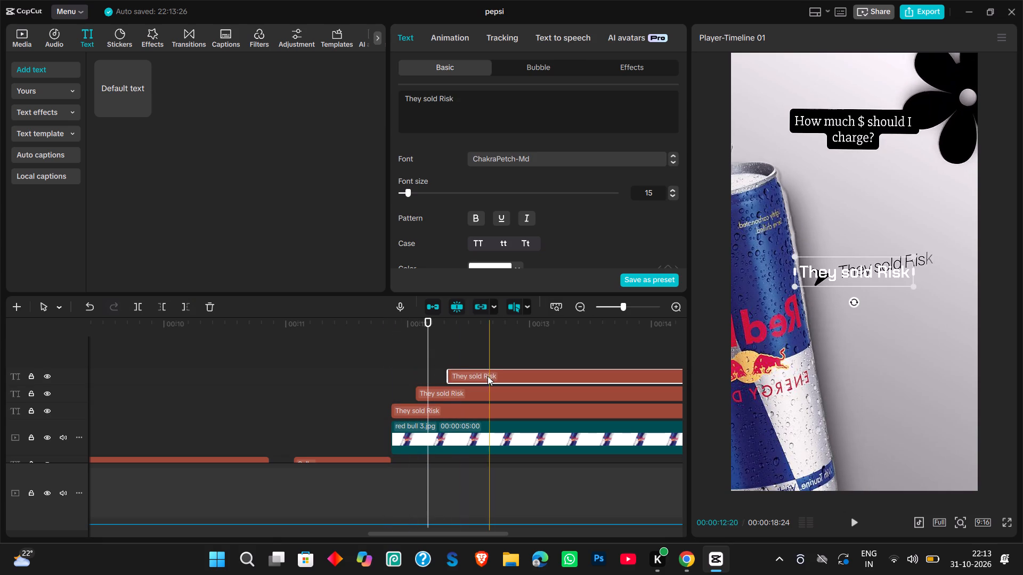
Move the middle-track "They sold Risk" copy just below the original title in the video frame.
left_click(437, 396)
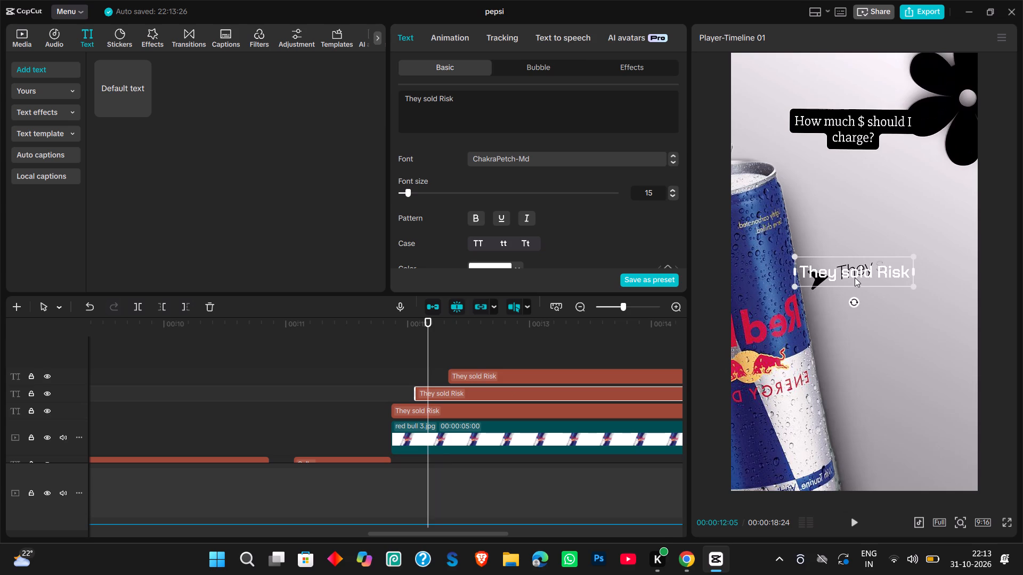
left_click_drag(855, 277, 867, 311)
Remove the word "Risk" from the middle-track "They sold Risk" copy, keeping "They sold".
double_click(918, 310)
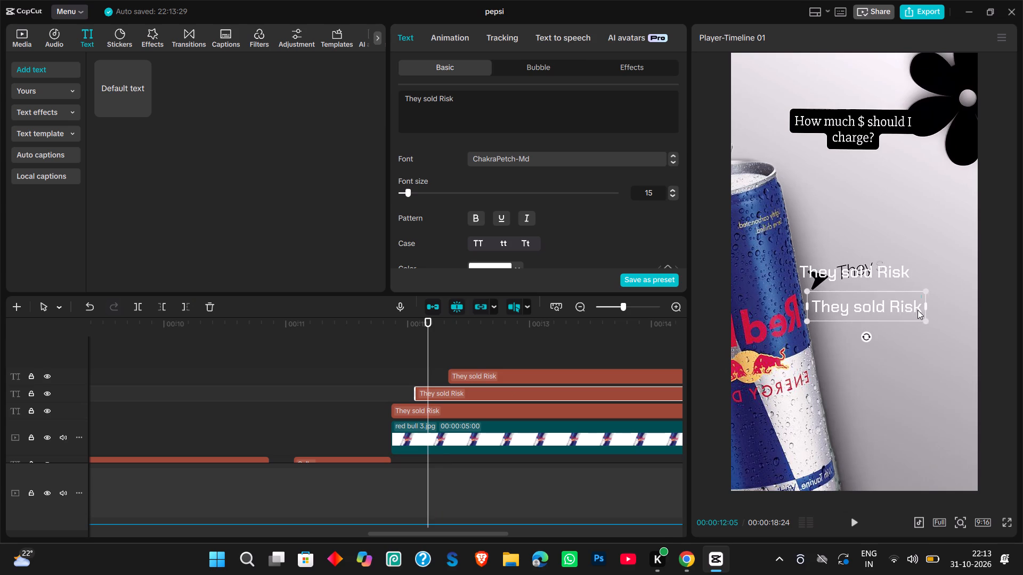
key("BackSpace")
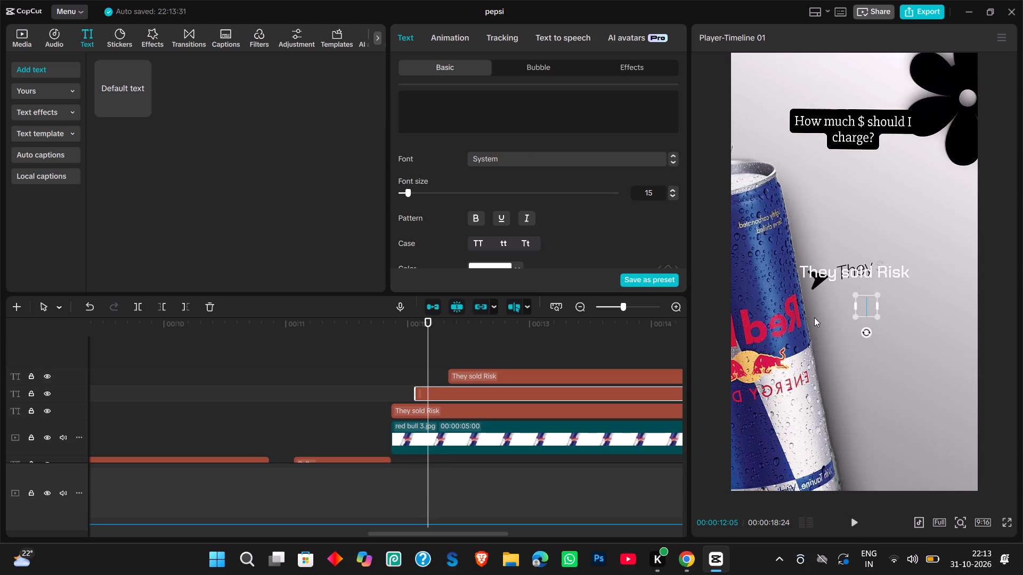
key("ctrl+z")
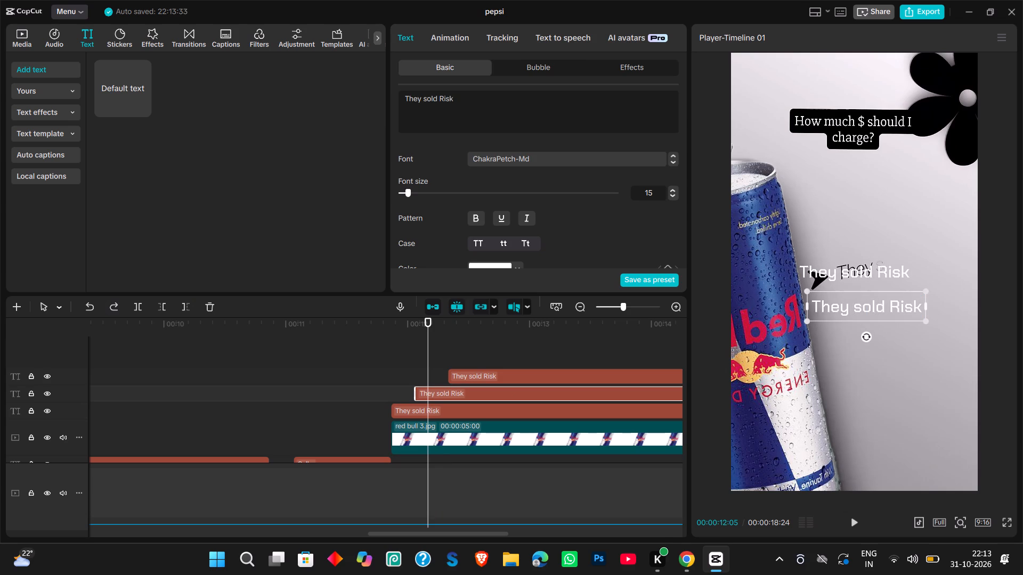
key("BackSpace")
key("BackSpace")
key("BackSpace")
key("BackSpace")
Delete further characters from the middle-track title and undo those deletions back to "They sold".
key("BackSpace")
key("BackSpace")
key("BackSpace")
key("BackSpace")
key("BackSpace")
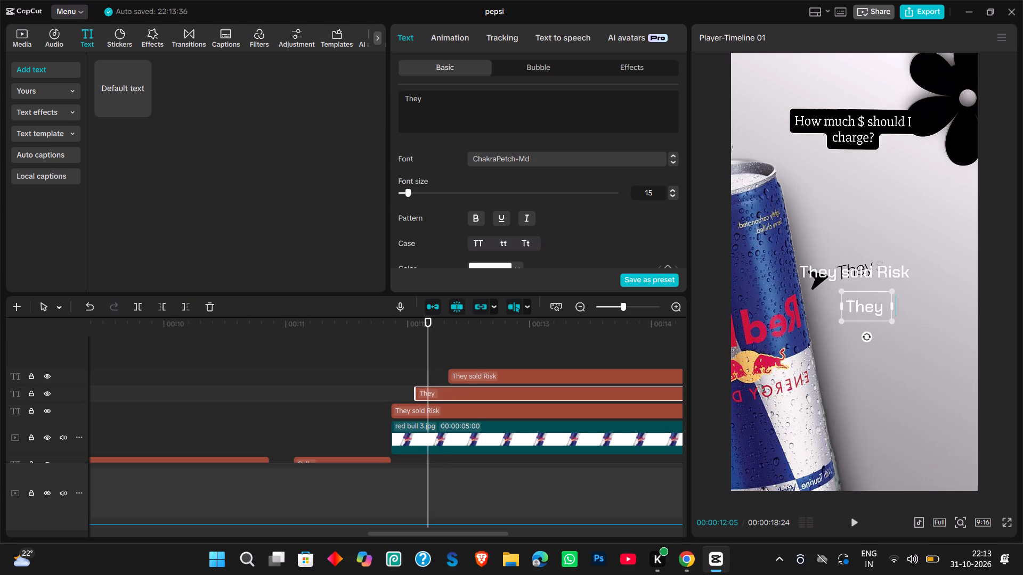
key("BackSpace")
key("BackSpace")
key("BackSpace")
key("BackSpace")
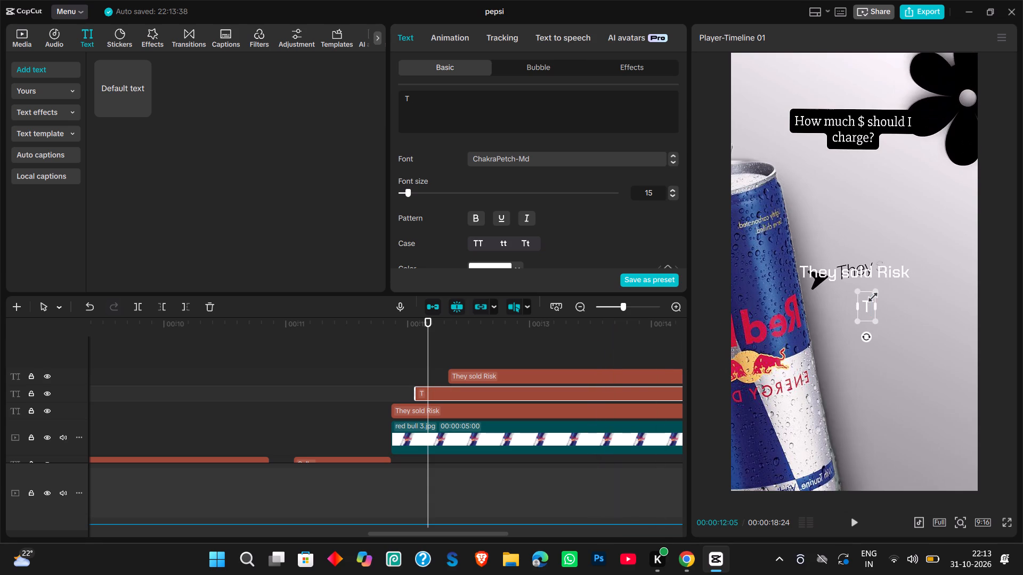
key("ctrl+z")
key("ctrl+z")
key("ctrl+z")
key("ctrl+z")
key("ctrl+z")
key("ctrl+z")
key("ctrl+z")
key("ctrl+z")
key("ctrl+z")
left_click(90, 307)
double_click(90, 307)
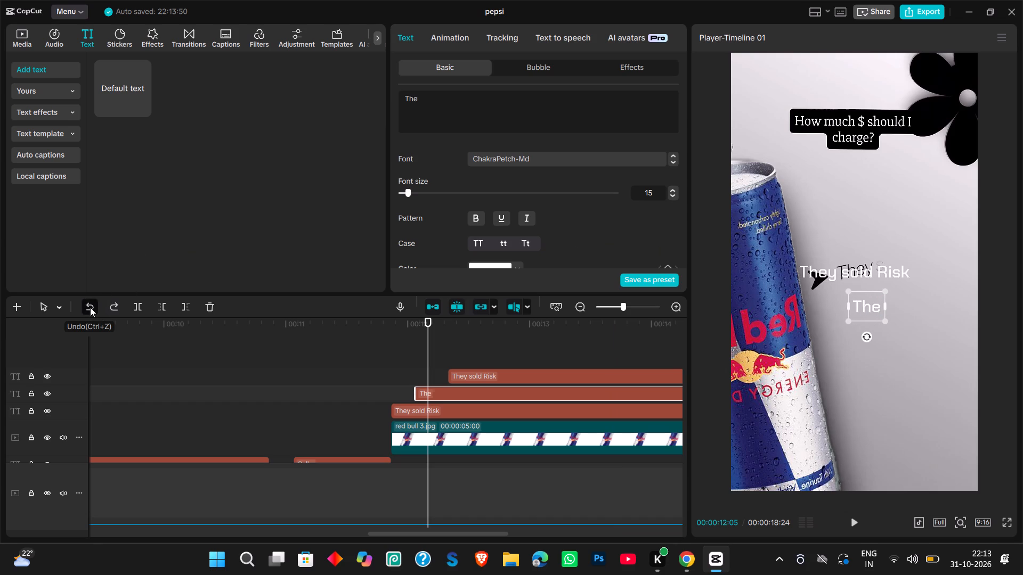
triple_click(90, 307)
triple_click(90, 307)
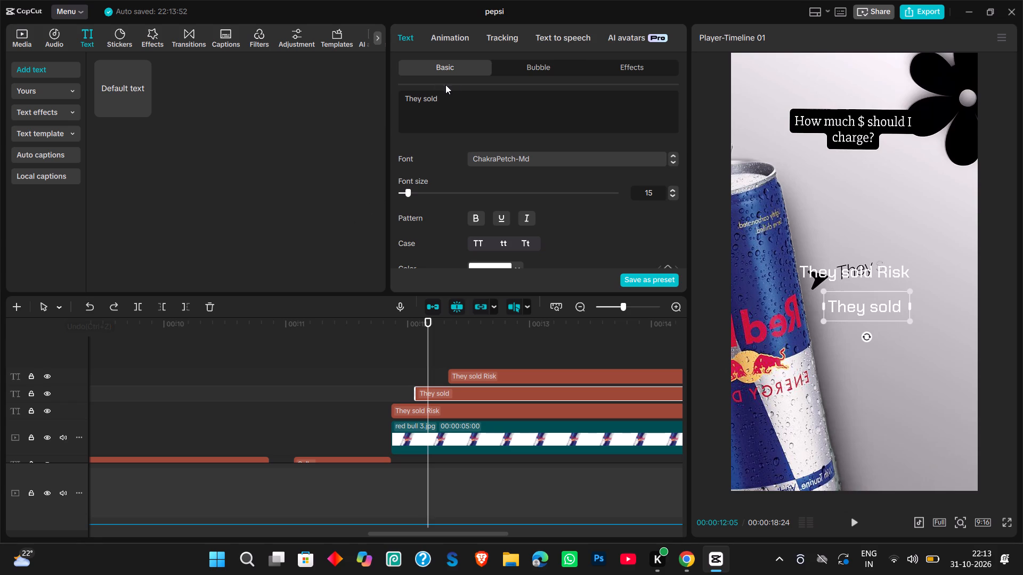
Add "Speed" to the end of the middle-track title so it reads "They sold Speed".
left_click(450, 105)
key("shift+s")
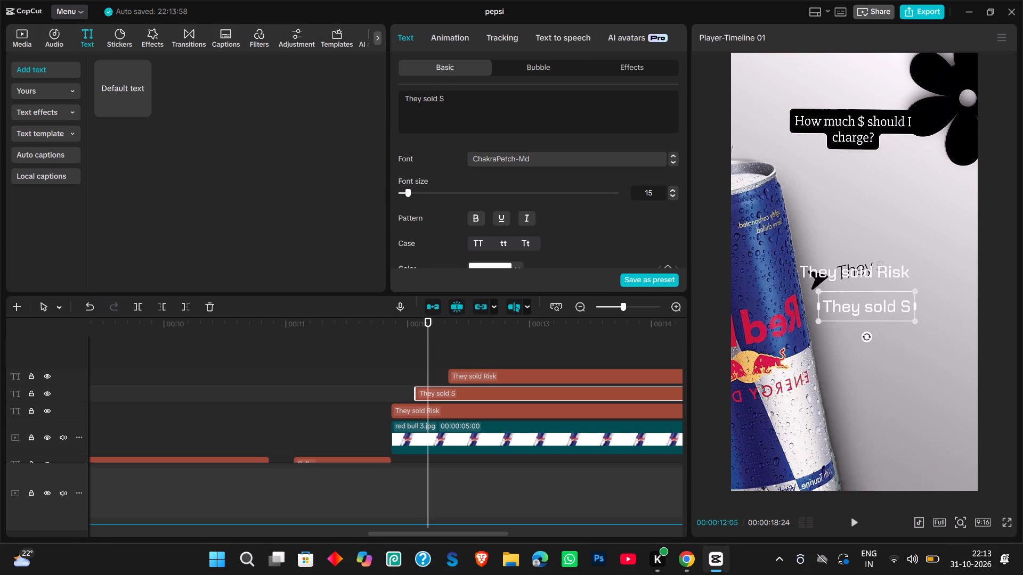
type("peed")
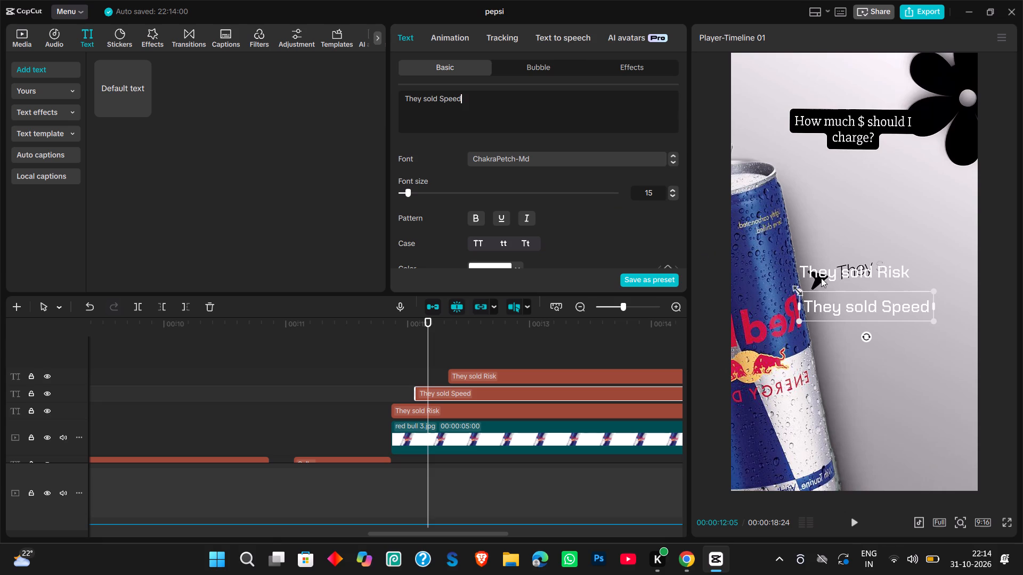
Move the original "They sold Risk" title rightward in the video frame, over the first handwritten line beside the can.
left_click(843, 269)
left_click_drag(843, 269, 886, 268)
Move the "They sold Speed" title right and slightly up, directly beneath the original "They sold Risk" title in the frame.
left_click(855, 307)
left_click_drag(855, 307, 894, 307)
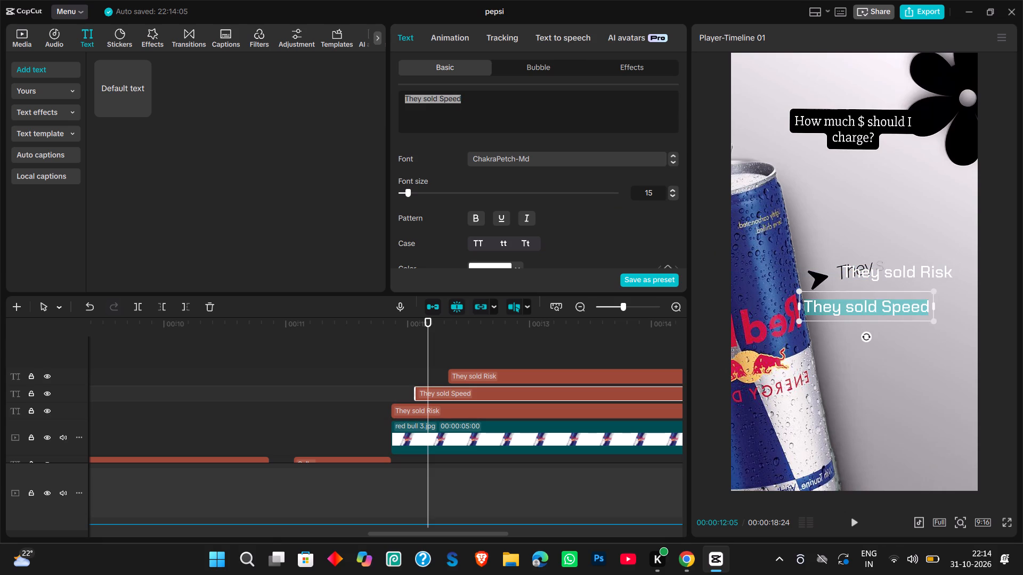
left_click(892, 334)
left_click(879, 303)
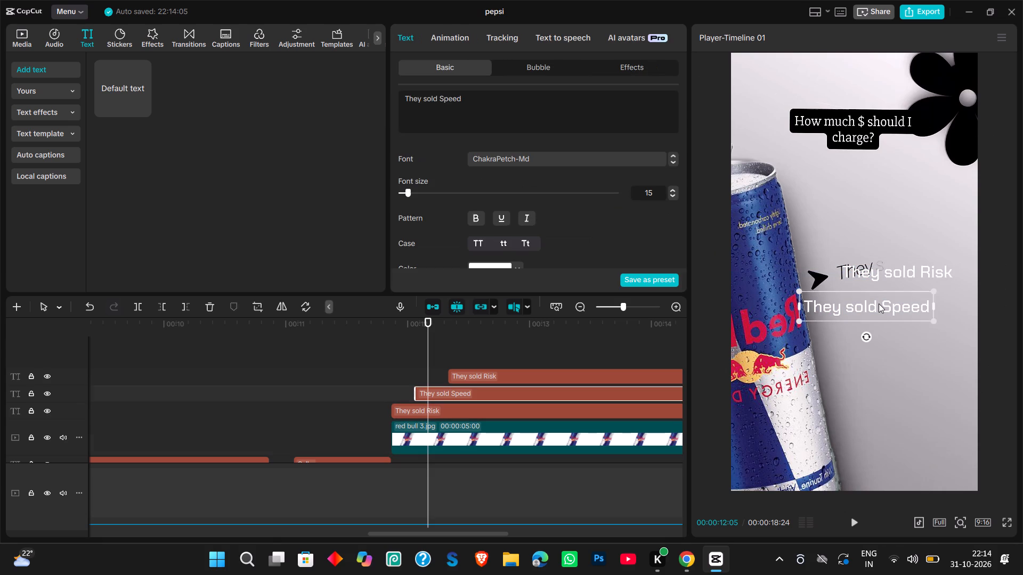
left_click_drag(876, 307, 909, 298)
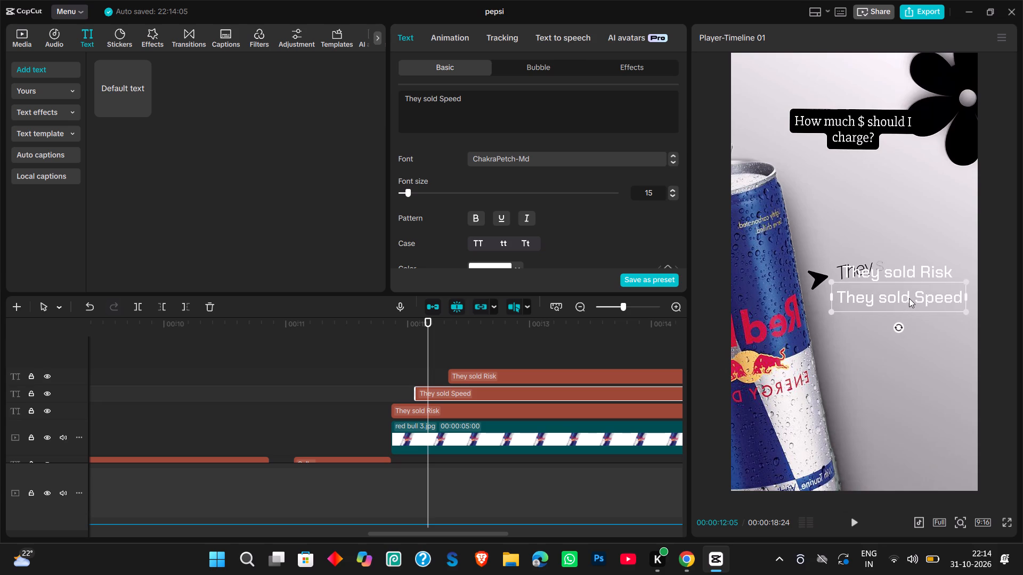
left_click_drag(909, 298, 908, 298)
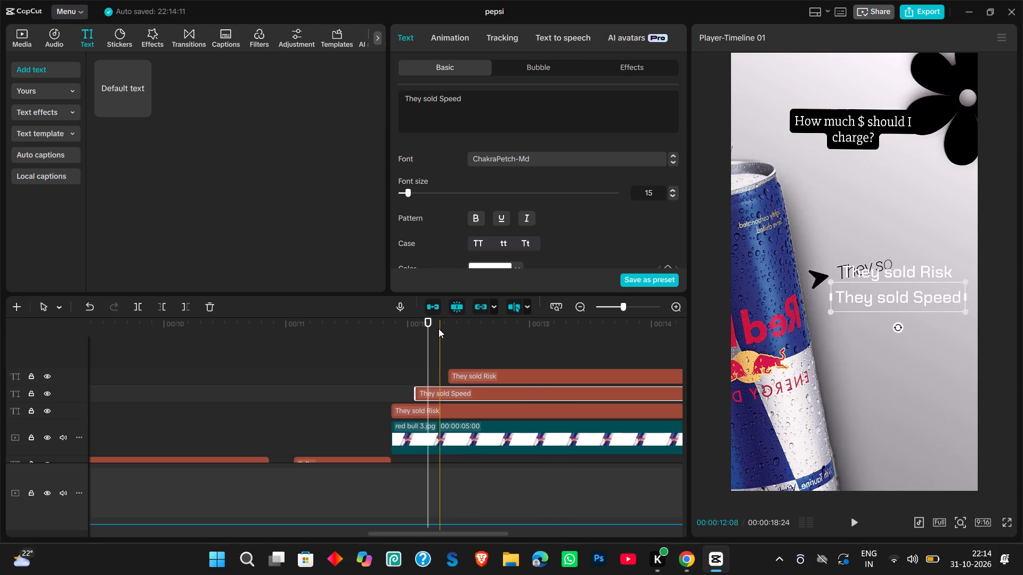
Advance the playhead to the topmost "They sold Risk" copy and place that copy just below "They sold Speed" in the frame.
left_click_drag(430, 318, 461, 325)
left_click_drag(863, 270, 868, 287)
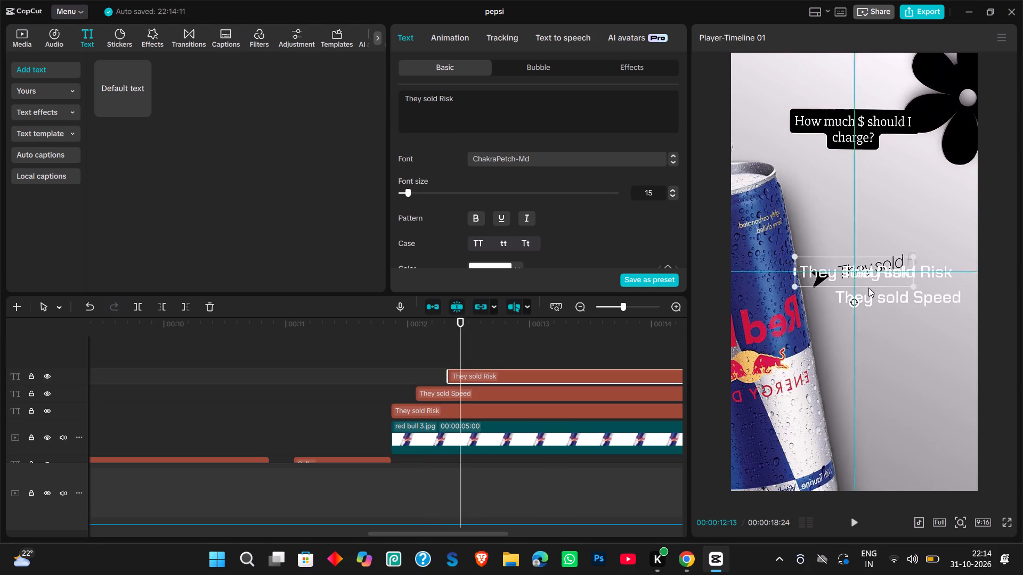
left_click_drag(868, 287, 908, 327)
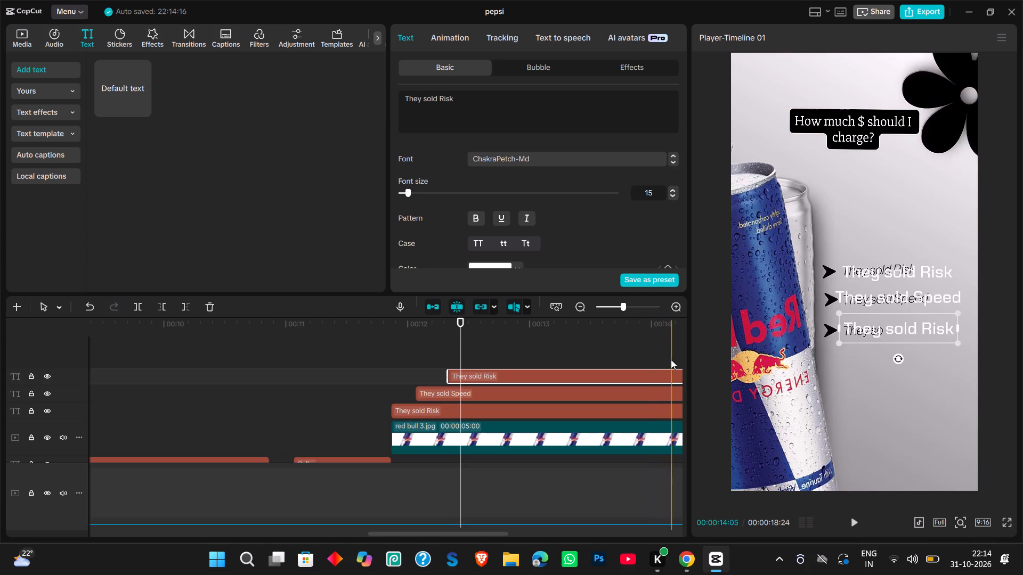
Change the topmost title copy's text to "They sold Freedom".
scroll(678, 359, "left", 1)
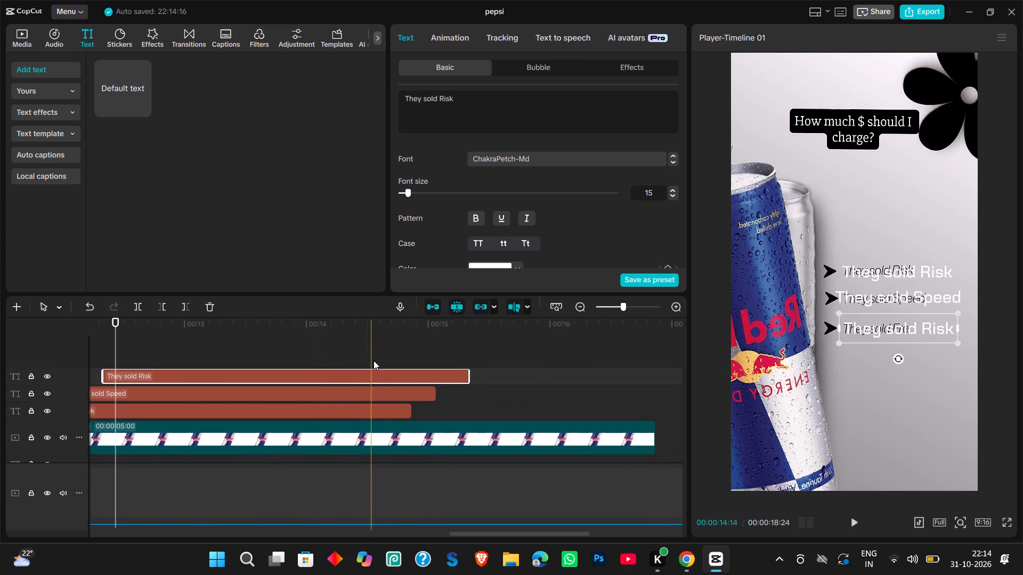
left_click(951, 334)
left_click(951, 334)
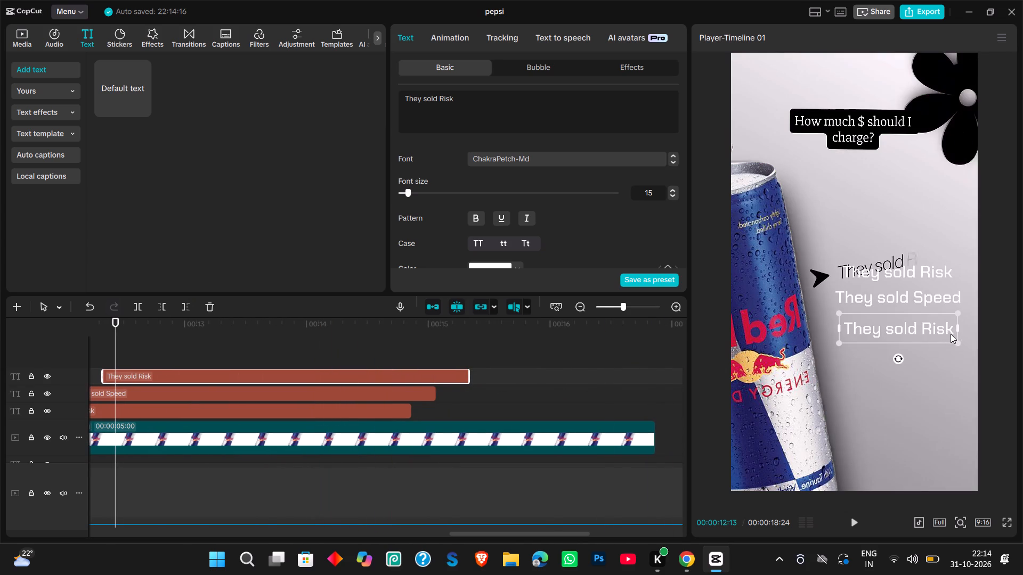
double_click(951, 334)
left_click(951, 334)
key("BackSpace")
key("BackSpace")
key("BackSpace")
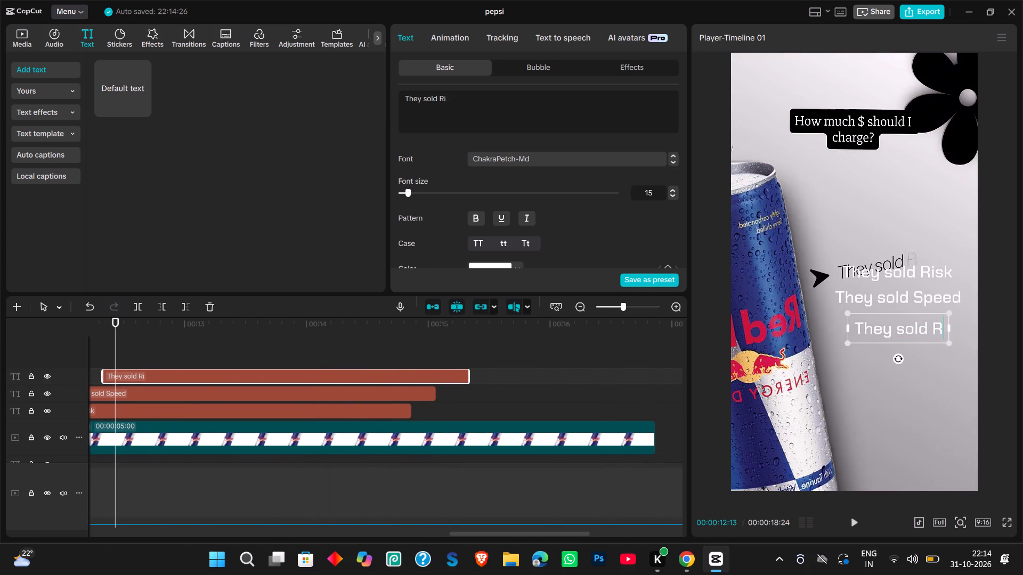
key("BackSpace")
type("Freedom")
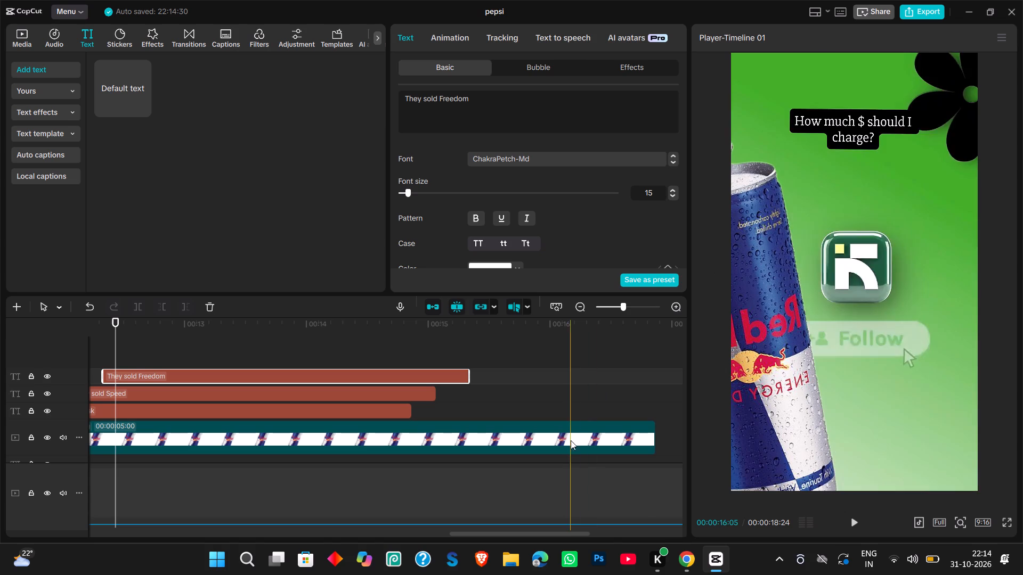
Switch to Chrome, search Pinterest for "triangular pyramid" and browse the image results.
left_click(680, 558)
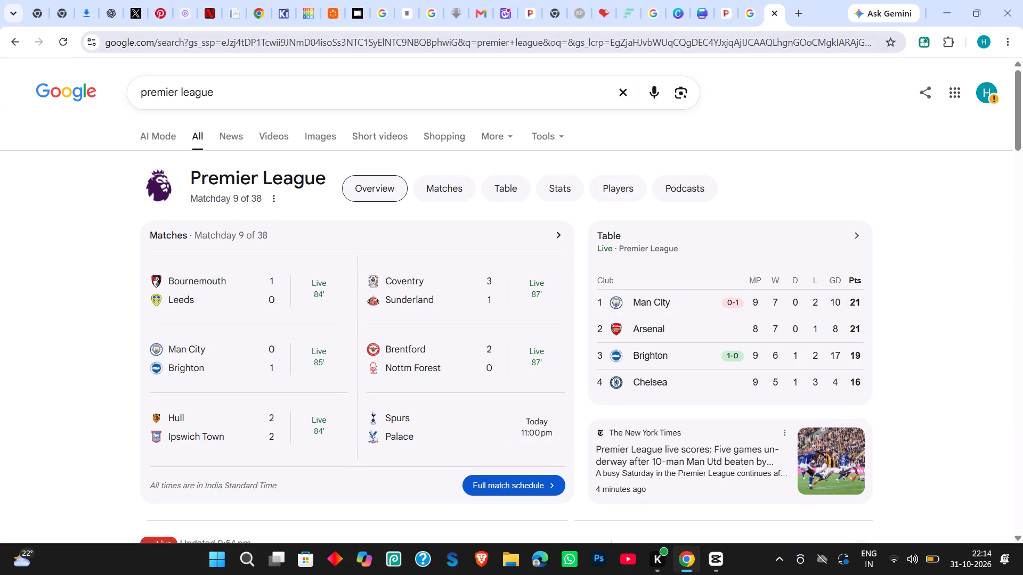
left_click(167, 17)
left_click(170, 87)
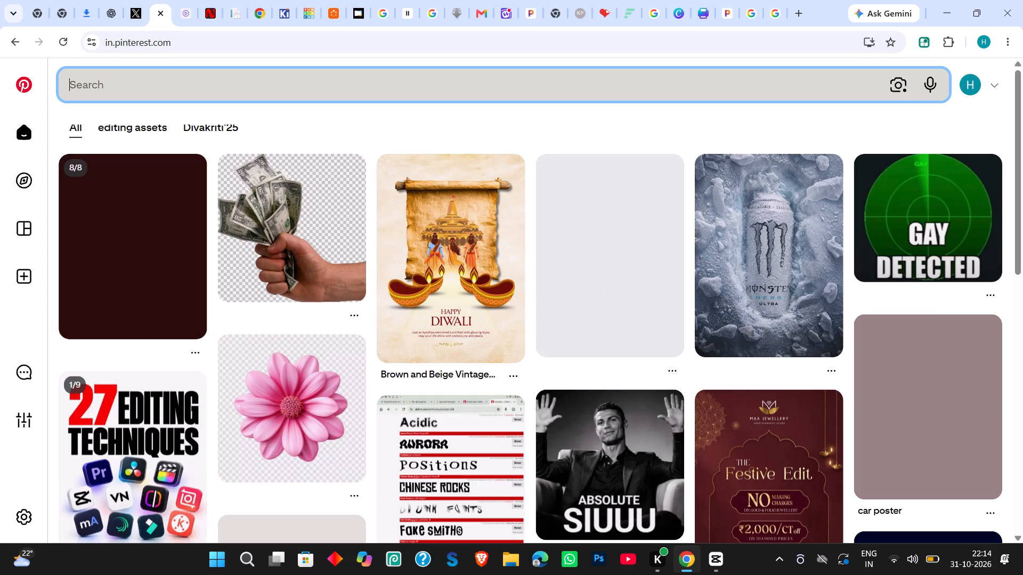
type("triangular")
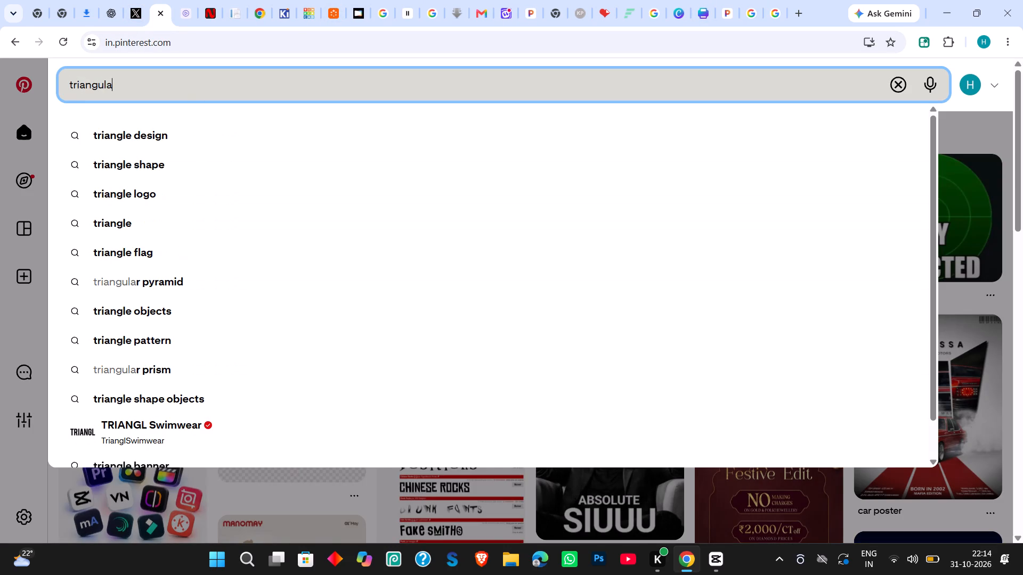
key("space")
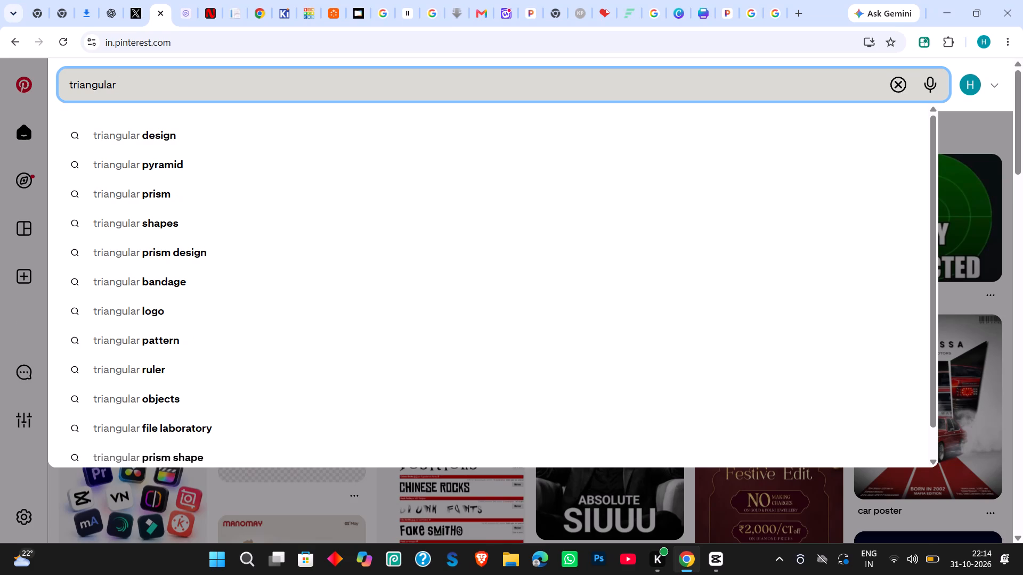
left_click(161, 153)
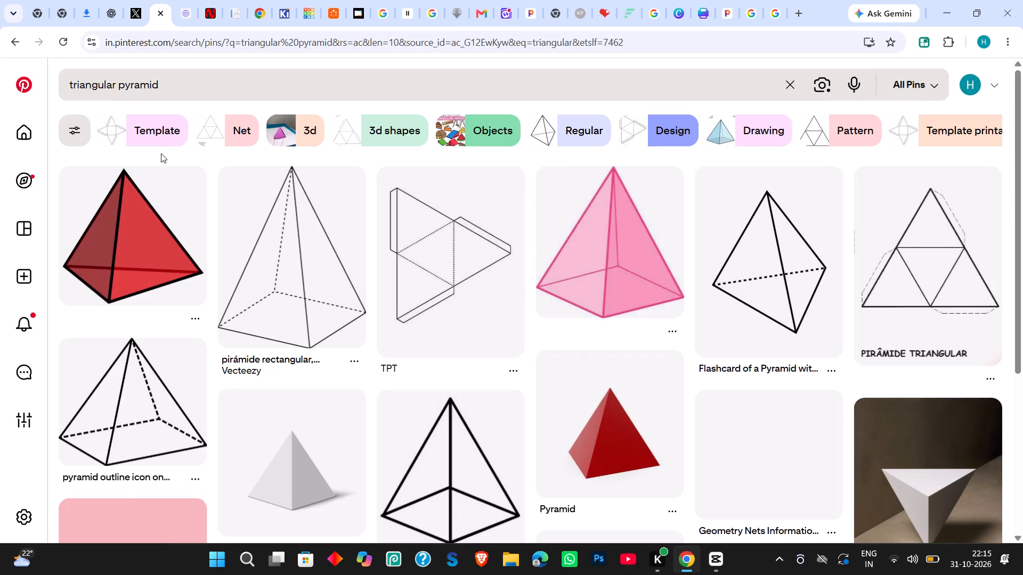
scroll(166, 308, "down", 2)
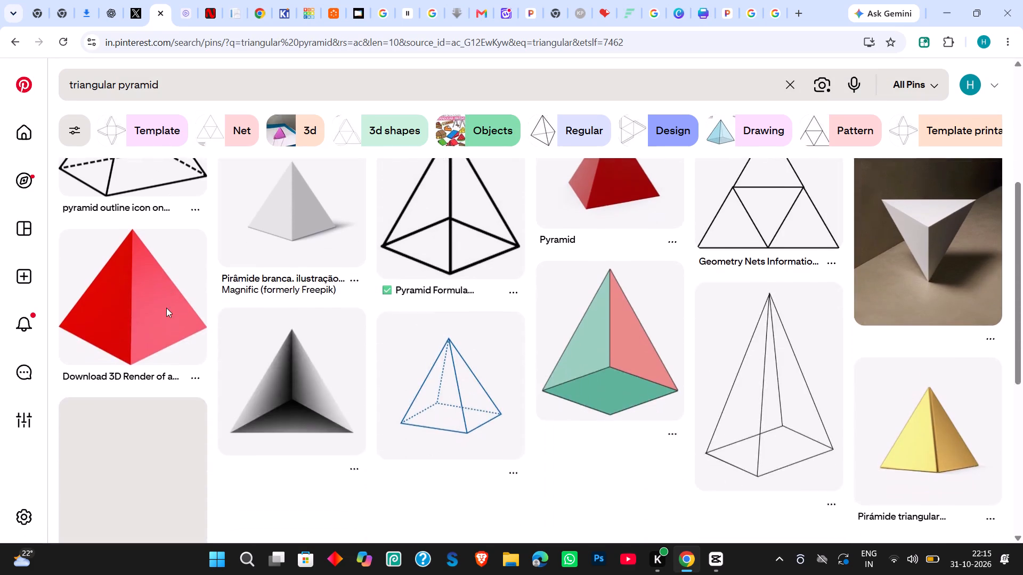
scroll(166, 308, "down", 5)
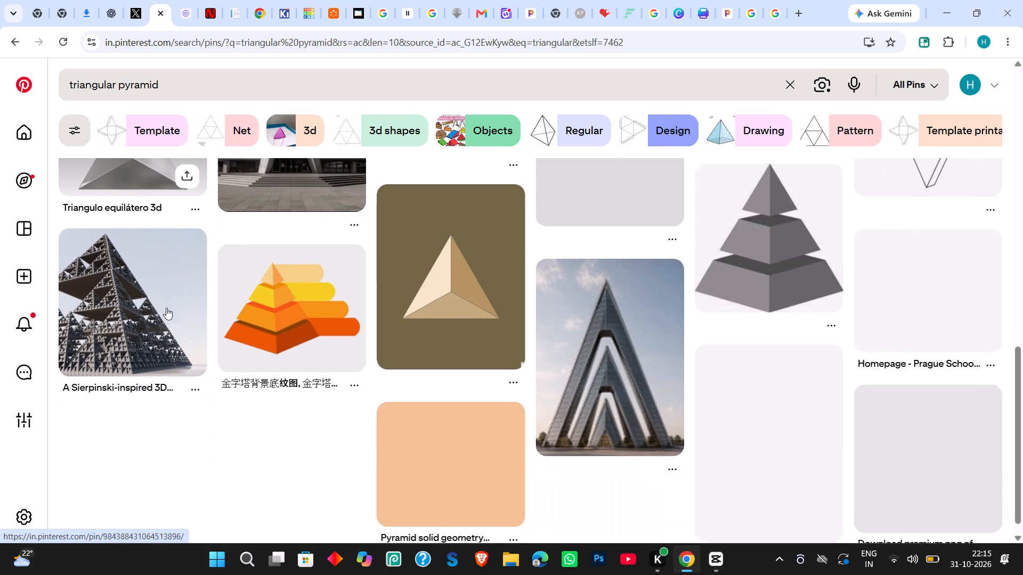
scroll(166, 308, "up", 8)
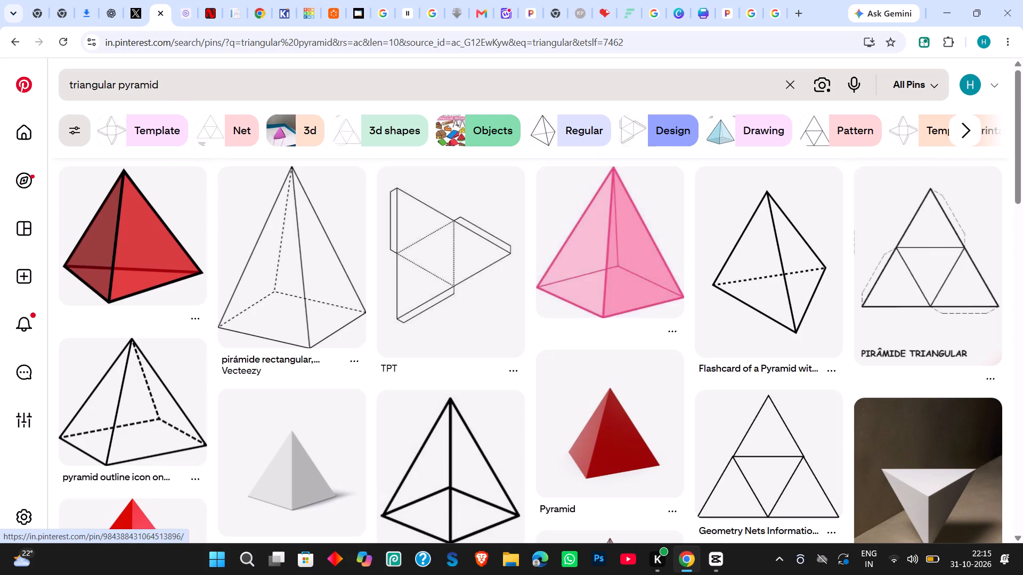
Search Pinterest for "triangular pyramid 2d png" and browse the image results for a suitable graphic.
left_click(170, 87)
key("space")
type("2d png")
key("Return")
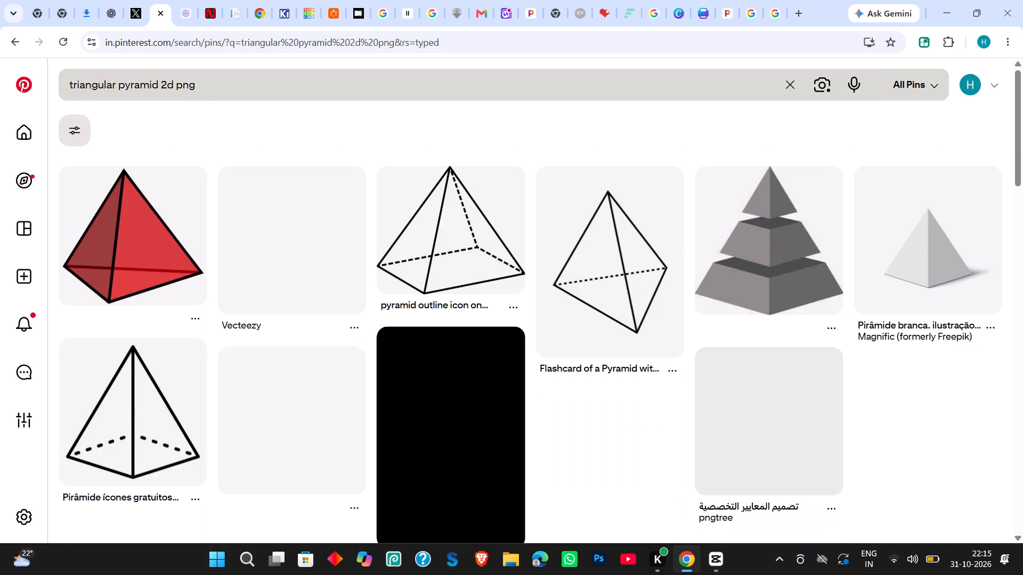
scroll(294, 196, "down", 7)
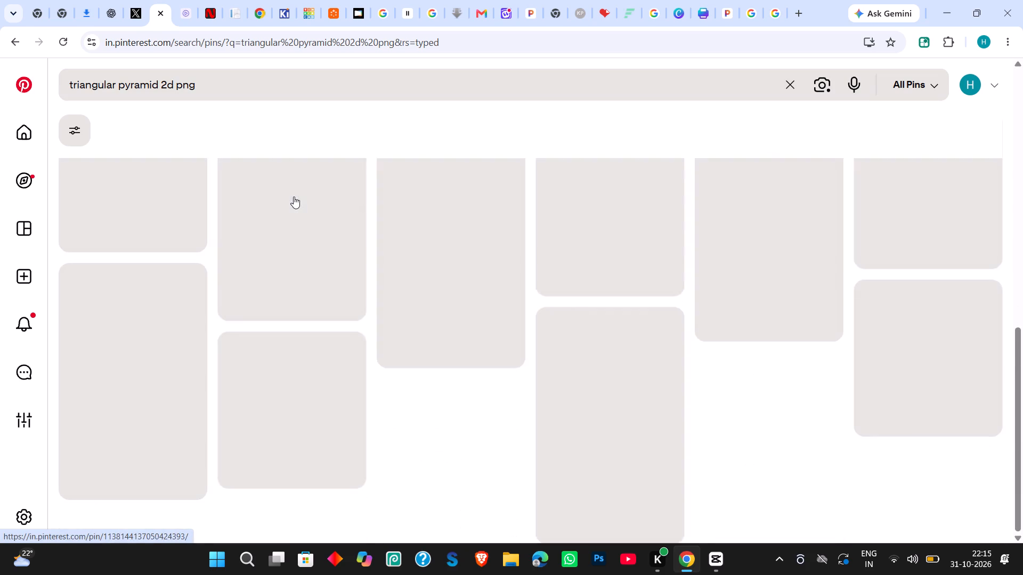
scroll(294, 196, "up", 2)
scroll(294, 196, "down", 3)
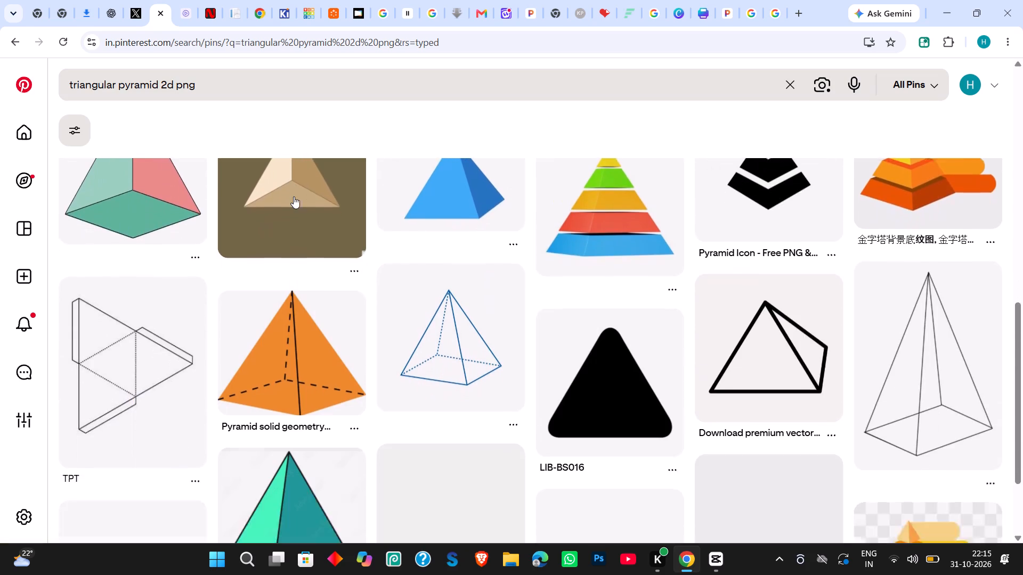
scroll(294, 196, "down", 6)
scroll(294, 196, "up", 8)
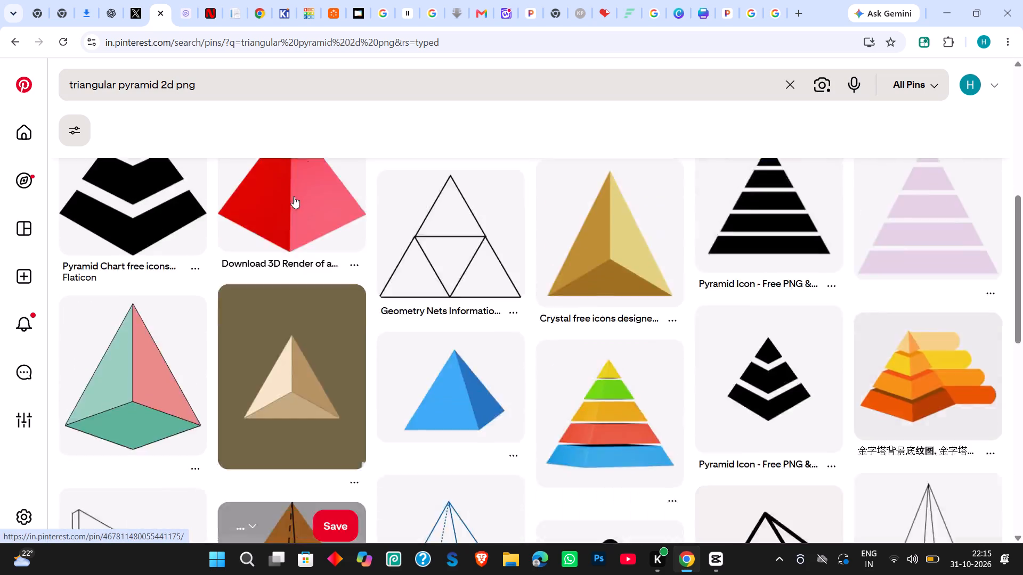
scroll(294, 196, "up", 2)
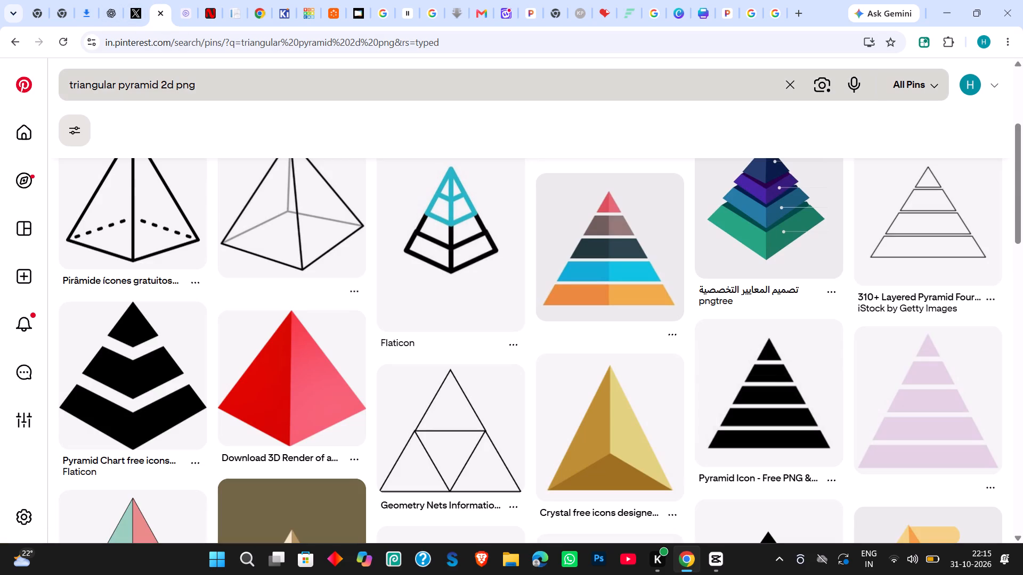
Change the Pinterest search to "triangular 2d png" and look through the triangle and arrow results.
left_click(157, 85)
key("BackSpace")
key("BackSpace")
key("BackSpace")
key("BackSpace")
key("BackSpace")
key("BackSpace")
key("BackSpace")
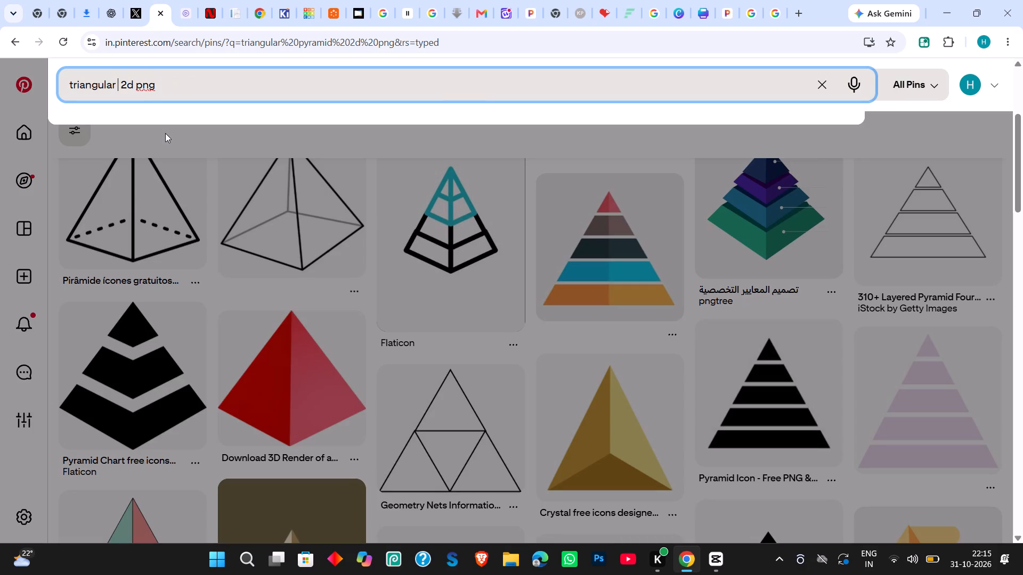
key("Return")
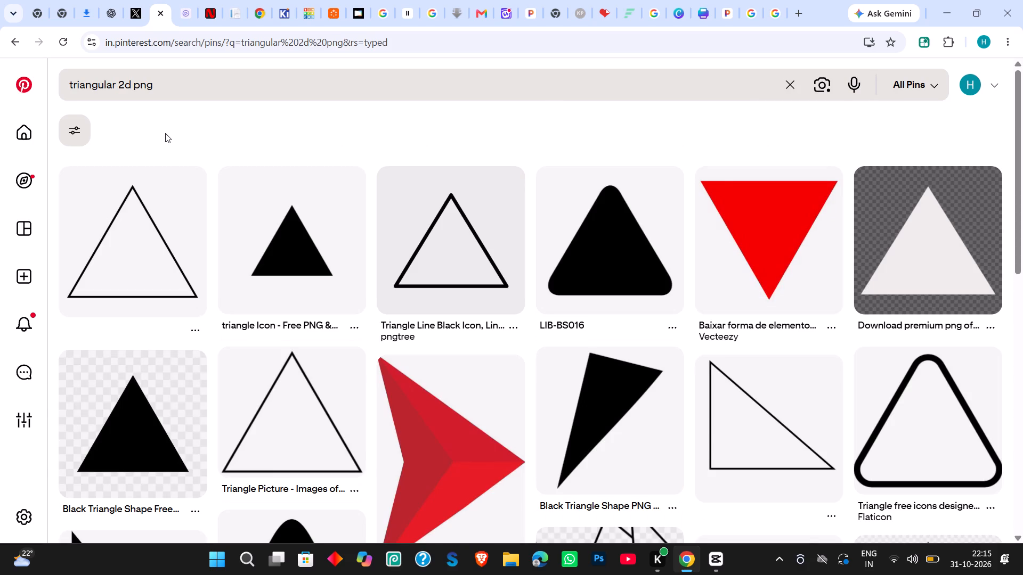
scroll(165, 133, "down", 3)
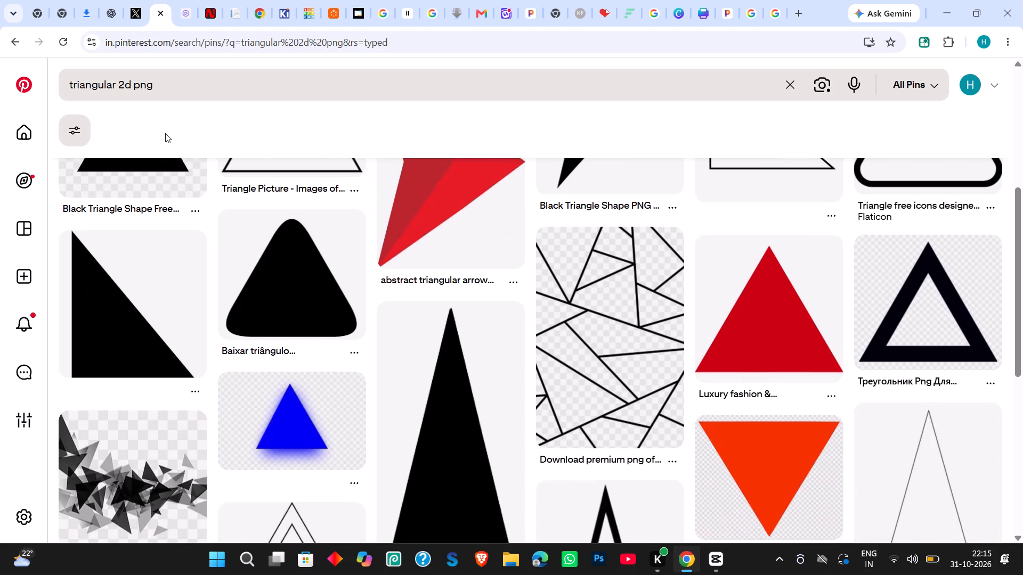
scroll(165, 133, "down", 5)
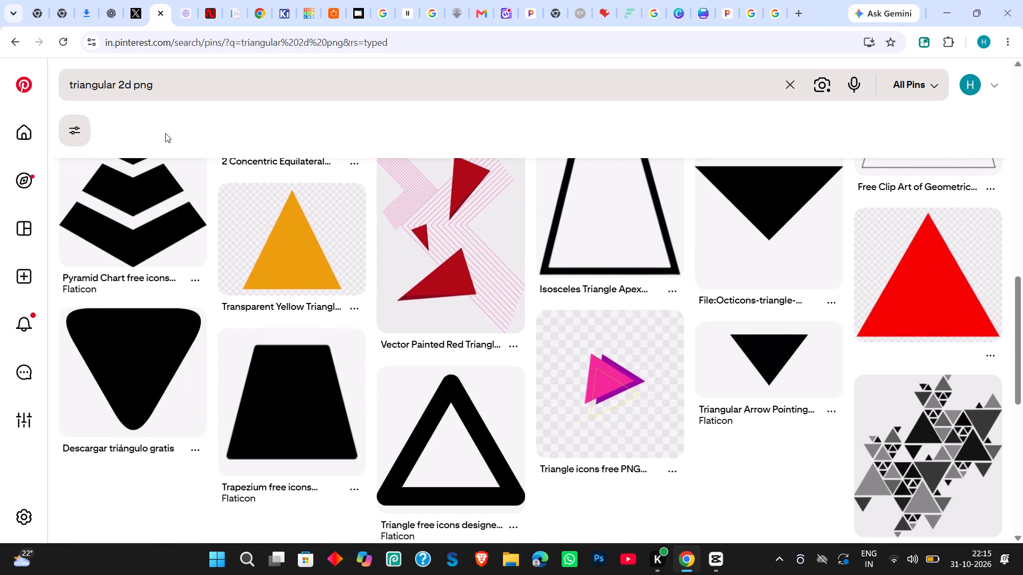
scroll(165, 133, "down", 2)
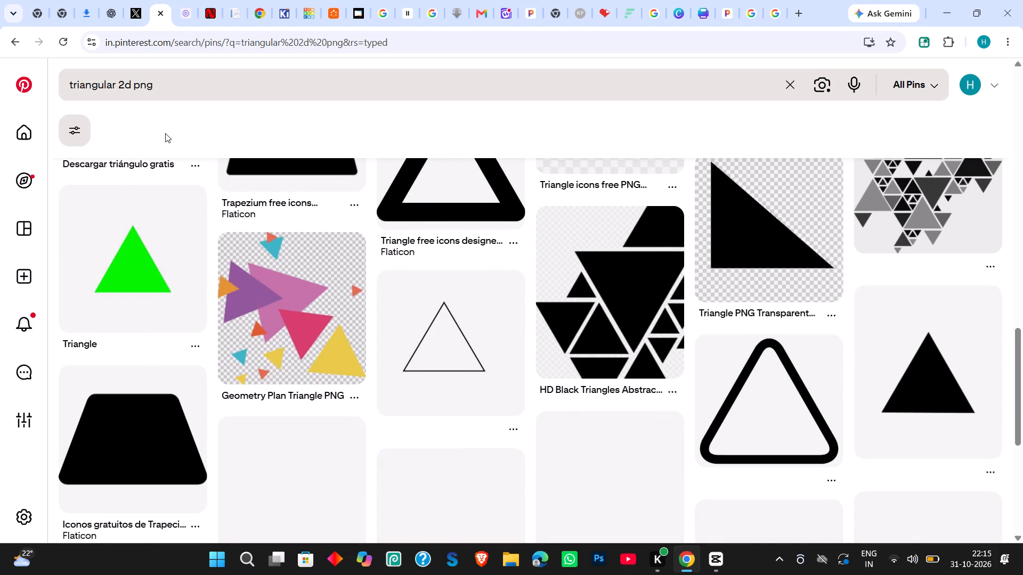
scroll(165, 133, "up", 5)
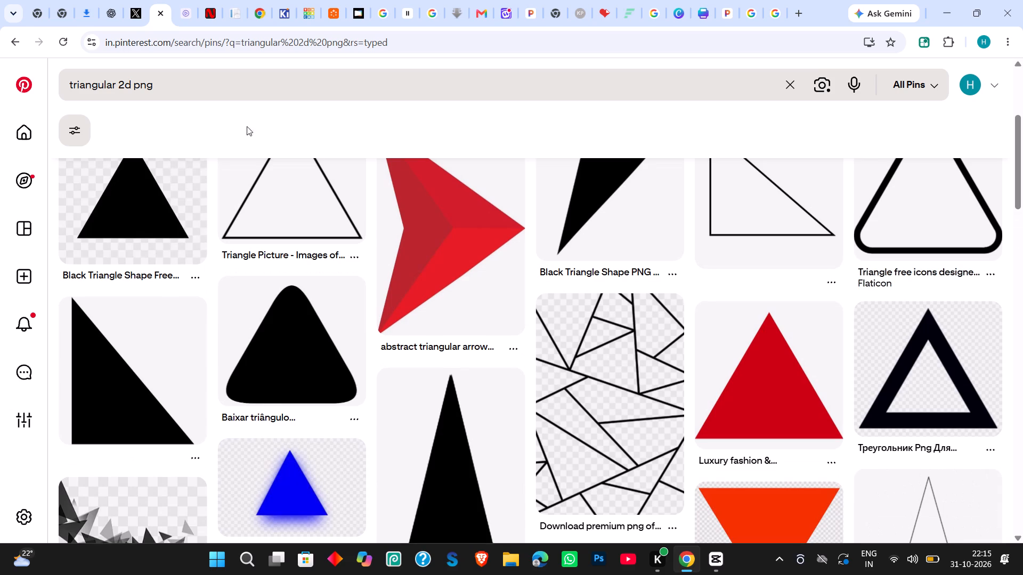
Go from the red triangular arrow pin through related pins to the rounded black arrow and save its image as "traingular arrow" in editing pack.
left_click(429, 223)
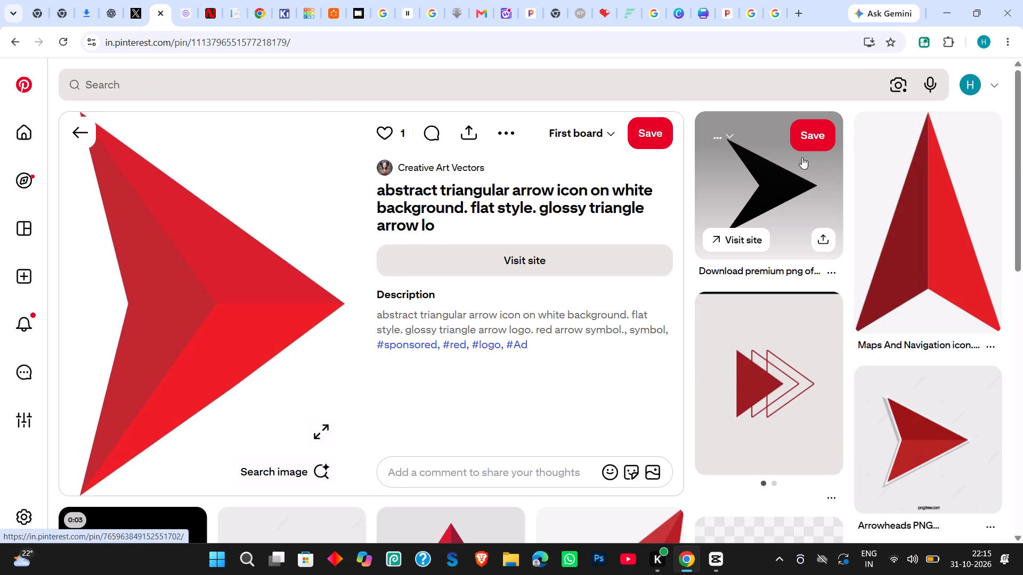
left_click(786, 191)
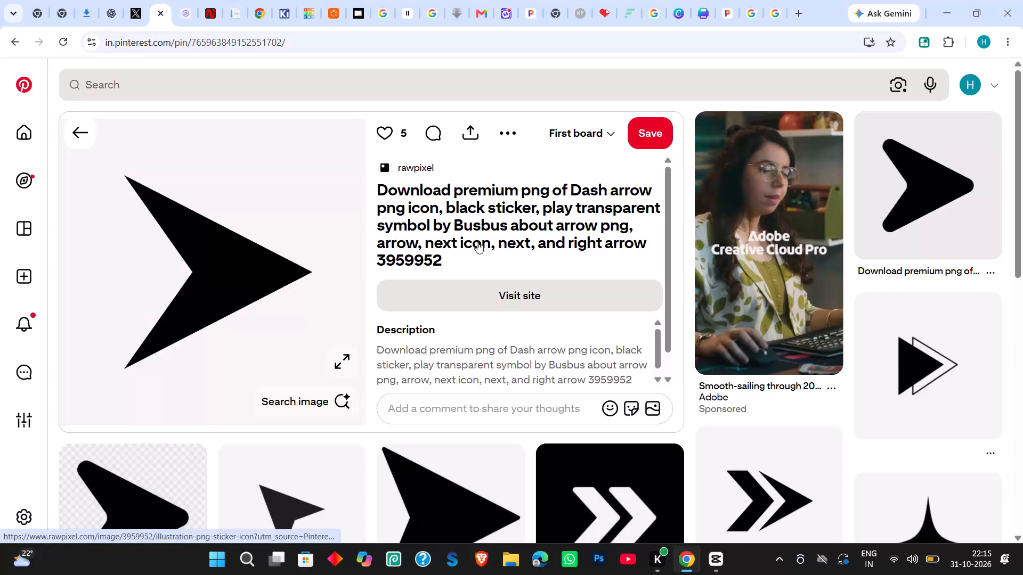
left_click(937, 194)
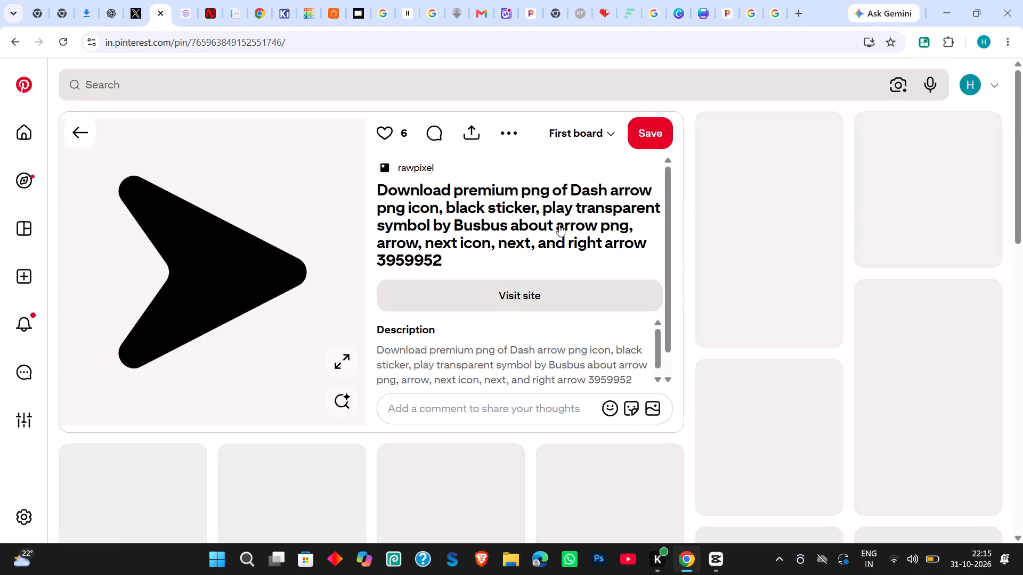
right_click(177, 235)
left_click(266, 268)
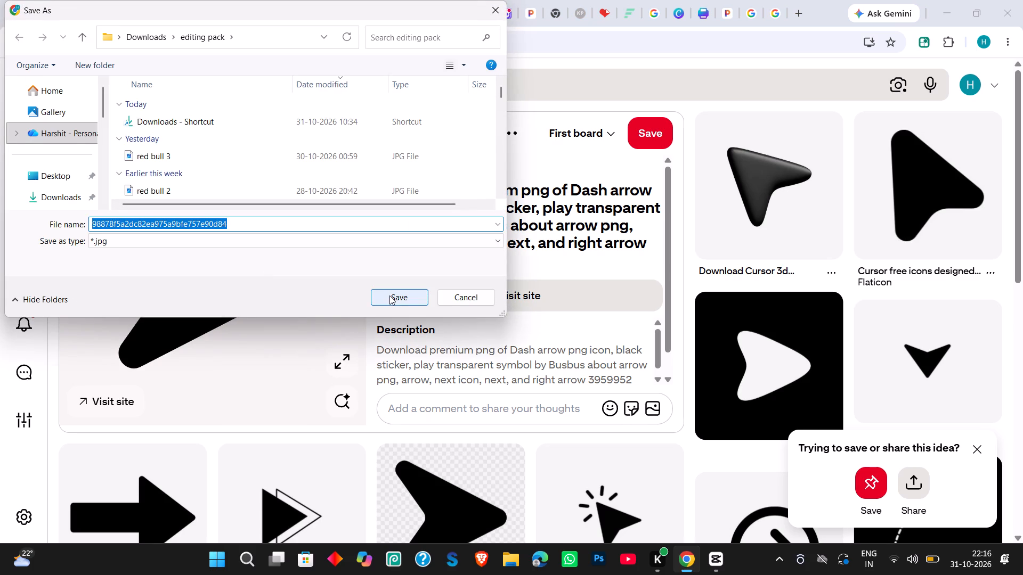
key("BackSpace")
type("traingular arro")
key("w")
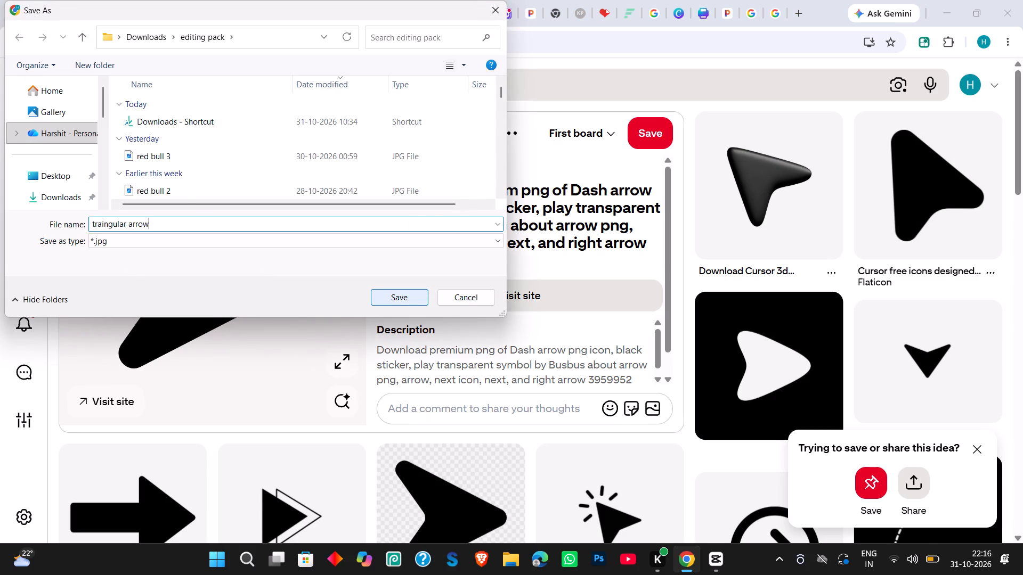
key("Return")
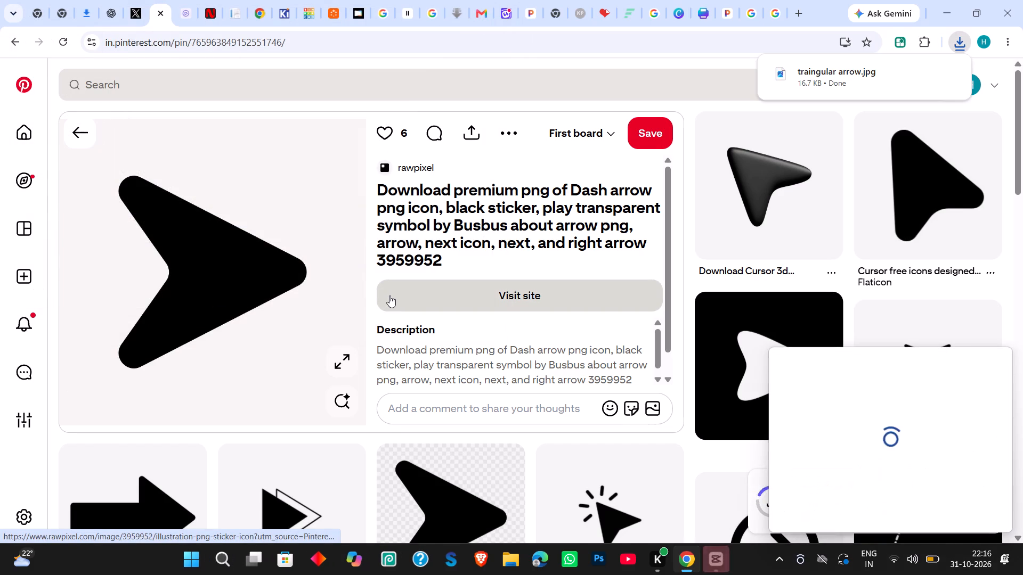
Switch back to CapCut and import the traingular arrow image from the editing pack folder into the project media.
left_click(936, 14)
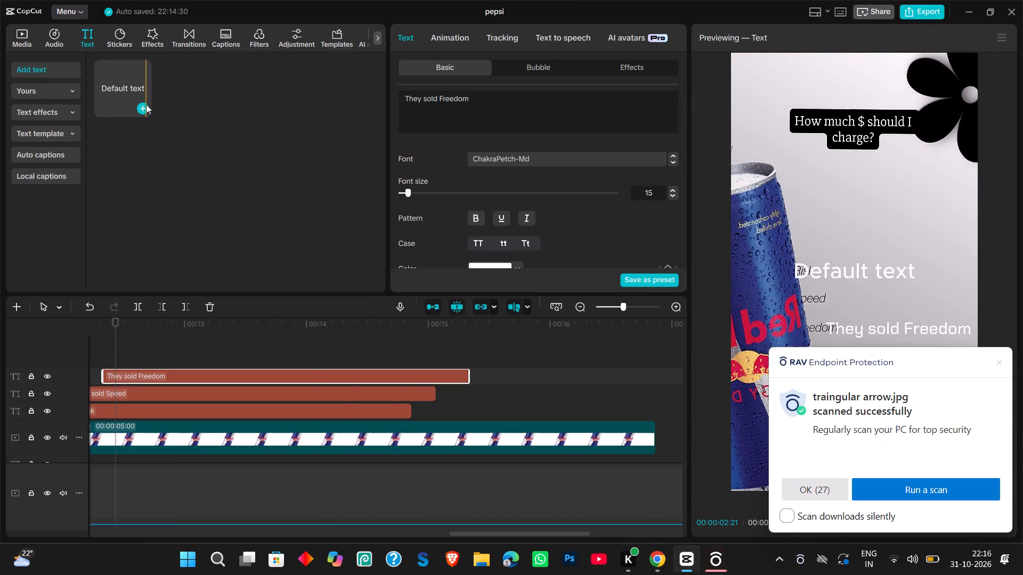
left_click(1000, 360)
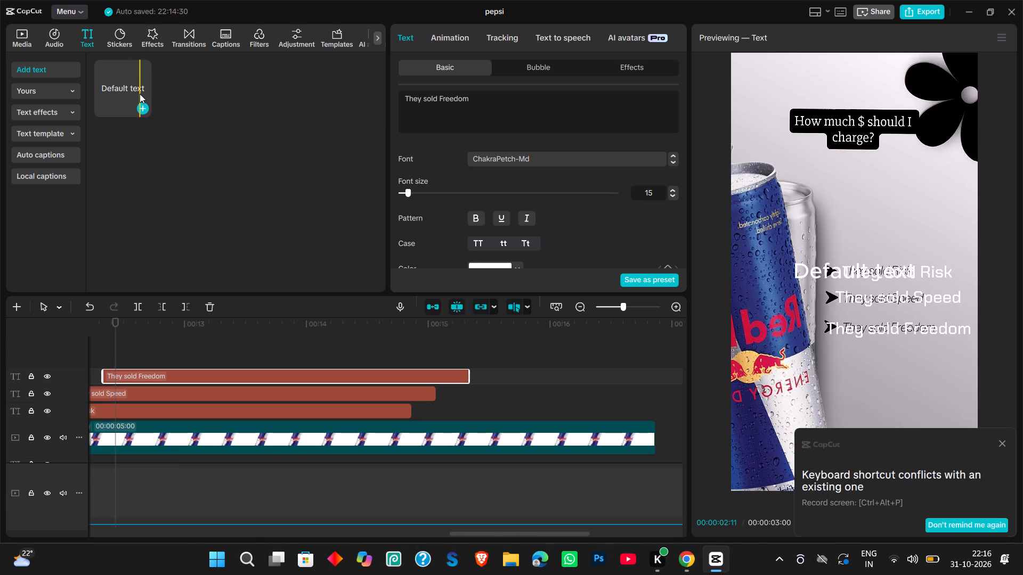
left_click(27, 40)
left_click(136, 71)
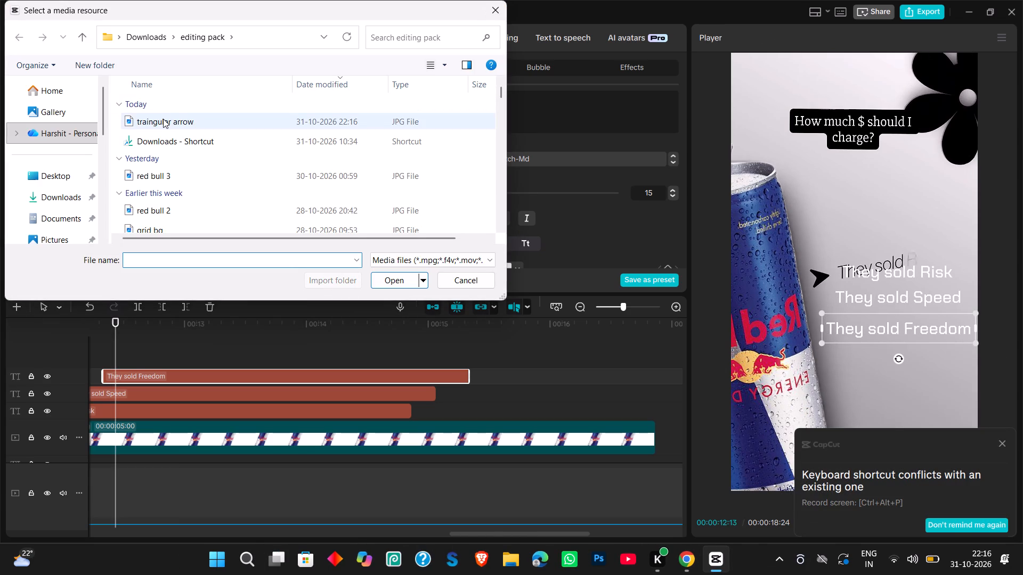
left_click(163, 119)
left_click(410, 283)
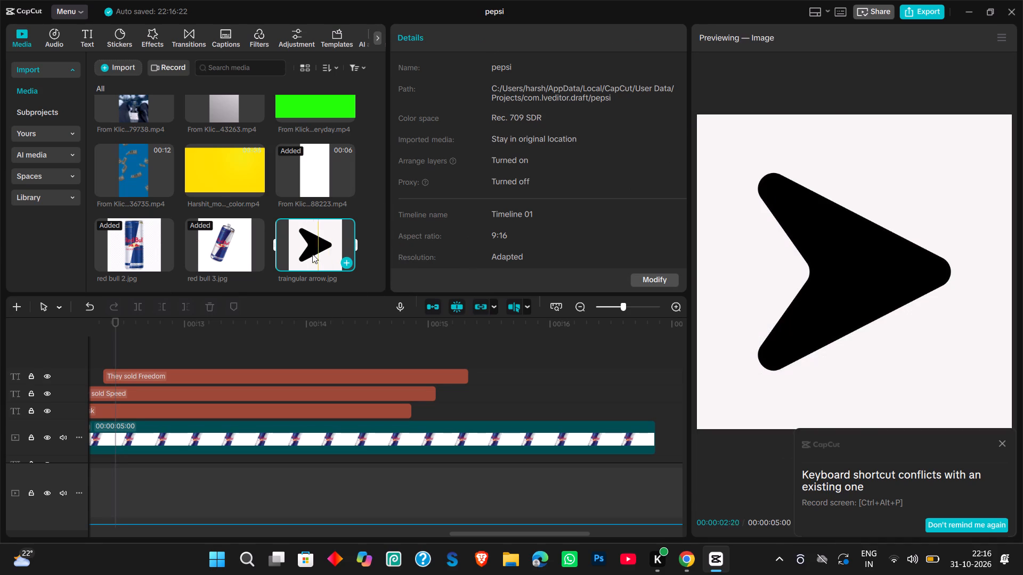
Place traingular arrow.jpg on a new track above the titles, with its start aligned to the start of the red bull 3.jpg clip.
left_click_drag(307, 254, 50, 354)
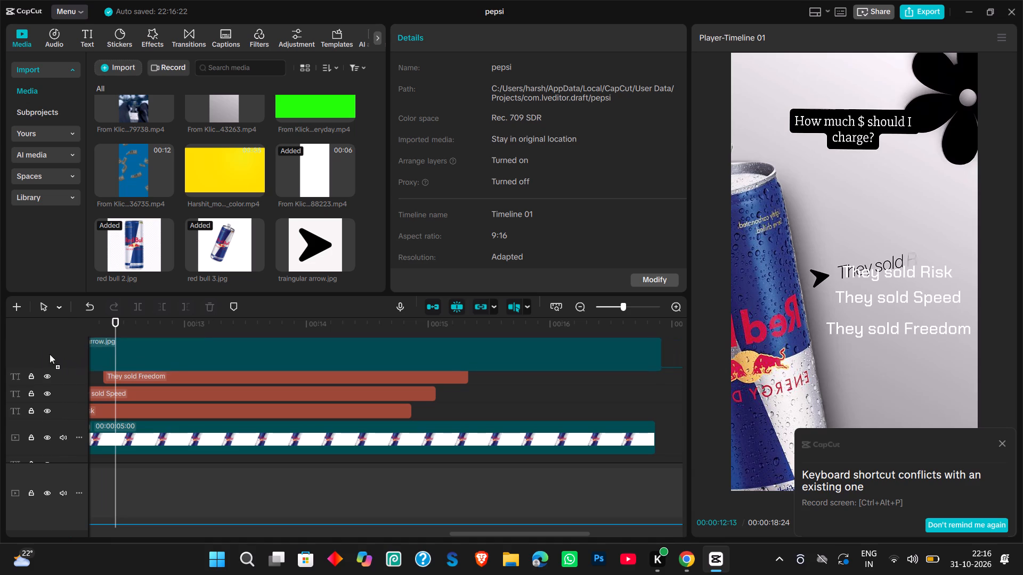
left_click_drag(50, 354, 104, 355)
scroll(104, 355, "right", 1)
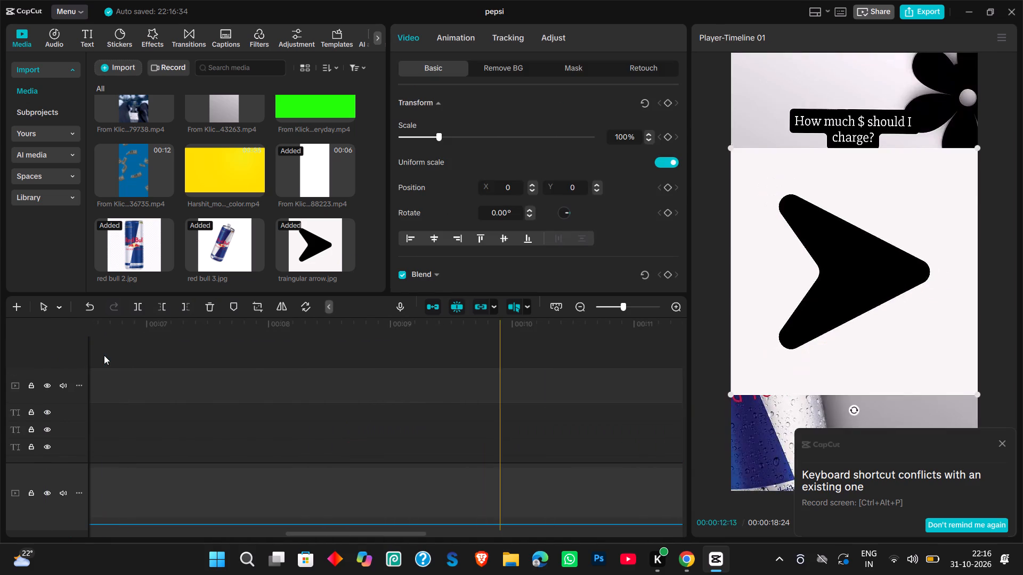
scroll(343, 372, "left", 1)
scroll(343, 372, "down", 1)
left_click_drag(483, 347, 466, 347)
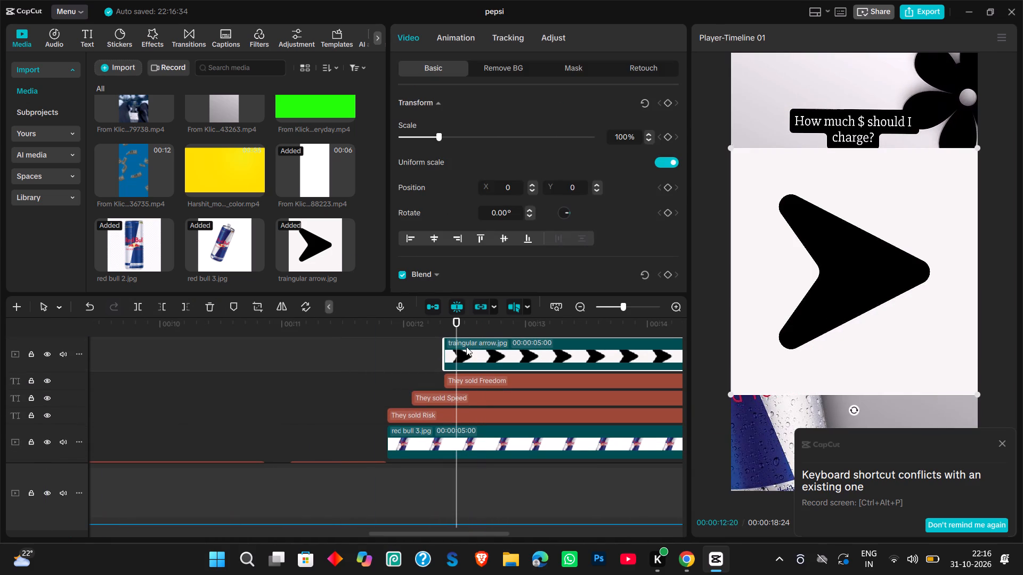
left_click_drag(466, 347, 428, 352)
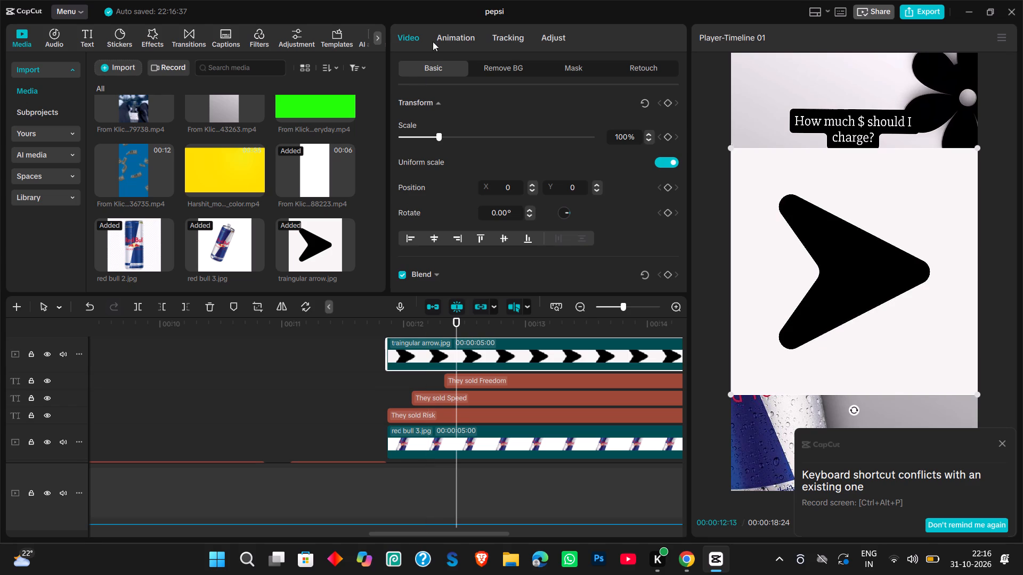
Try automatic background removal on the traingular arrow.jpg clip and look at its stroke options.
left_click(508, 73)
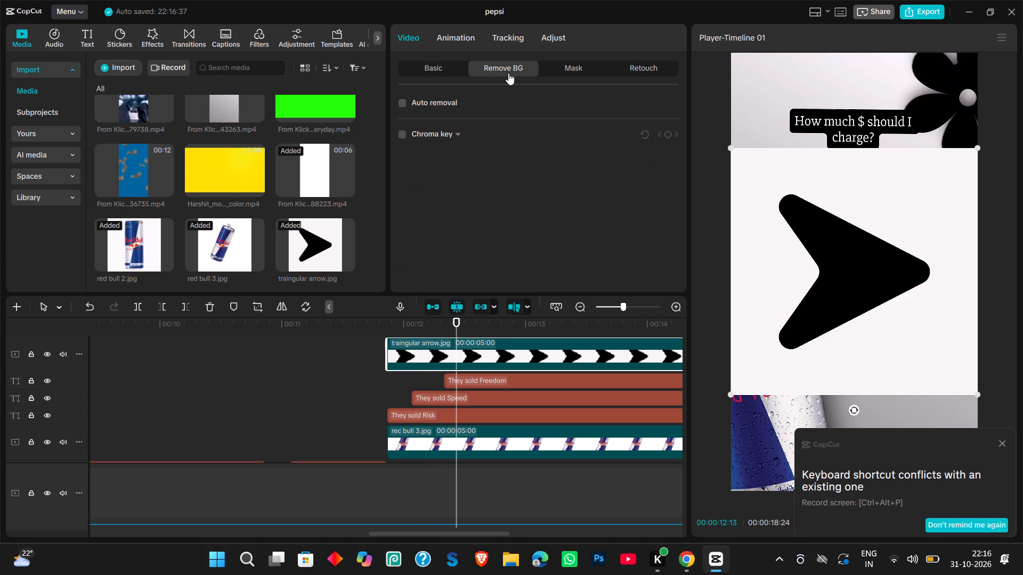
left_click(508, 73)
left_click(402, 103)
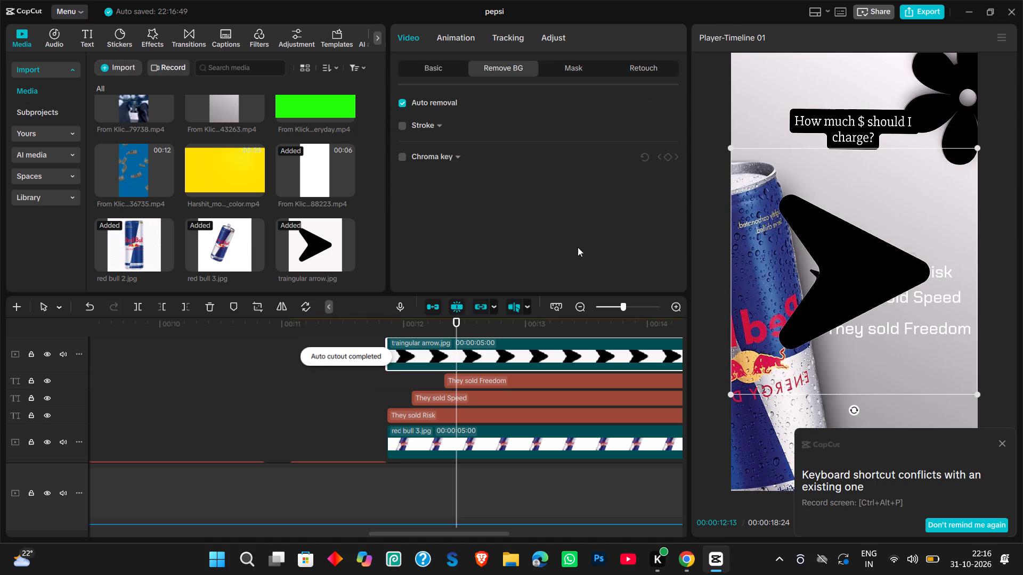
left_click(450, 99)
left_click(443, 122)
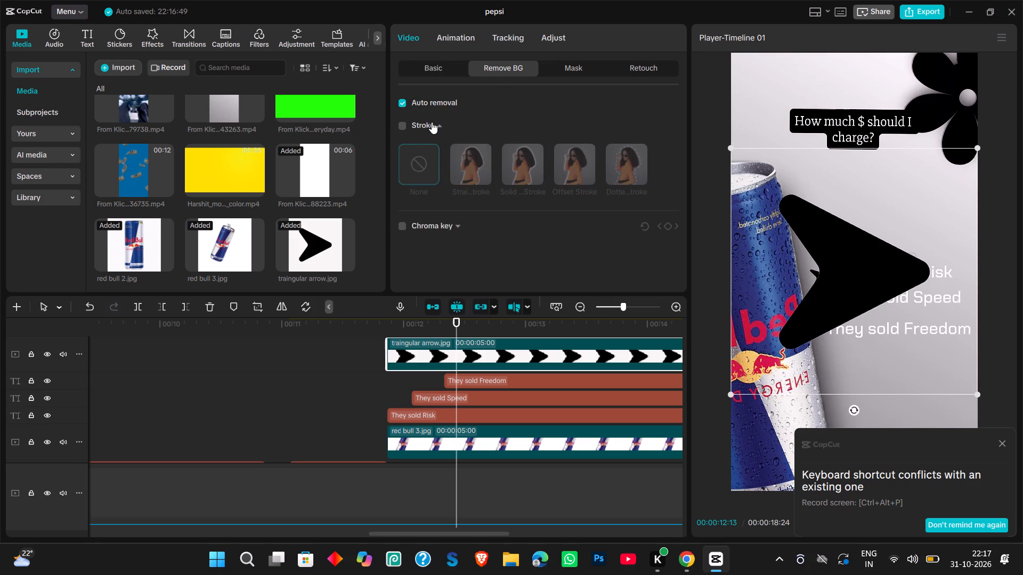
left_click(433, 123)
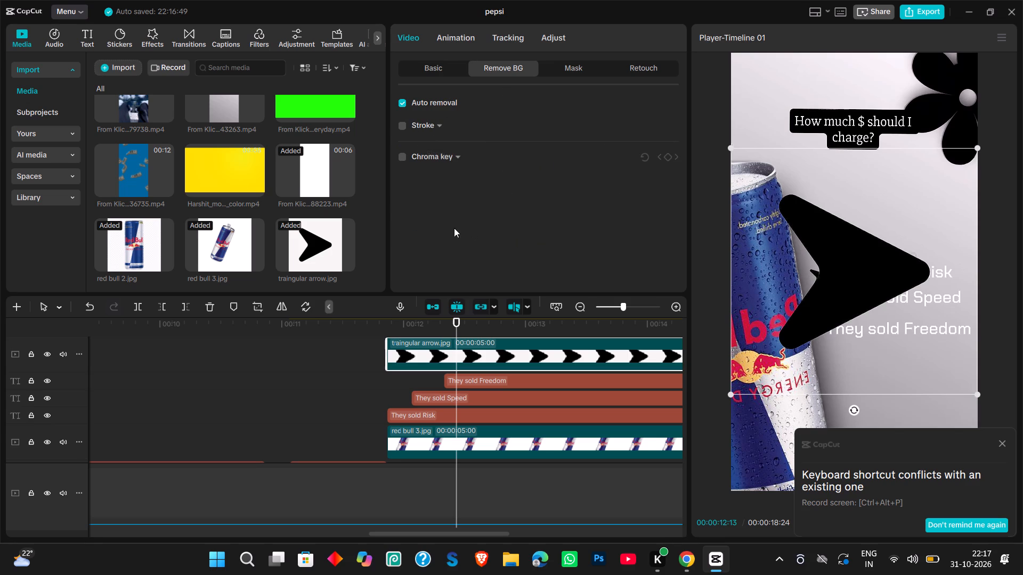
Turn off automatic removal and key out the arrow image's white background with Chroma key at intensity 52.
left_click(404, 157)
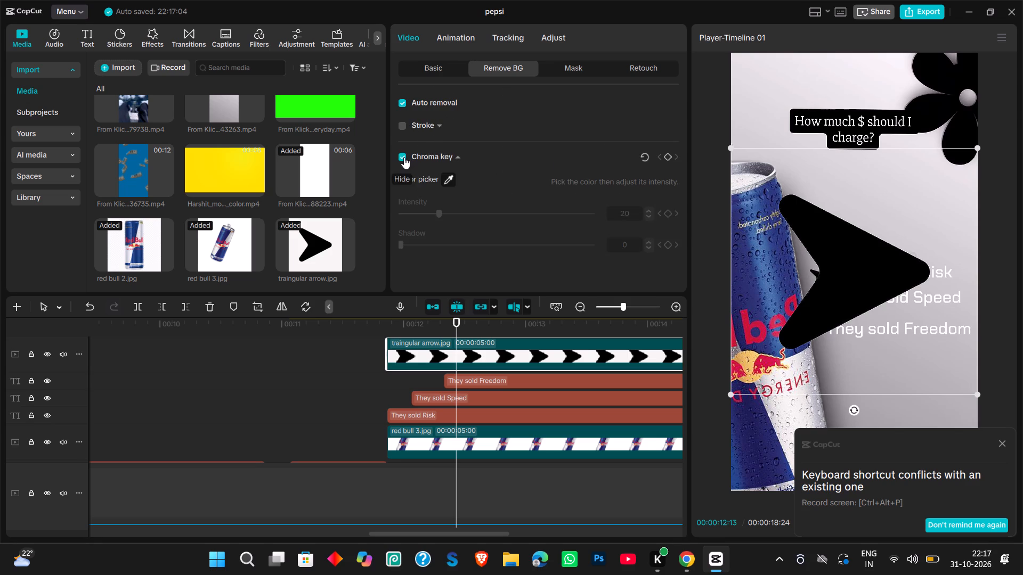
left_click(403, 103)
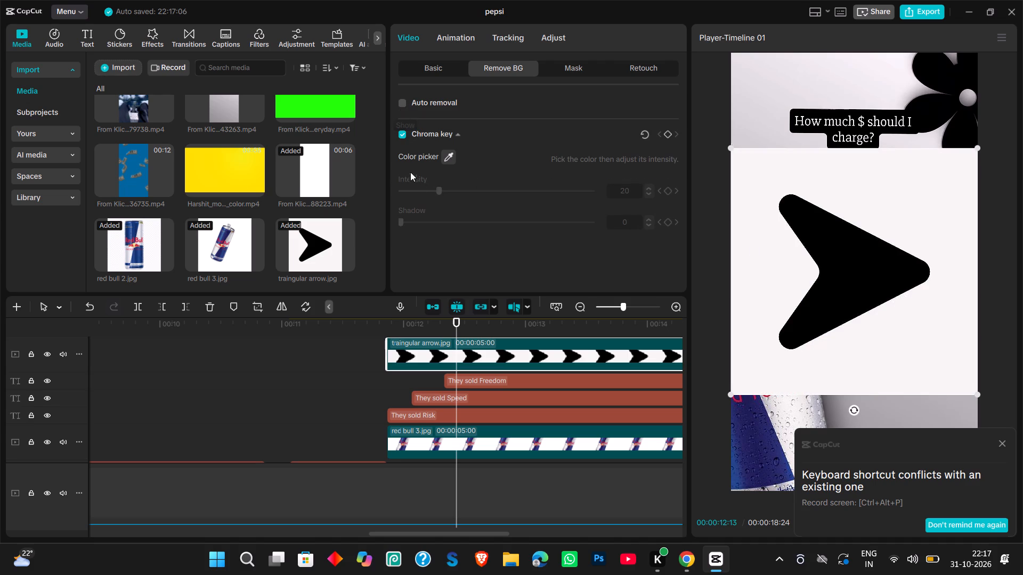
left_click(444, 160)
left_click(776, 251)
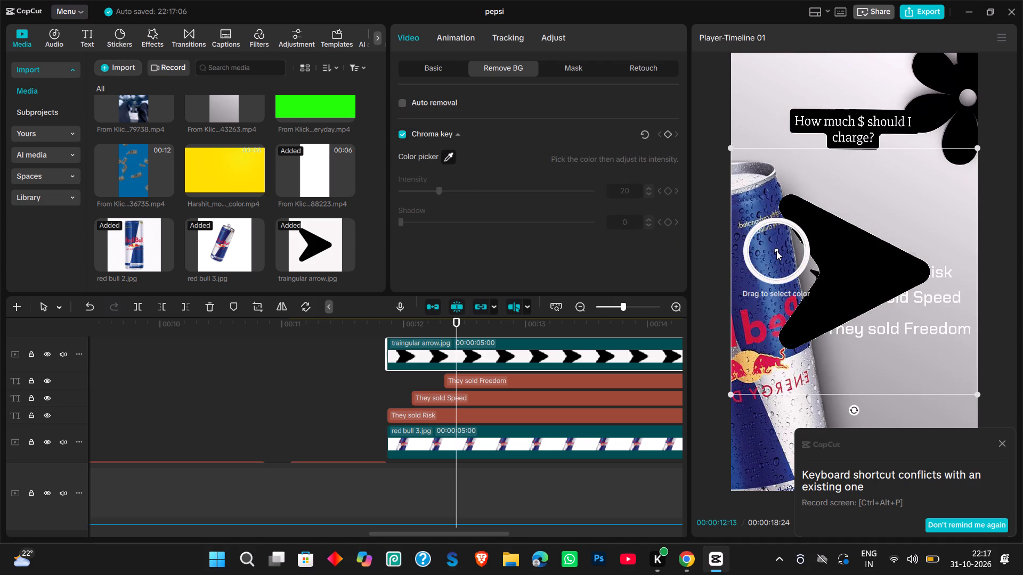
left_click_drag(439, 192, 509, 203)
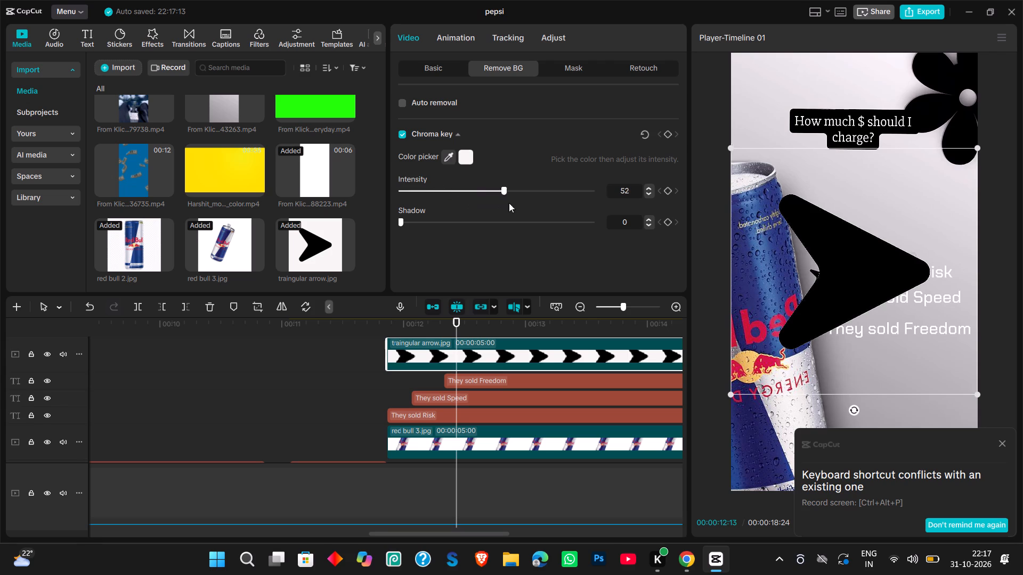
Raise the traingular arrow.jpg clip's Chroma key intensity to 100 and set its shadow to 5.
left_click_drag(509, 203, 605, 210)
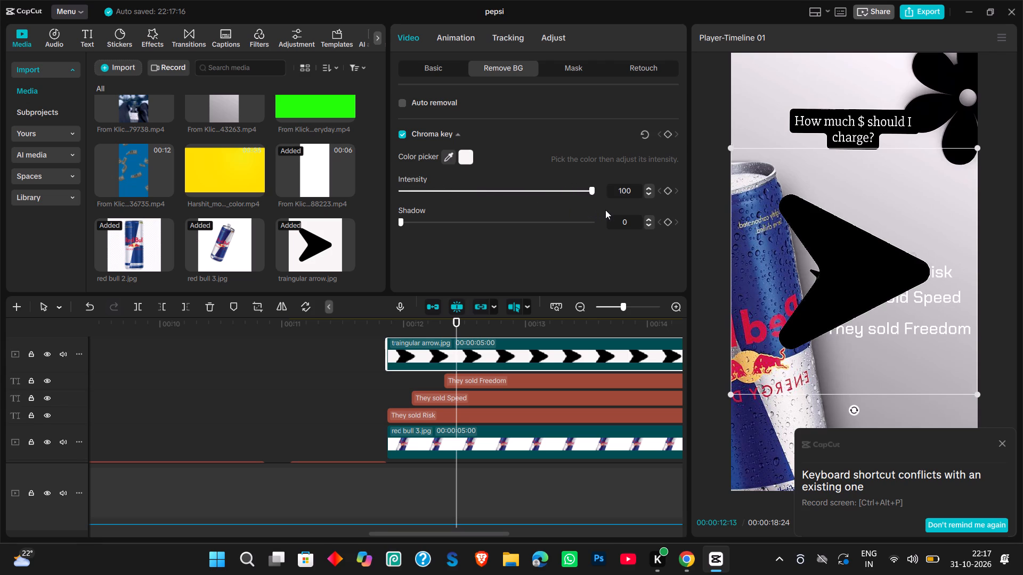
left_click(411, 223)
Shrink the arrow to a small pointer about as tall as the title text and place it just before "They sold Risk", level with it.
left_click_drag(457, 321, 391, 315)
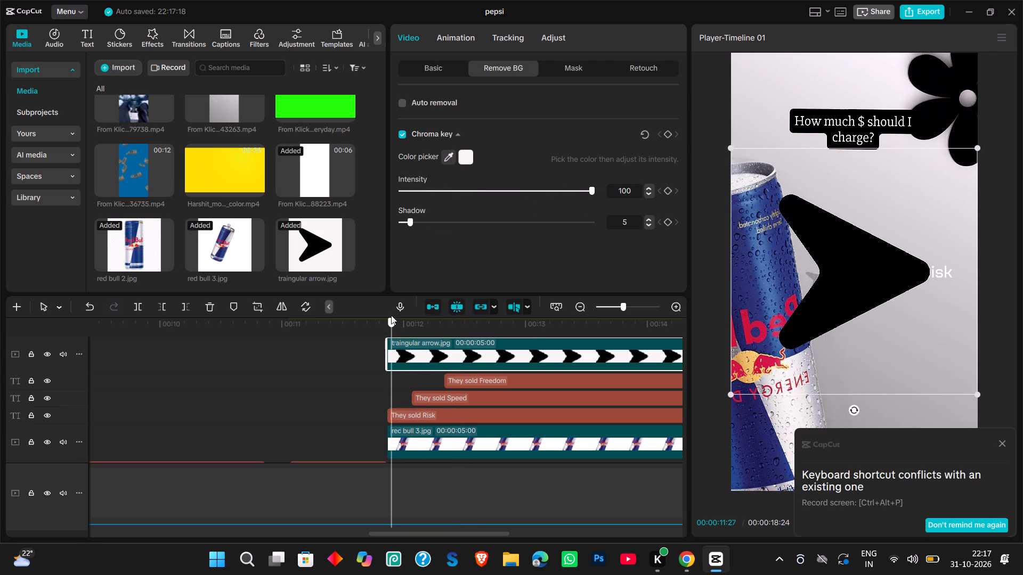
left_click_drag(391, 315, 386, 316)
left_click(640, 0)
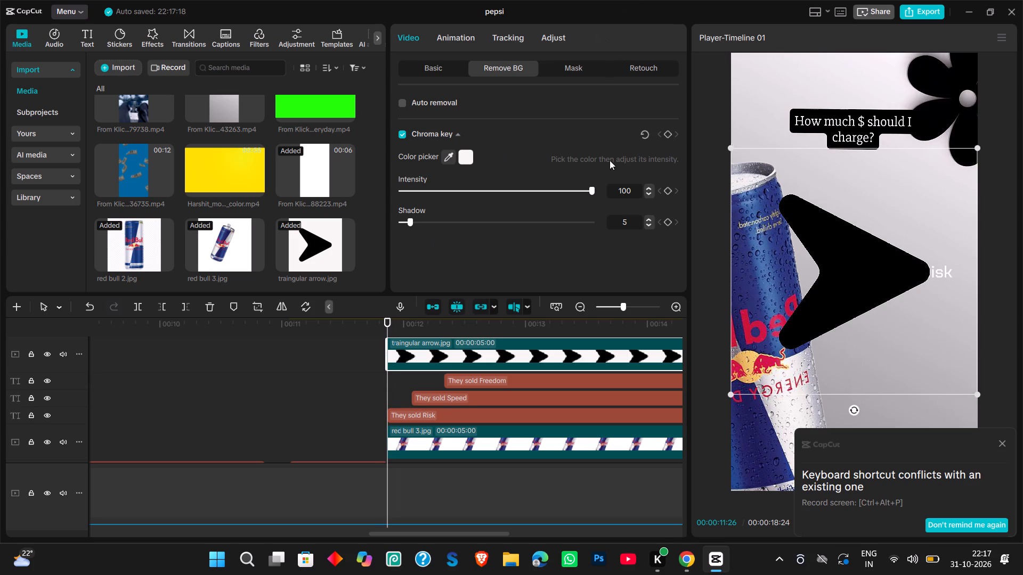
left_click_drag(728, 393, 891, 315)
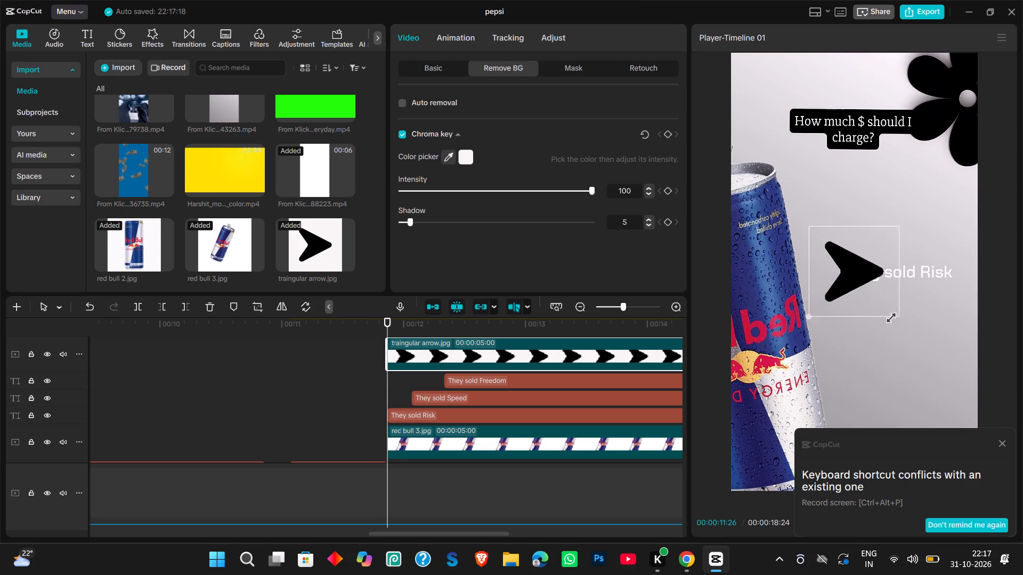
left_click_drag(891, 315, 943, 280)
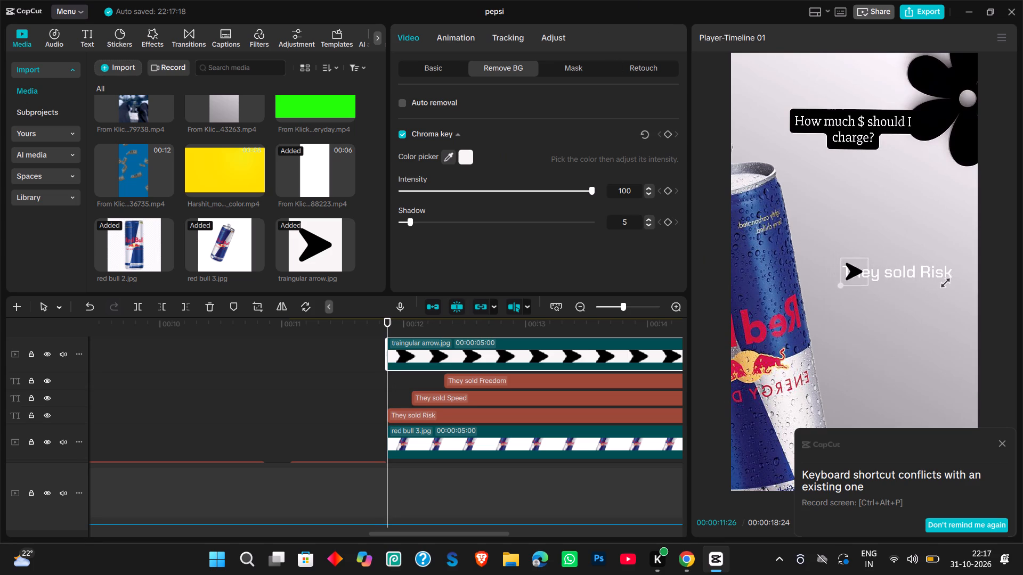
left_click_drag(943, 280, 943, 280)
left_click_drag(851, 269, 825, 270)
left_click_drag(814, 282, 818, 282)
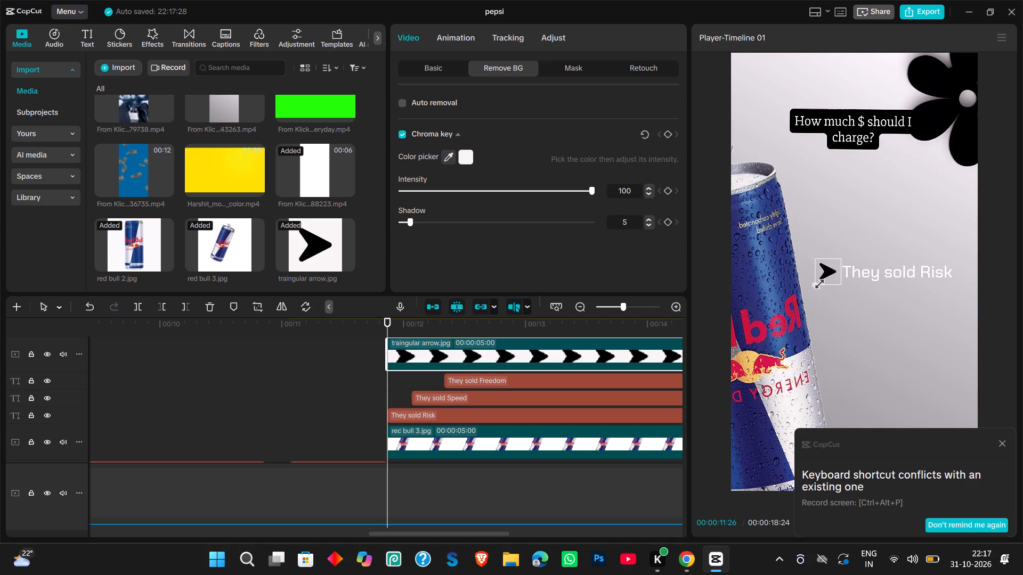
left_click_drag(818, 282, 822, 280)
left_click(823, 271)
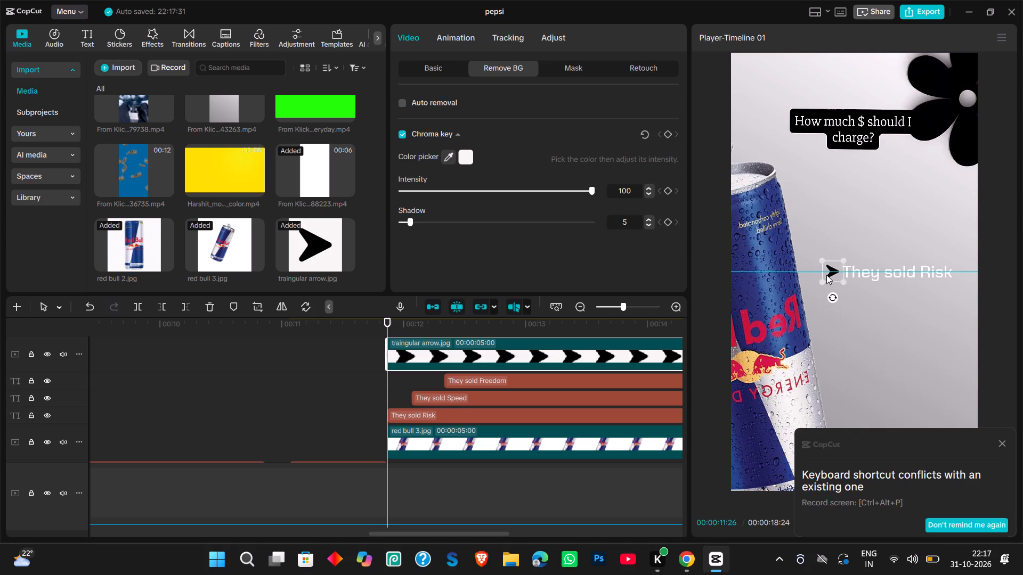
left_click(868, 275)
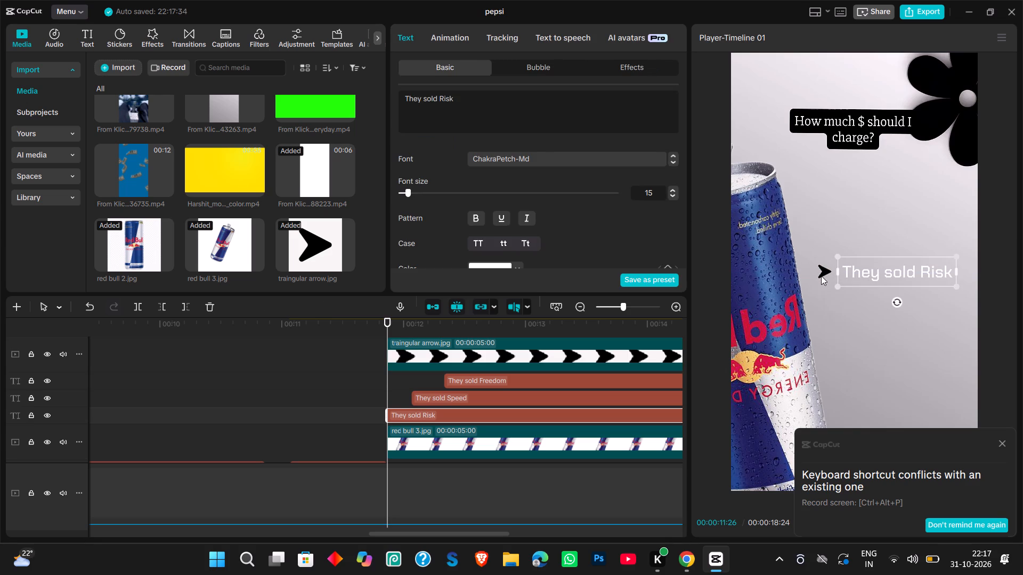
left_click(821, 276)
left_click_drag(821, 276, 826, 280)
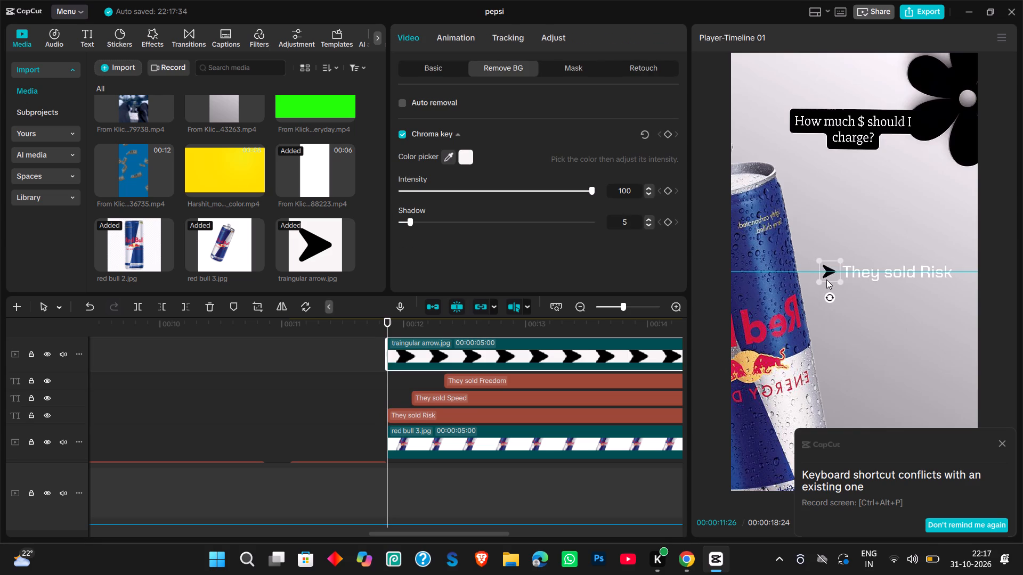
left_click_drag(826, 280, 829, 280)
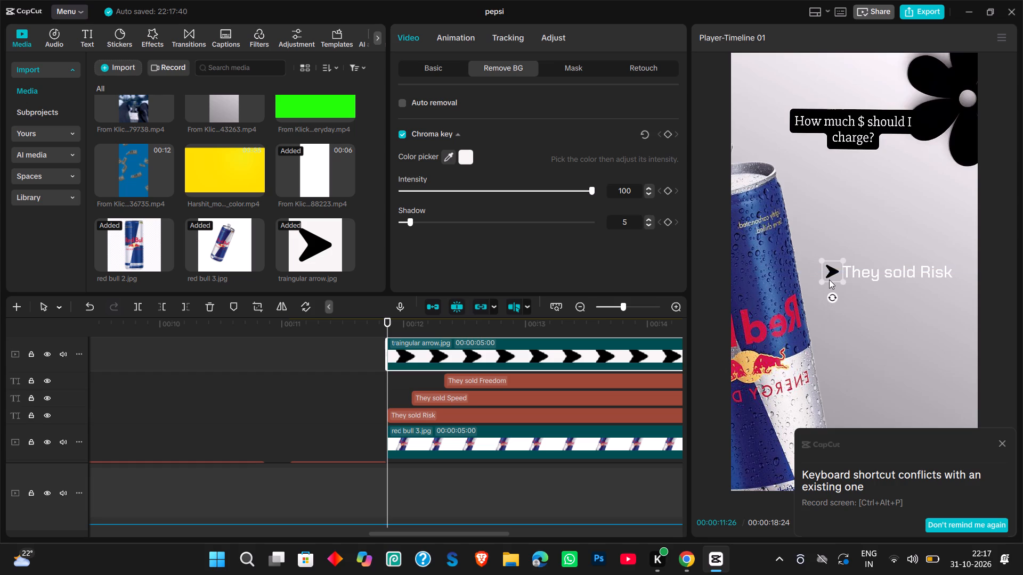
Apply the Blur … Right entrance animation to the "They sold Risk" title and preview it briefly.
left_click(908, 357)
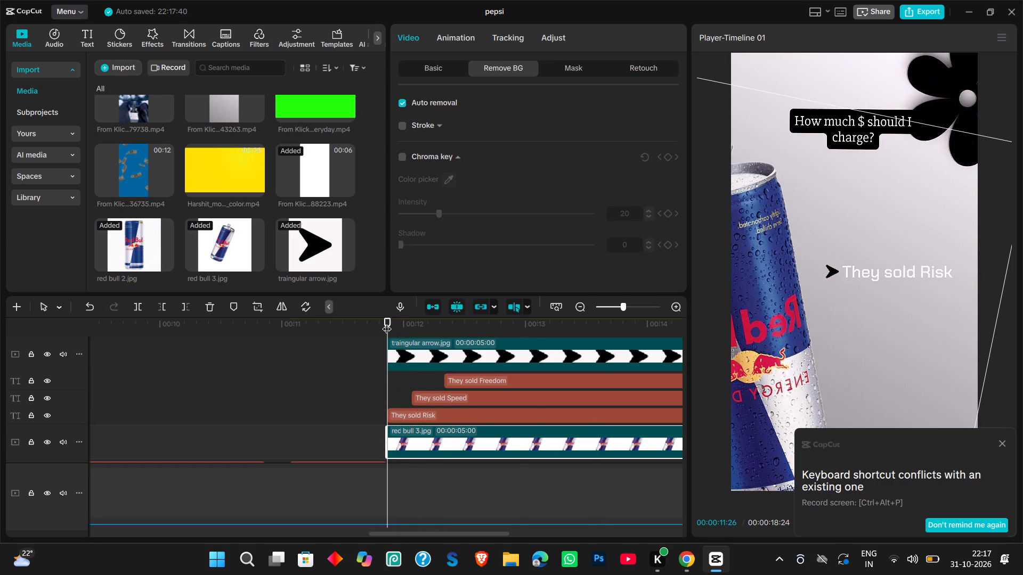
left_click(421, 418)
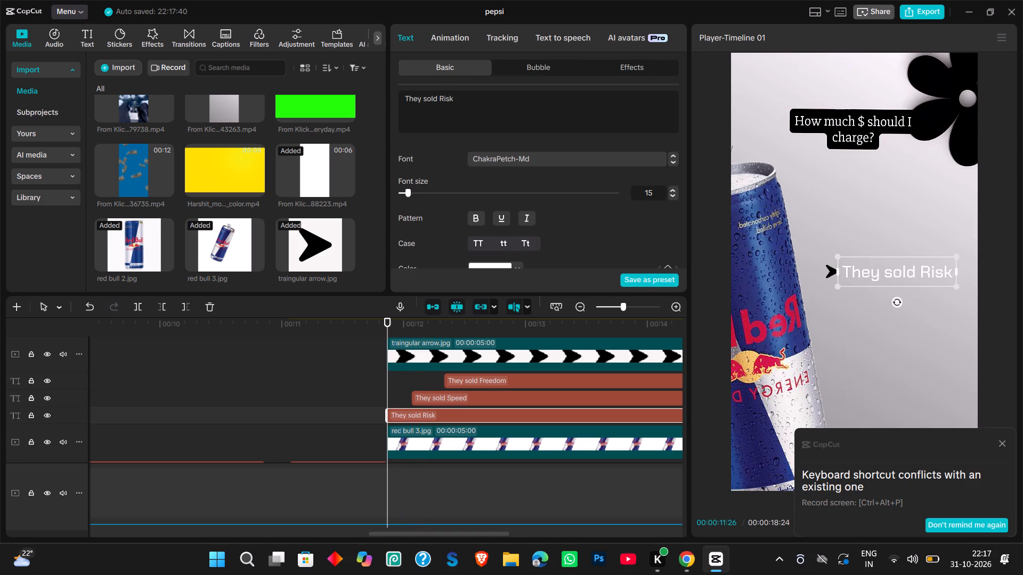
left_click(450, 45)
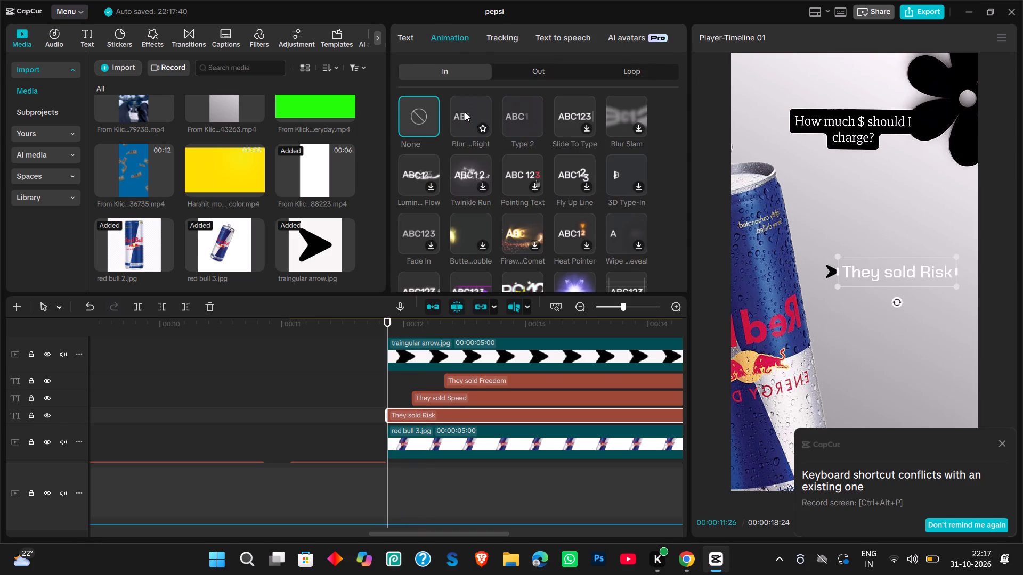
left_click(465, 112)
key("space")
key("space")
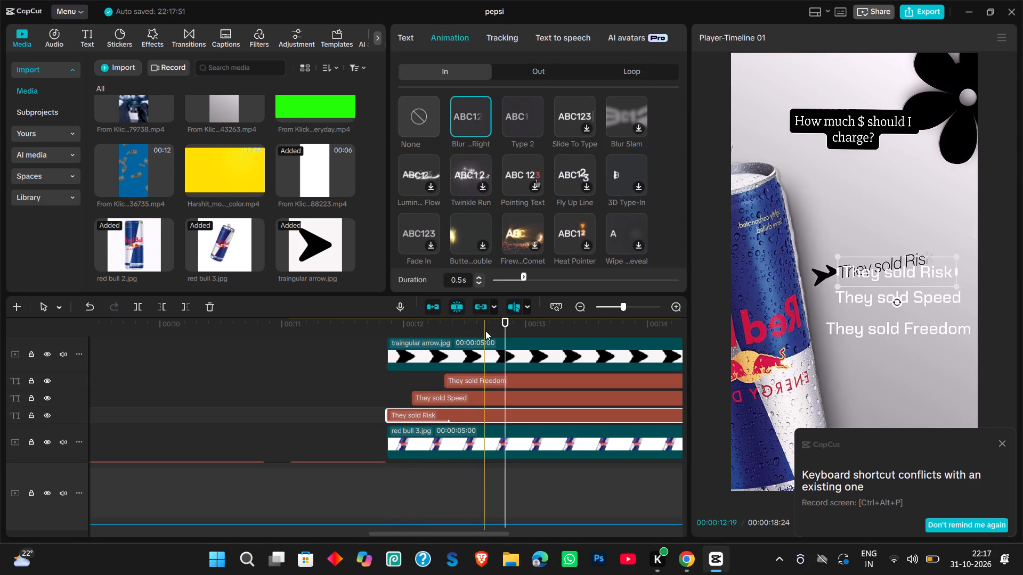
Check the "They sold Risk" entrance frame by frame from the start of the red bull 3.jpg clip against the reference text underneath.
left_click_drag(506, 322, 390, 328)
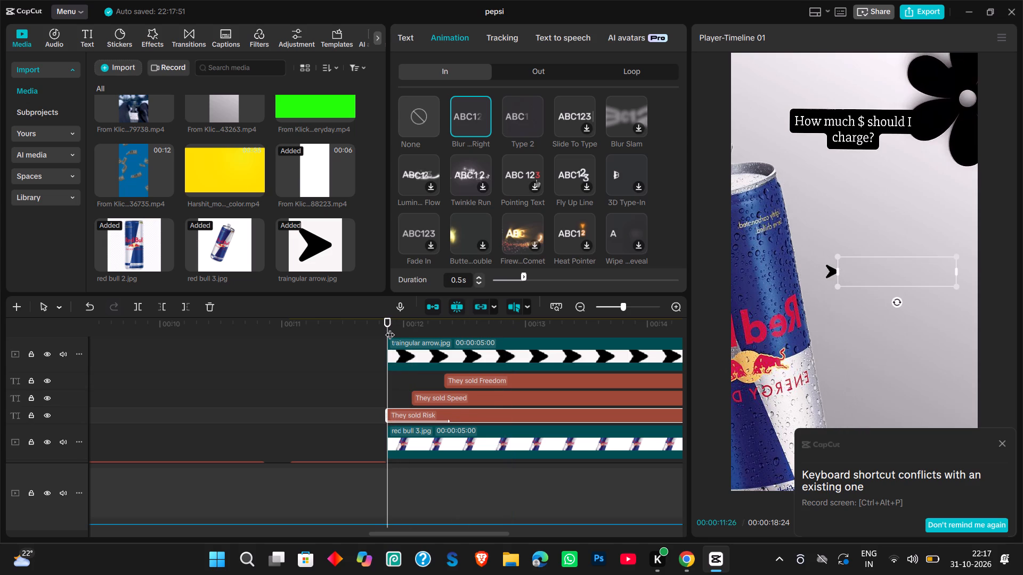
key("Right")
key("Right")
key("Right")
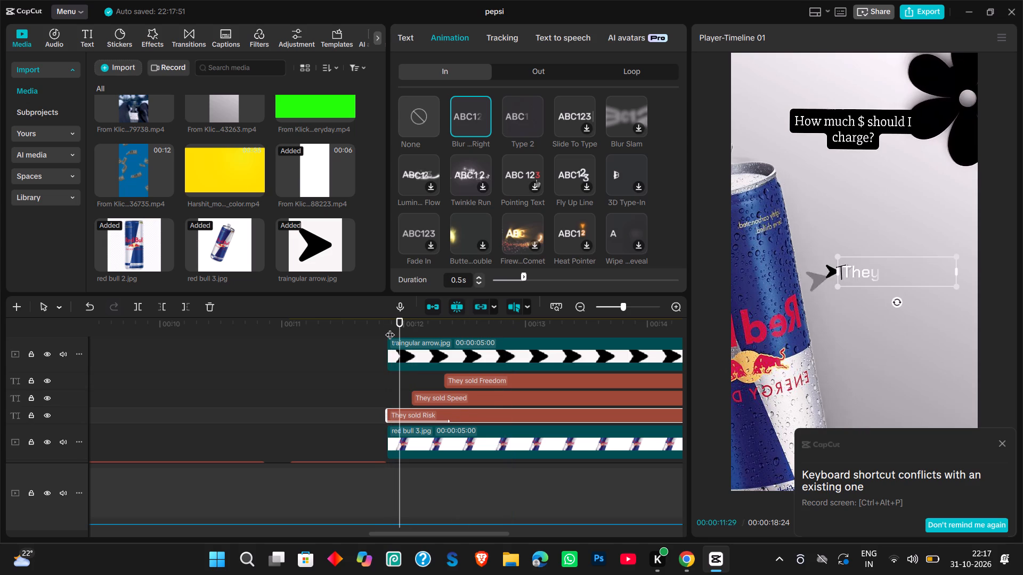
key("Right")
key("Right")
key("Right")
key("Right")
key("Right")
key("Right")
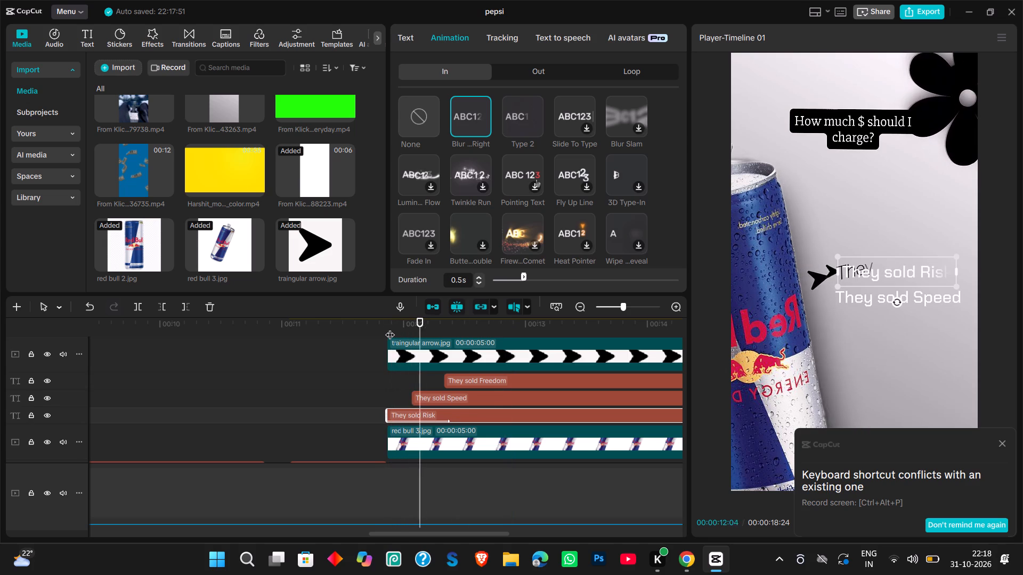
key("Right")
key("Right")
key("Right")
key("Right")
key("Right")
key("Right")
key("Right")
key("Right")
key("Right")
key("Right")
key("Right")
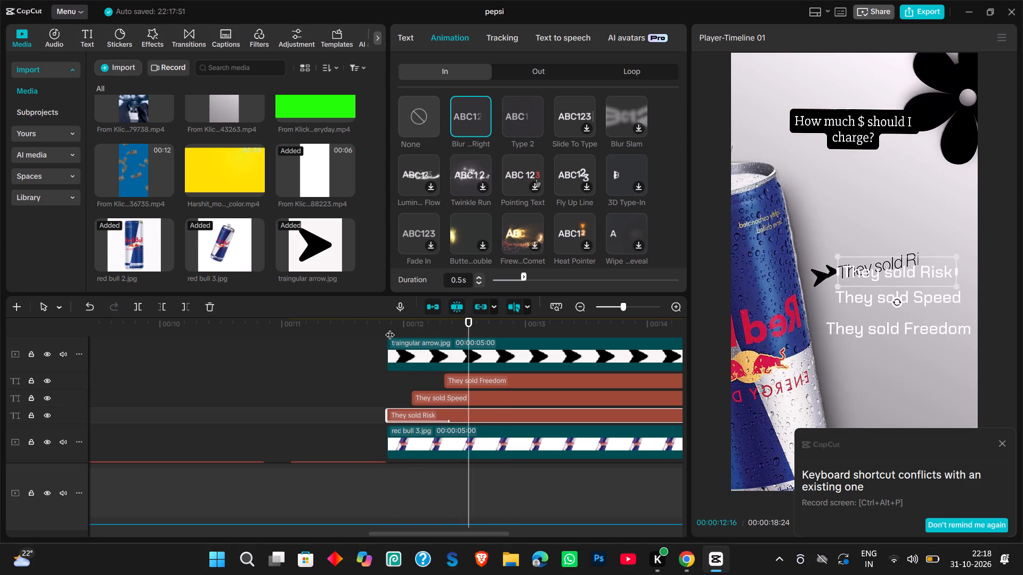
key("Right")
key("Right")
key("Right")
key("Right")
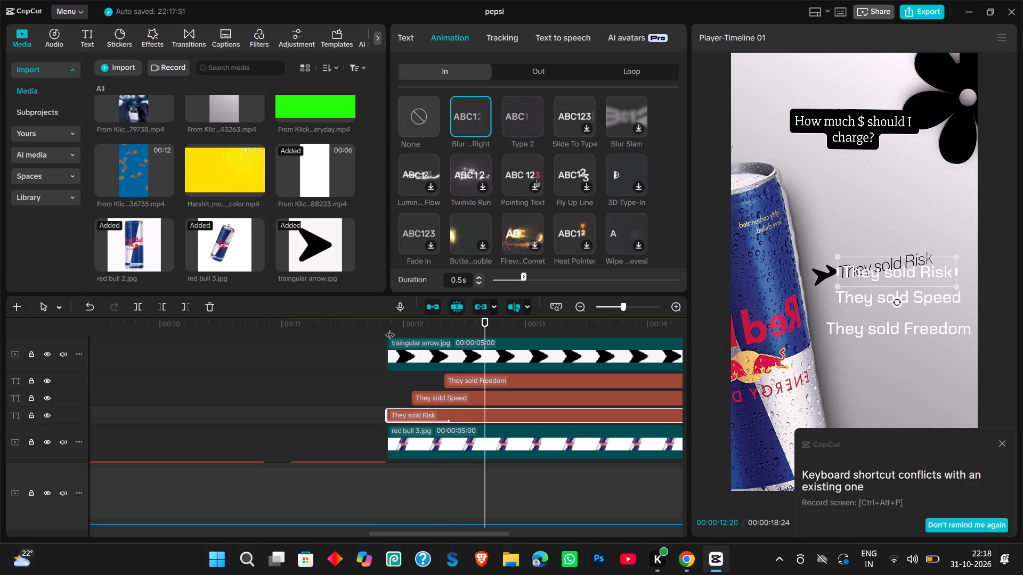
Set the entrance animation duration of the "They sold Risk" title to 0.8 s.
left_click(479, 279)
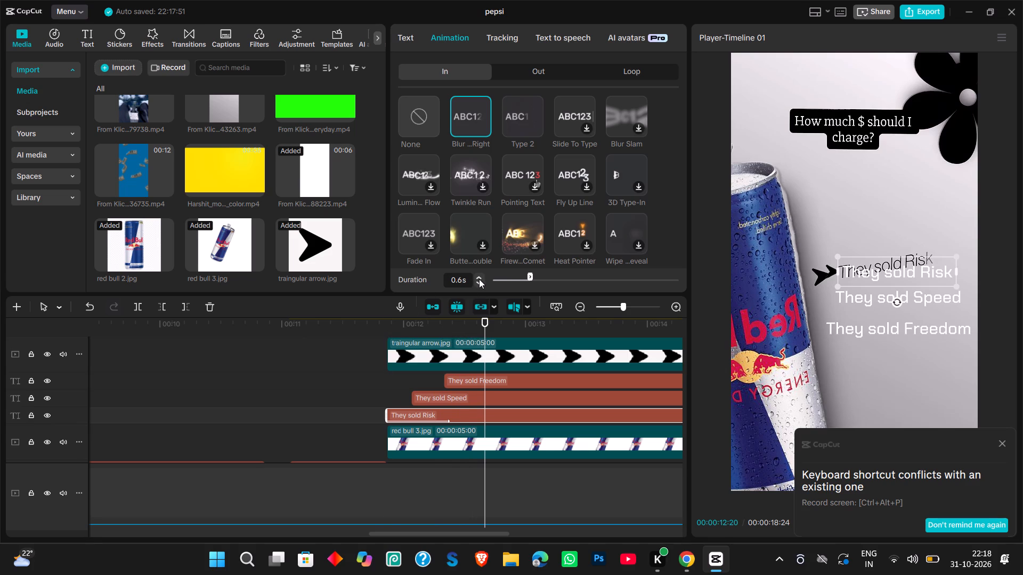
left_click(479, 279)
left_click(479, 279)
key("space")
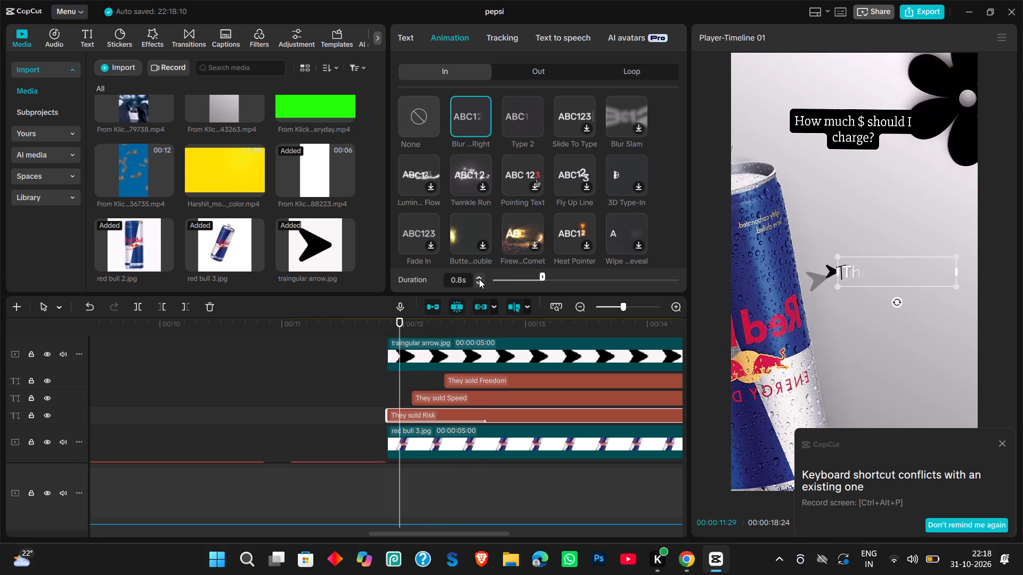
Examine the "They sold Risk" entrance frame by frame, forwards and backwards, comparing its timing with the reference text.
key("Right")
key("Right")
key("Right")
key("Right")
key("Right")
key("Right")
key("Right")
key("Right")
key("Right")
key("Right")
key("Right")
key("Right")
key("Right")
key("Right")
key("Right")
key("Right")
key("Right")
key("Right")
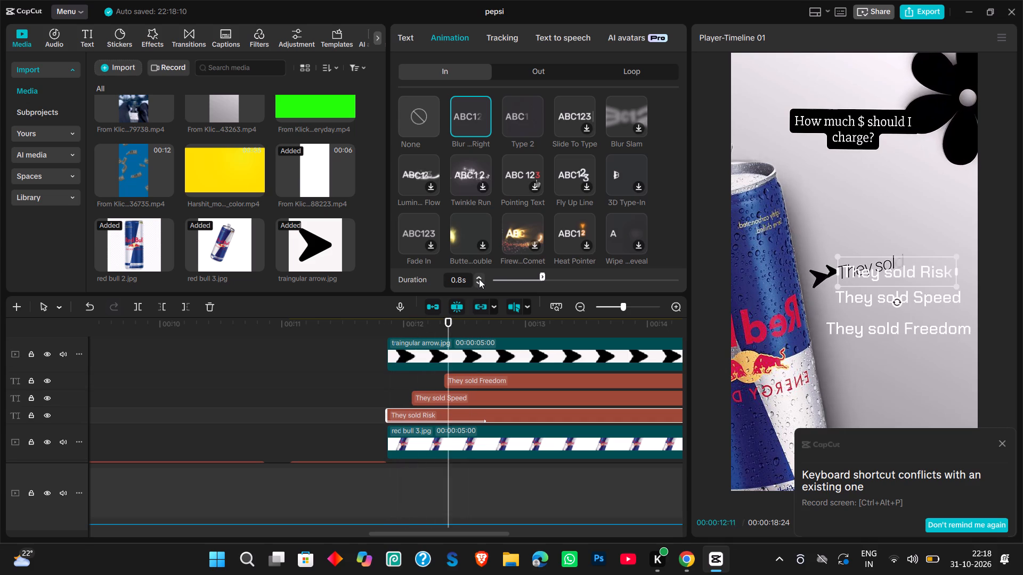
key("Right")
key("Right")
key("Right")
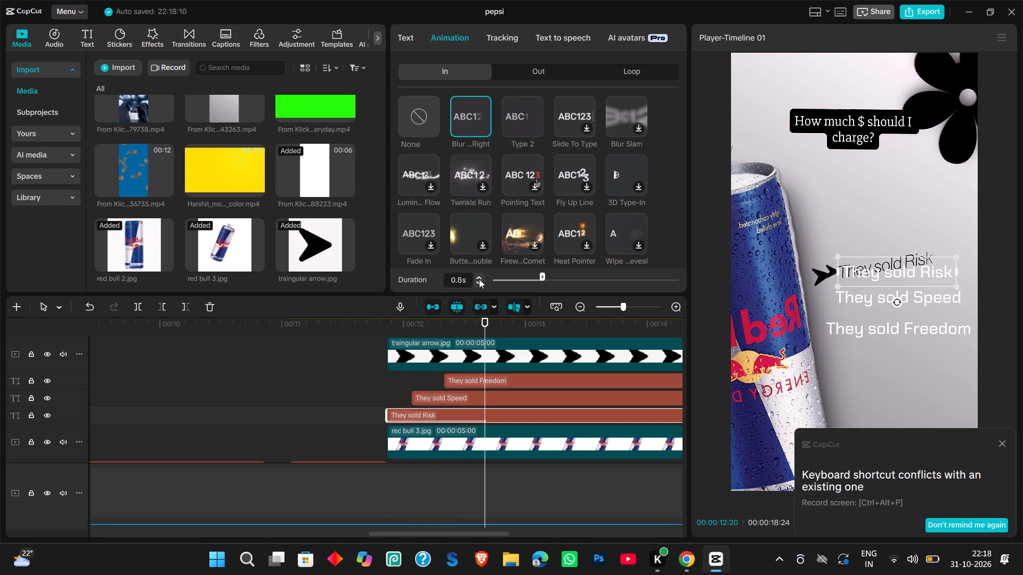
key("Left")
key("Left")
key("Left")
key("Left")
key("Left")
key("Left")
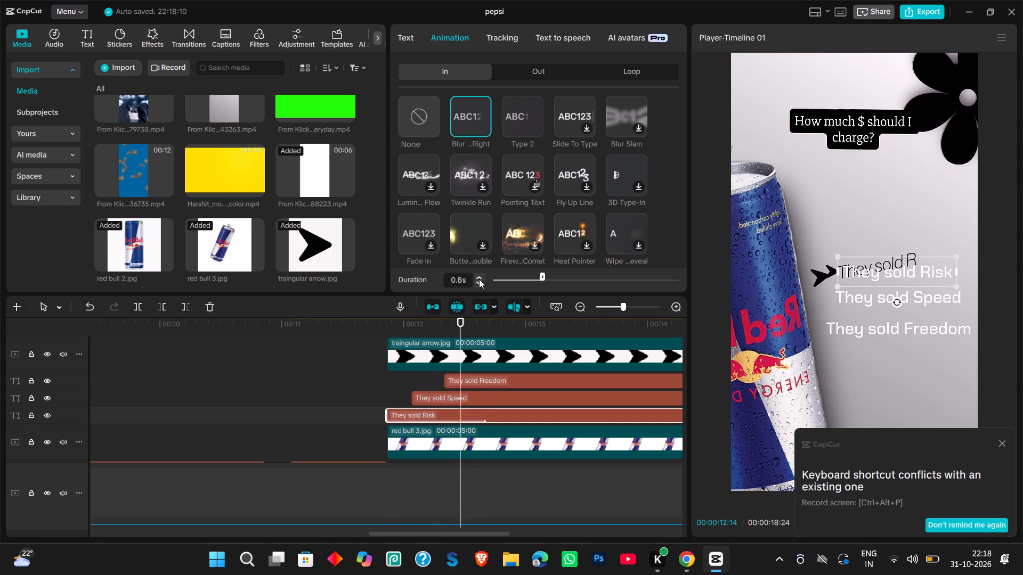
key("Left")
key("Left")
key("Left")
key("Left")
key("Left")
key("Left")
key("Left")
key("Left")
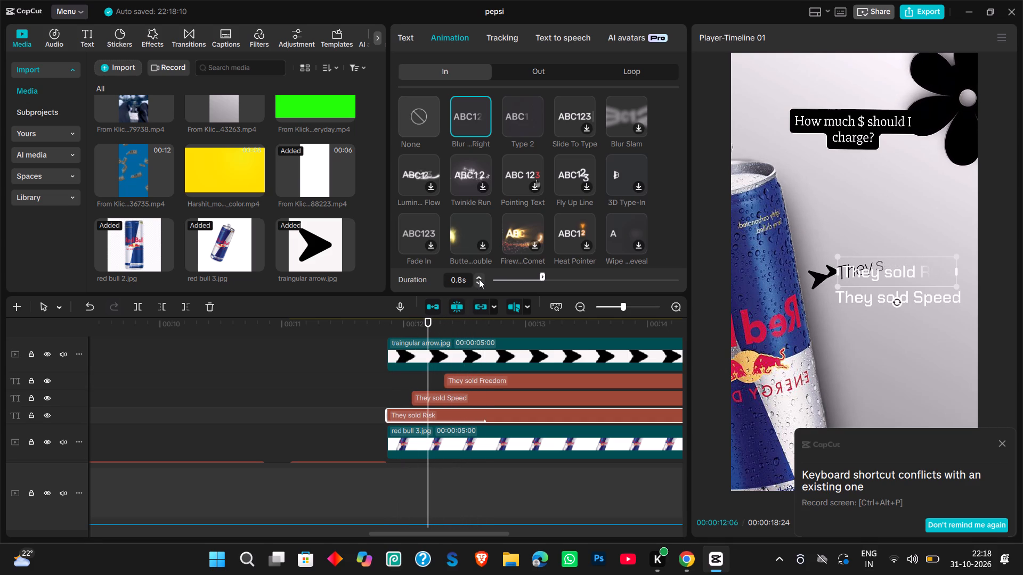
key("Right")
key("Right")
key("Right")
key("Right")
key("Right")
key("Right")
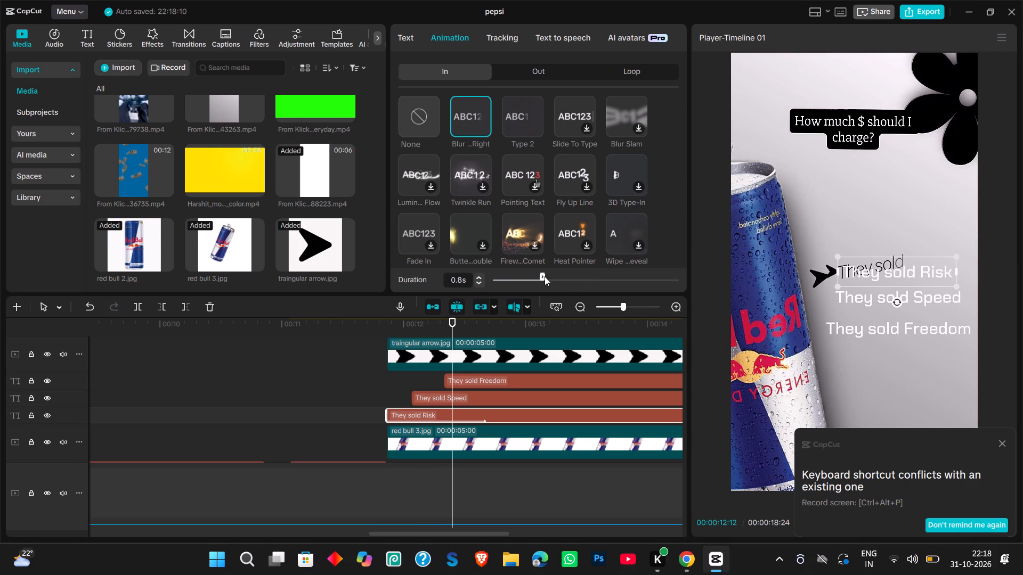
Set the entrance animation duration of the "They sold Risk" title to 1.4 s.
left_click_drag(544, 276, 578, 282)
key("space")
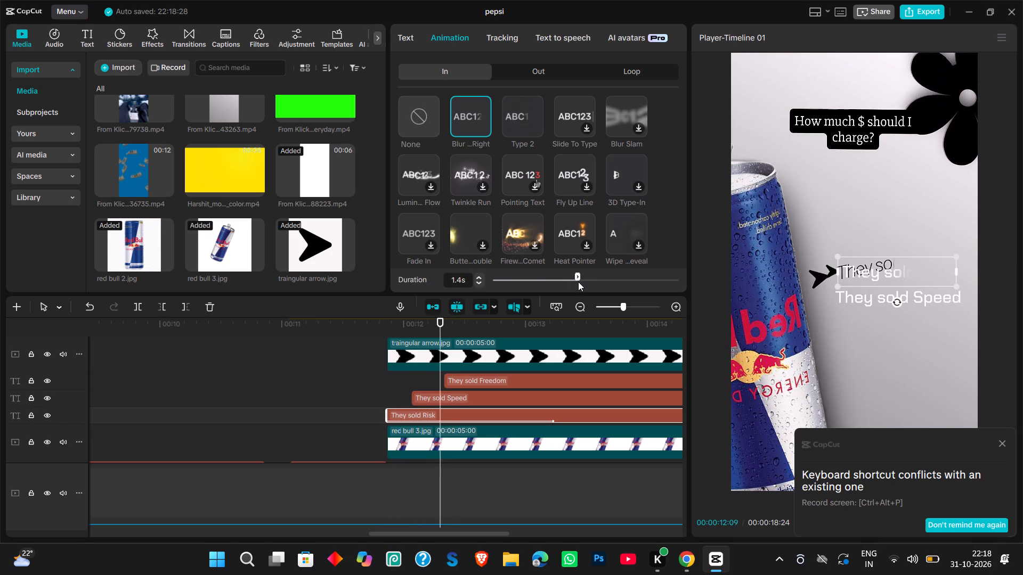
Check frame by frame how the "They sold Risk" entrance lines up with the reference text.
key("Right")
key("Right")
key("Right")
key("Right")
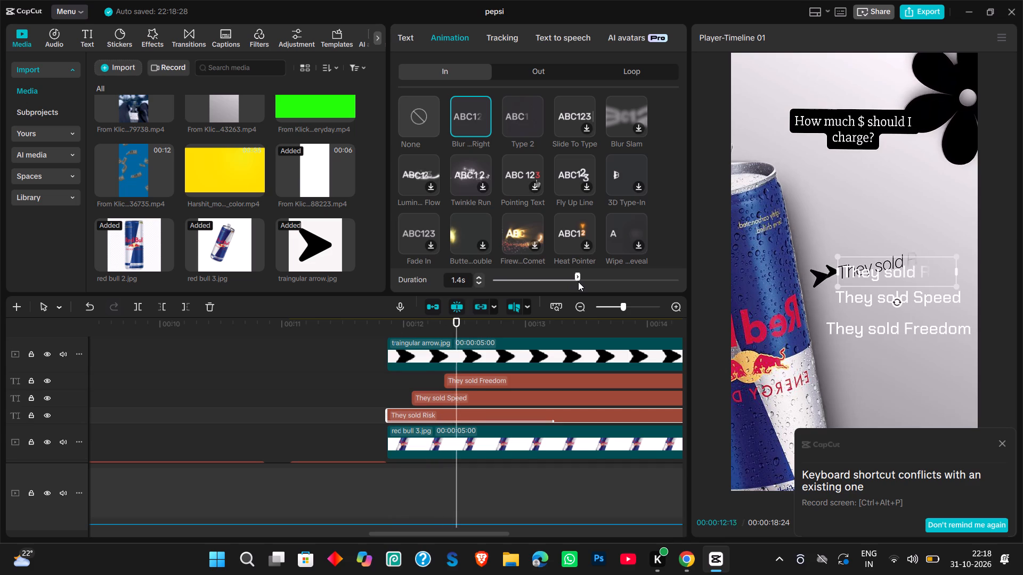
key("Right")
key("Right")
key("Right")
key("Right")
key("Right")
key("Right")
key("Right")
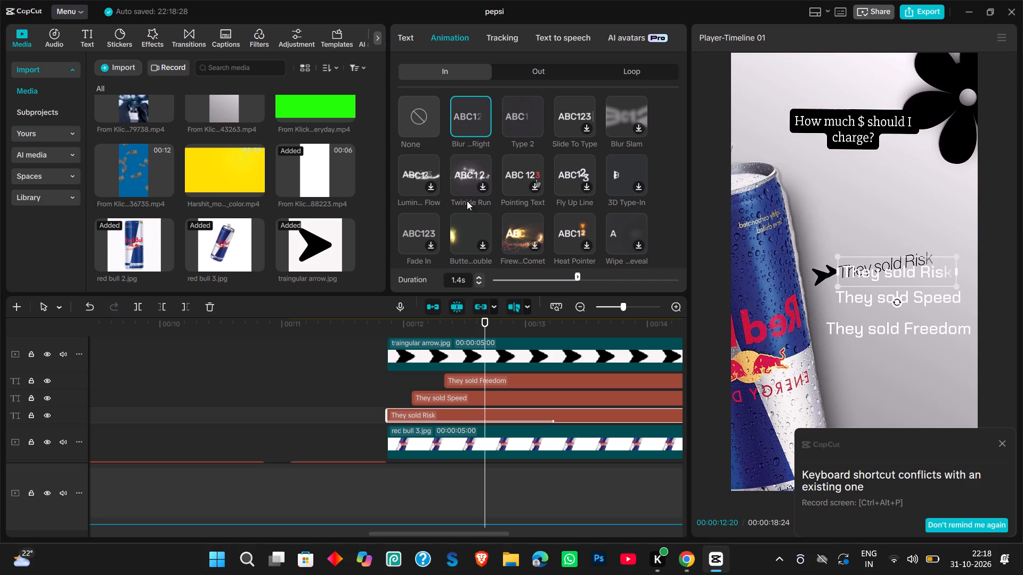
Apply the Blur … Right entrance animation to the "They sold Speed" title with a duration of 1.6 s.
left_click(517, 400)
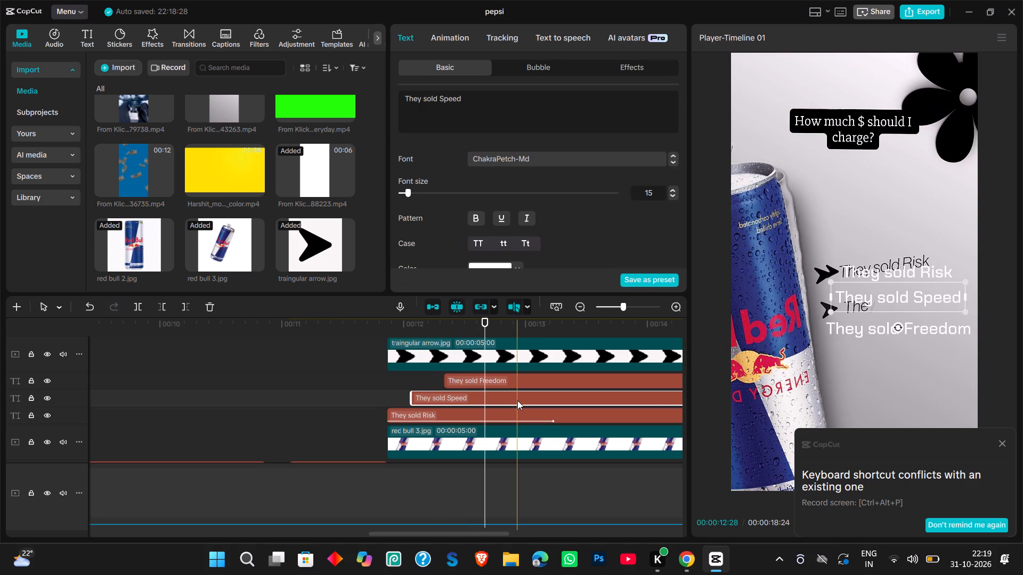
left_click(460, 47)
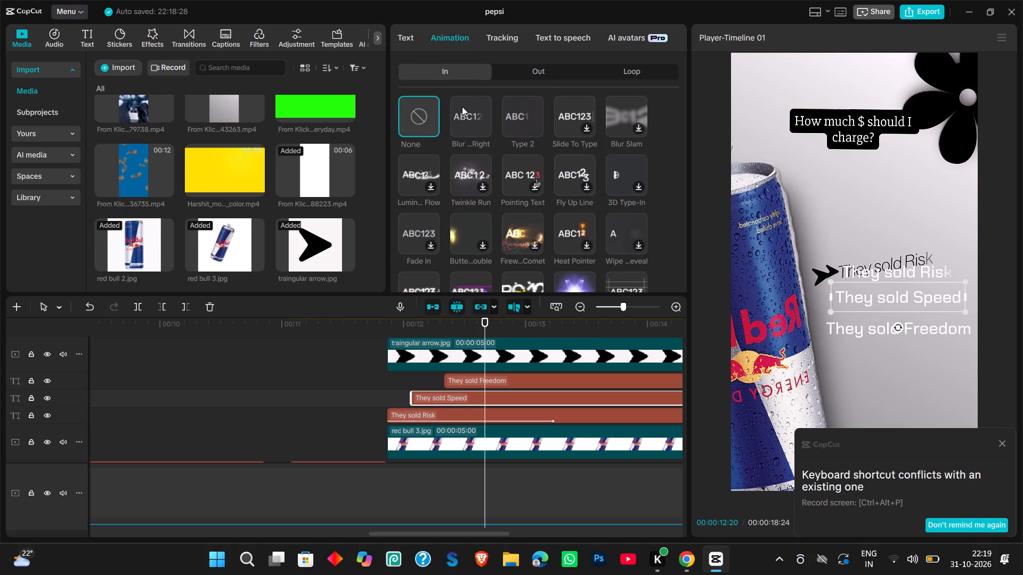
left_click(462, 109)
key("space")
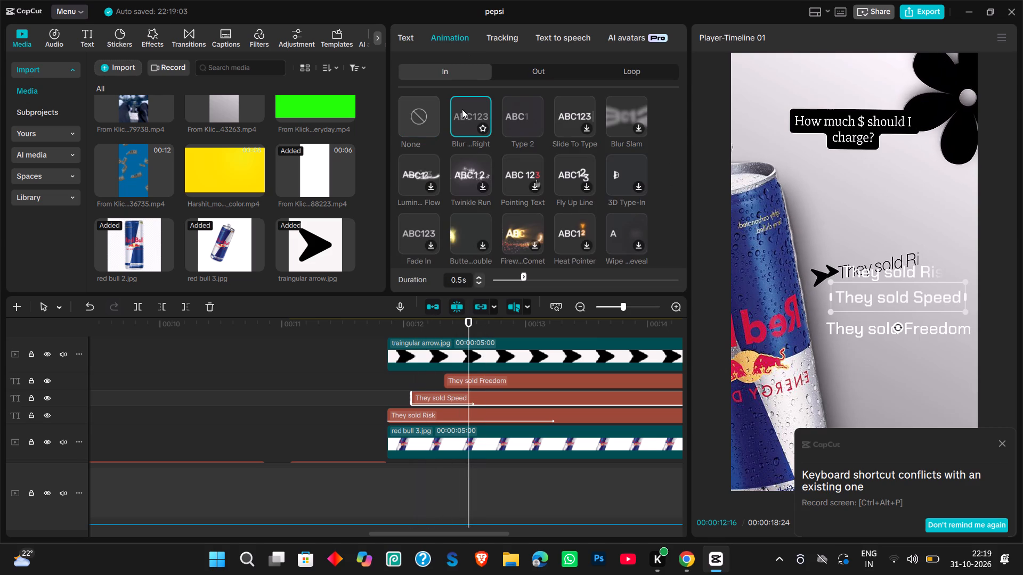
left_click(593, 277)
key("space")
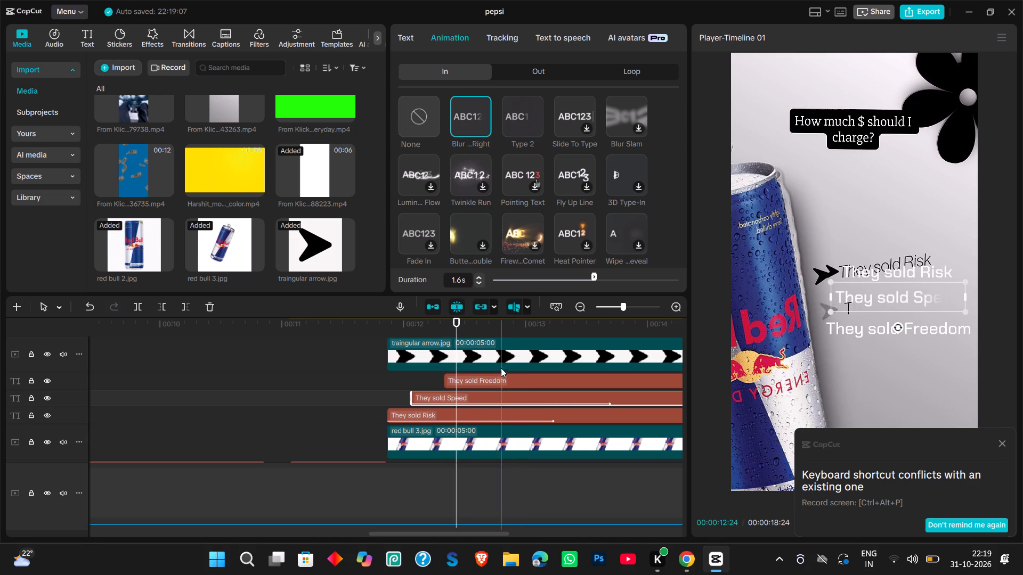
Move the "They sold Speed" title later on the timeline so it starts at 00:00:12:23.
left_click(496, 330)
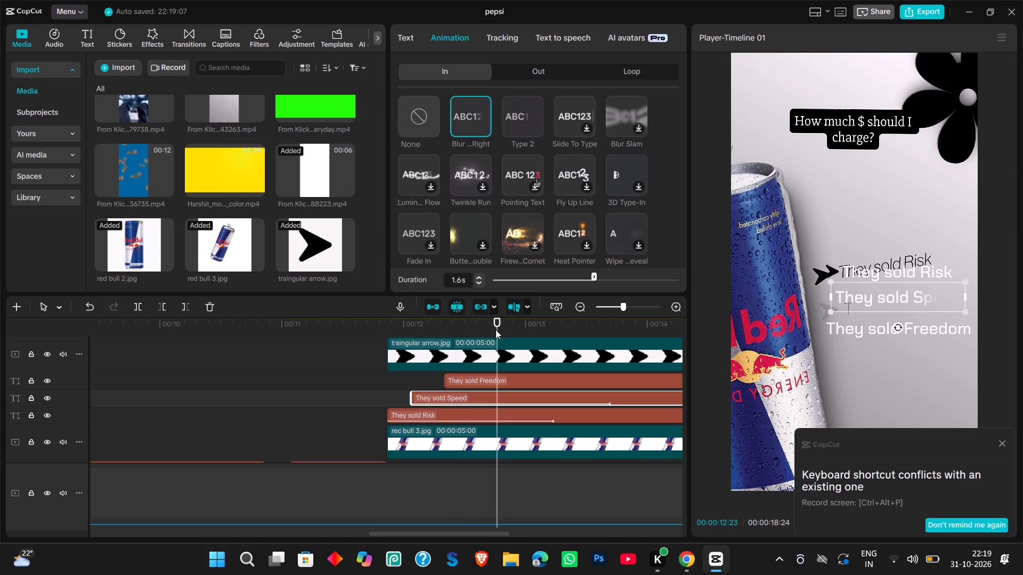
left_click_drag(481, 391, 537, 396)
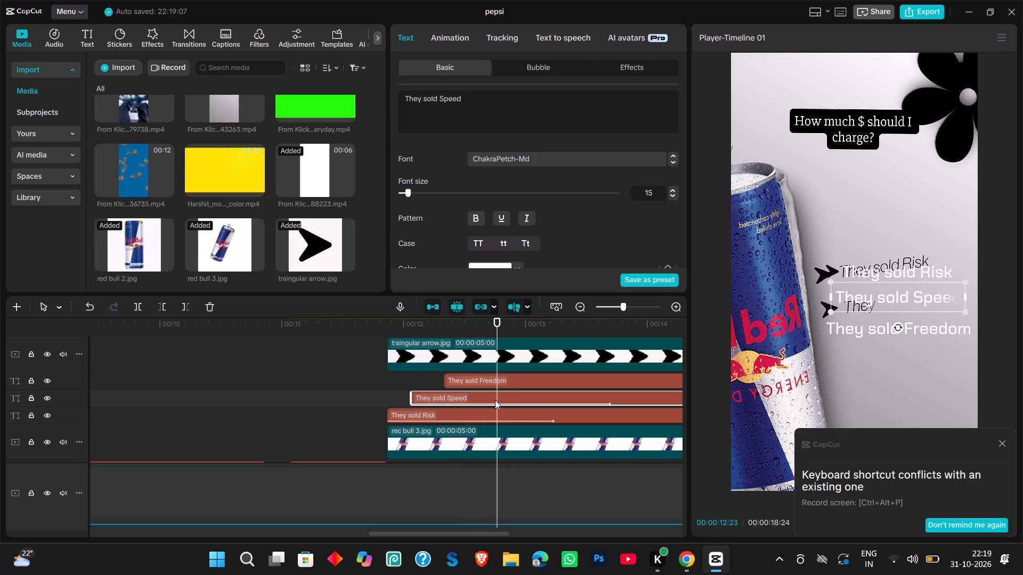
left_click_drag(490, 400, 575, 401)
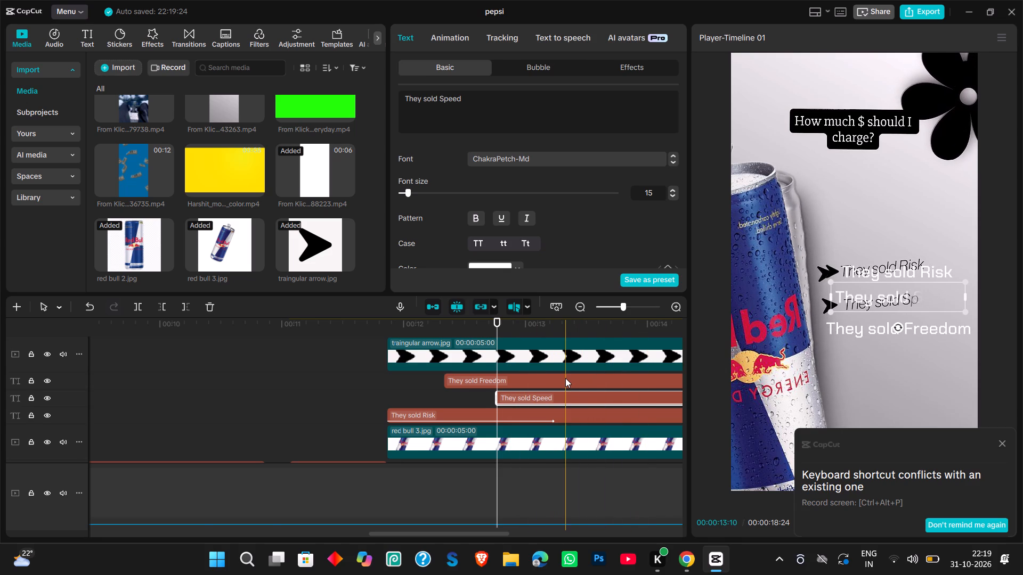
Move the "They sold Freedom" title later on its own track so it starts at 00:00:13:25.
scroll(565, 378, "left", 1)
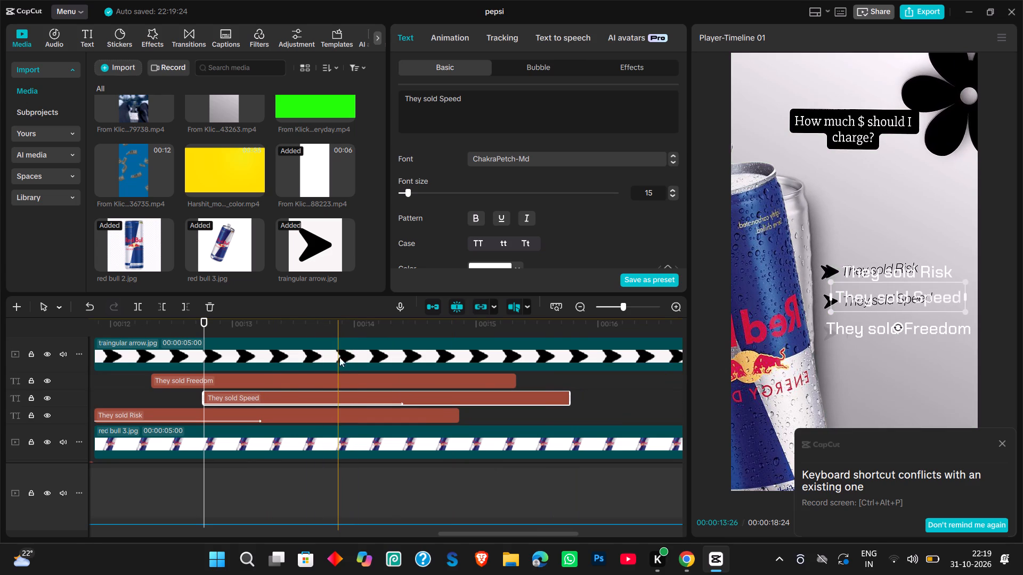
left_click(335, 328)
left_click_drag(335, 377, 431, 392)
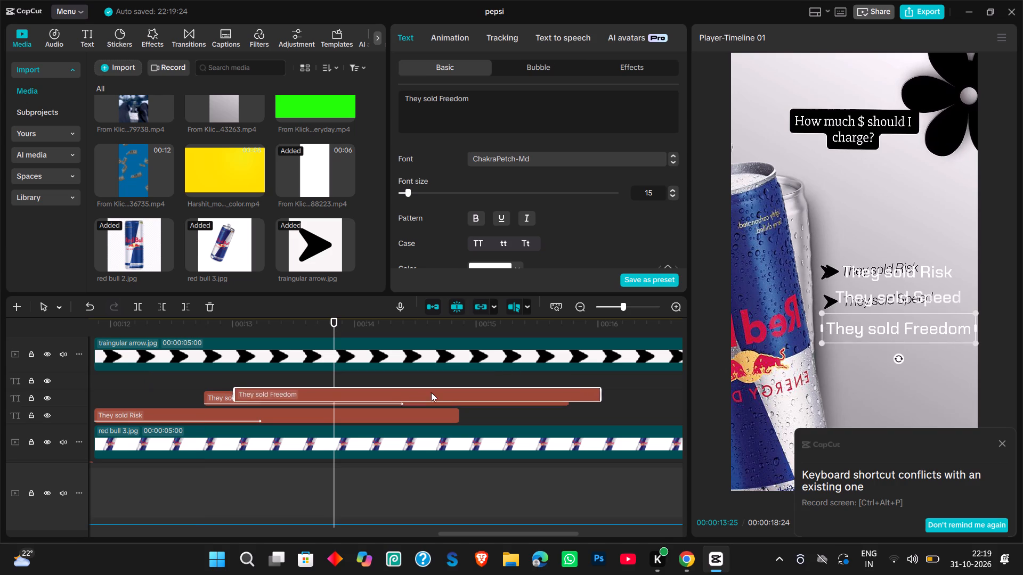
left_click_drag(431, 392, 520, 379)
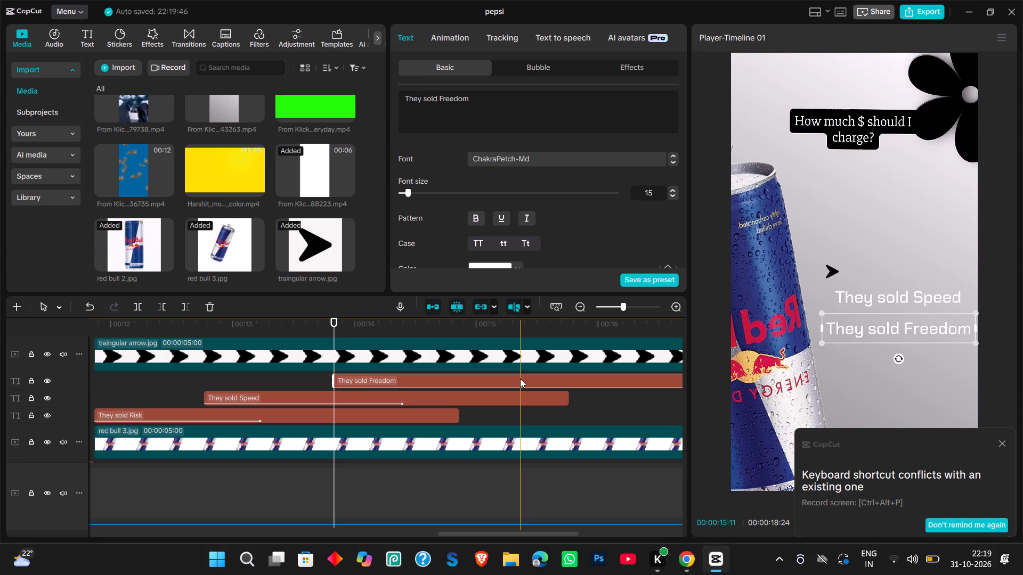
Examine the connected Wi-Fi network's properties in Windows Settings, close them and return to the CapCut project.
left_click(899, 562)
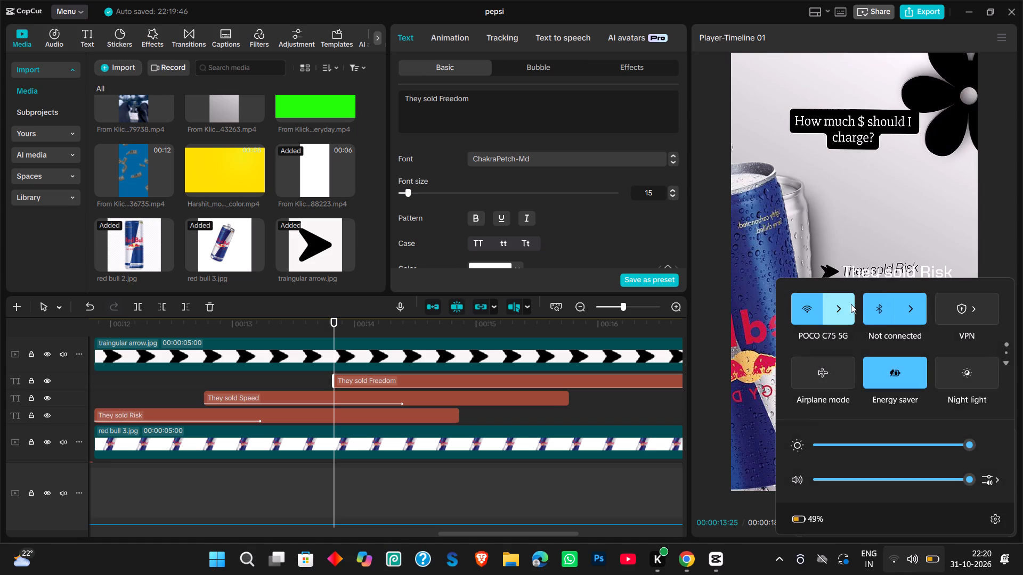
left_click(851, 304)
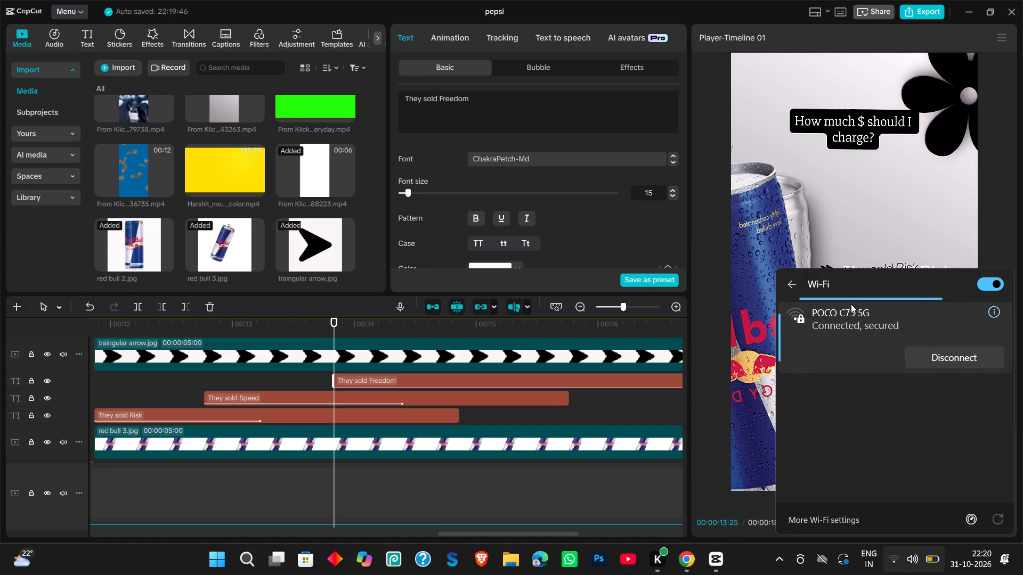
left_click(988, 310)
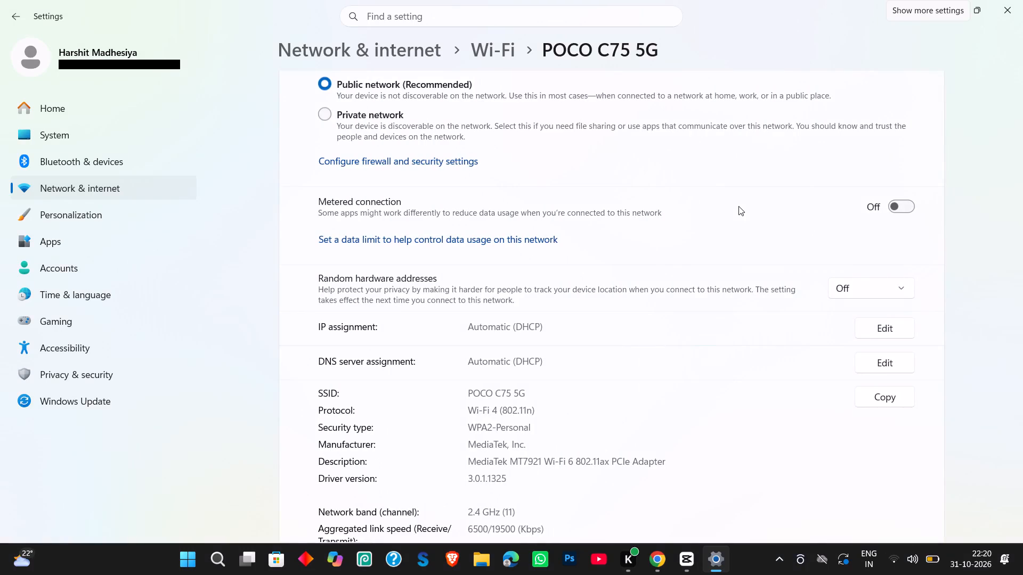
scroll(542, 267, "down", 5)
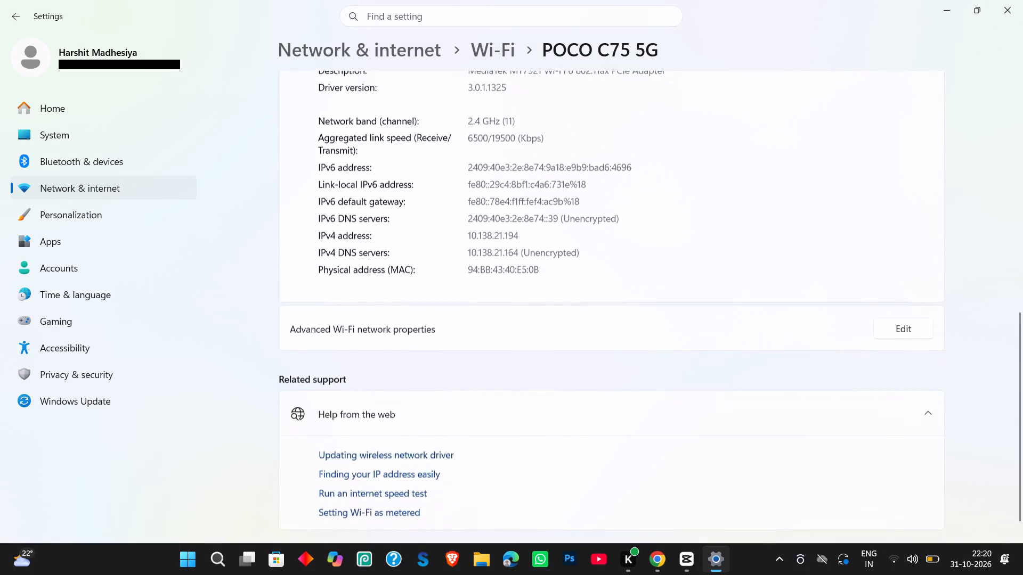
scroll(542, 267, "down", 5)
scroll(542, 267, "up", 1)
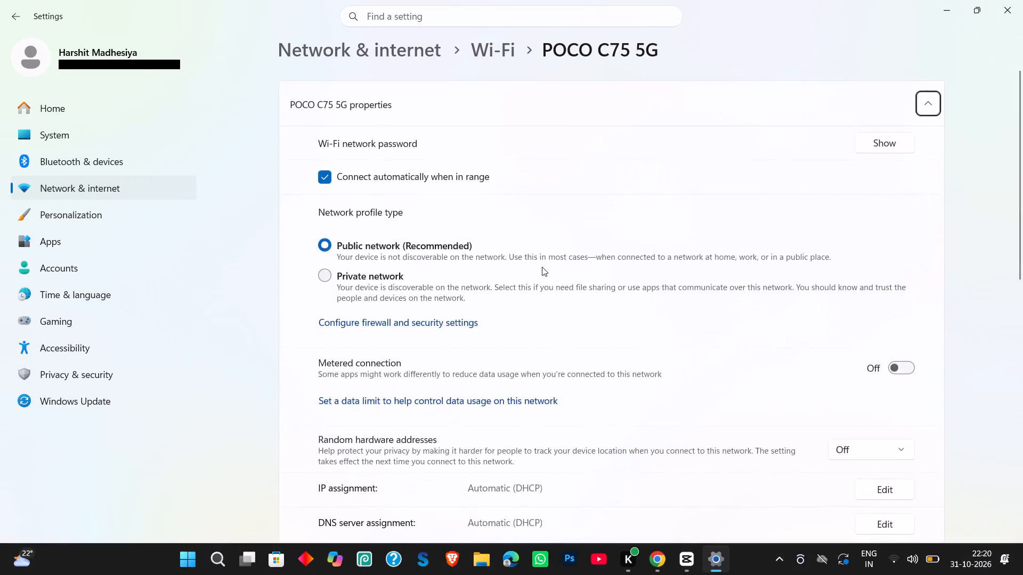
scroll(542, 267, "up", 1)
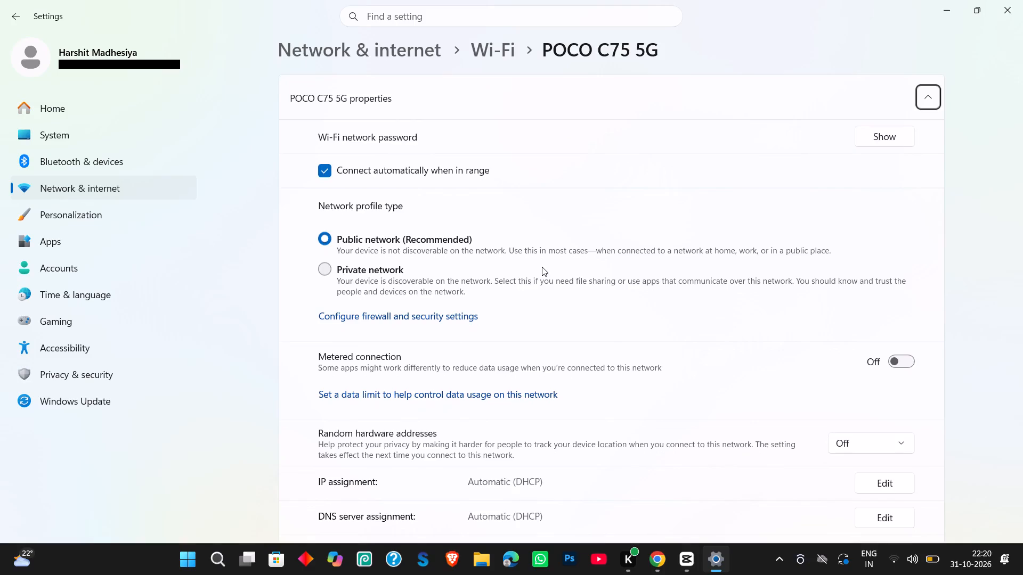
left_click(1022, 0)
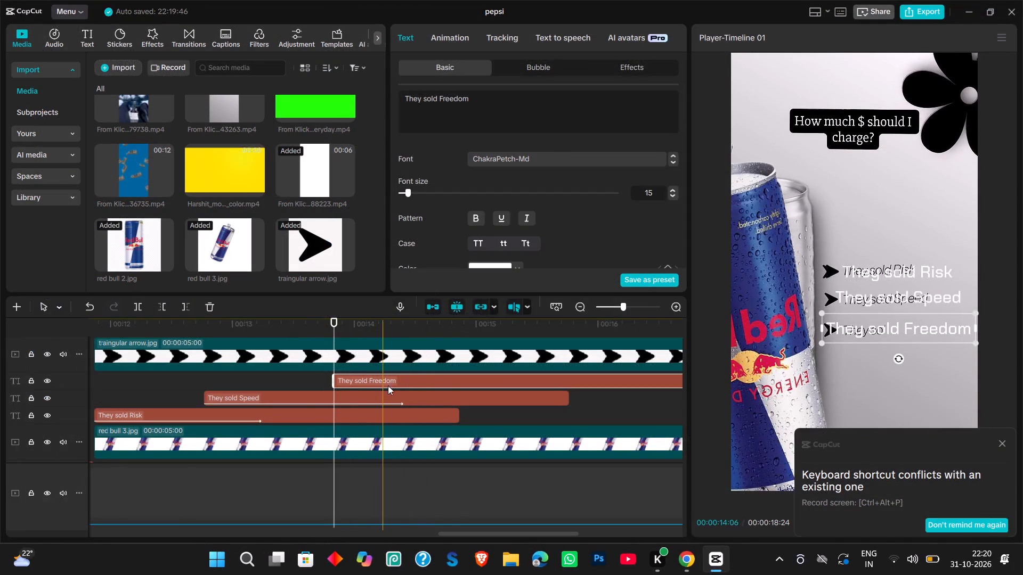
Apply the Blur … Right entrance animation to the "They sold Freedom" title with a duration of 1.5 s.
left_click(453, 37)
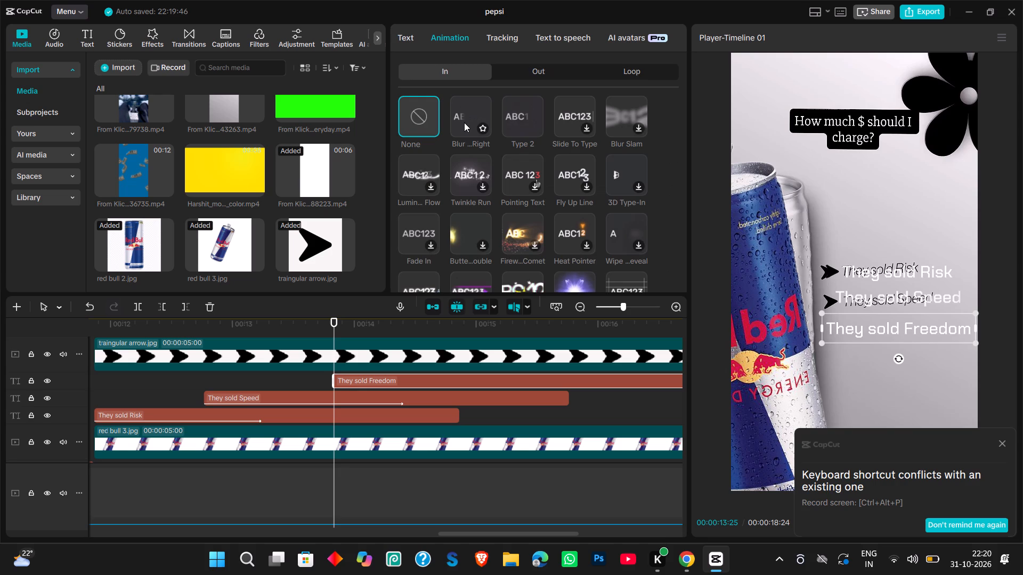
left_click(464, 122)
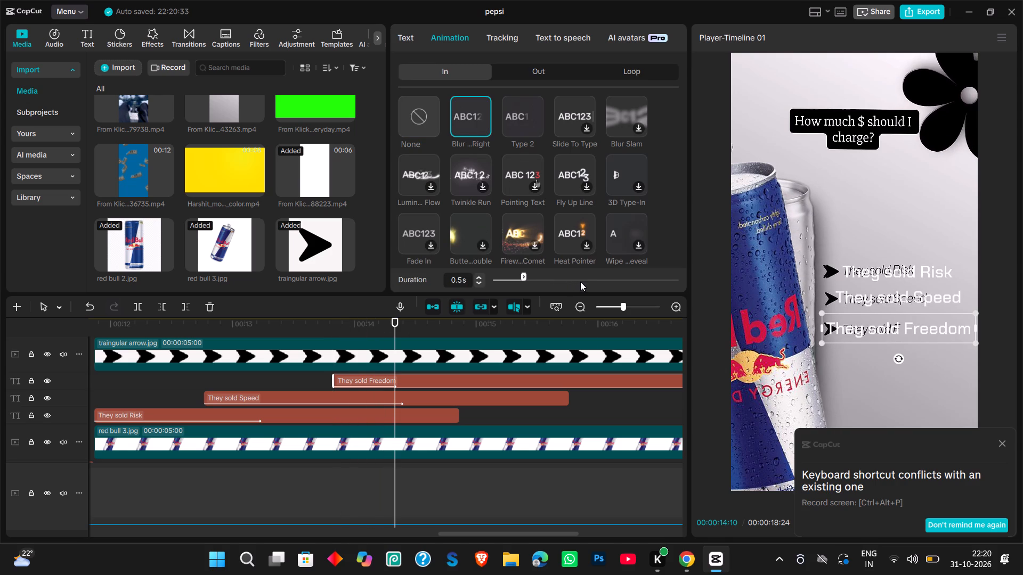
left_click(587, 280)
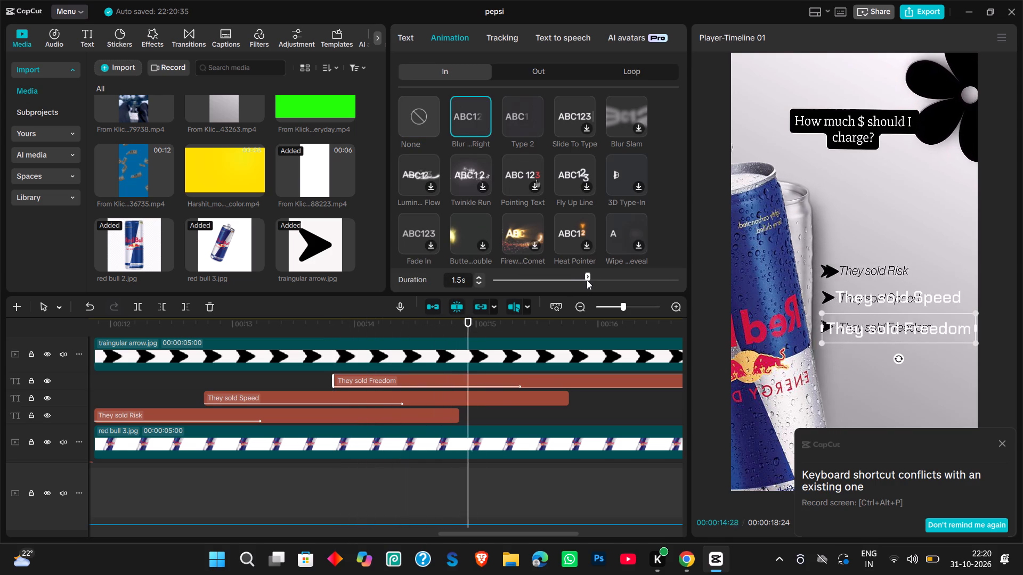
Duplicate the traingular arrow.jpg clip twice so each of the three titles has its own arrow.
key("space")
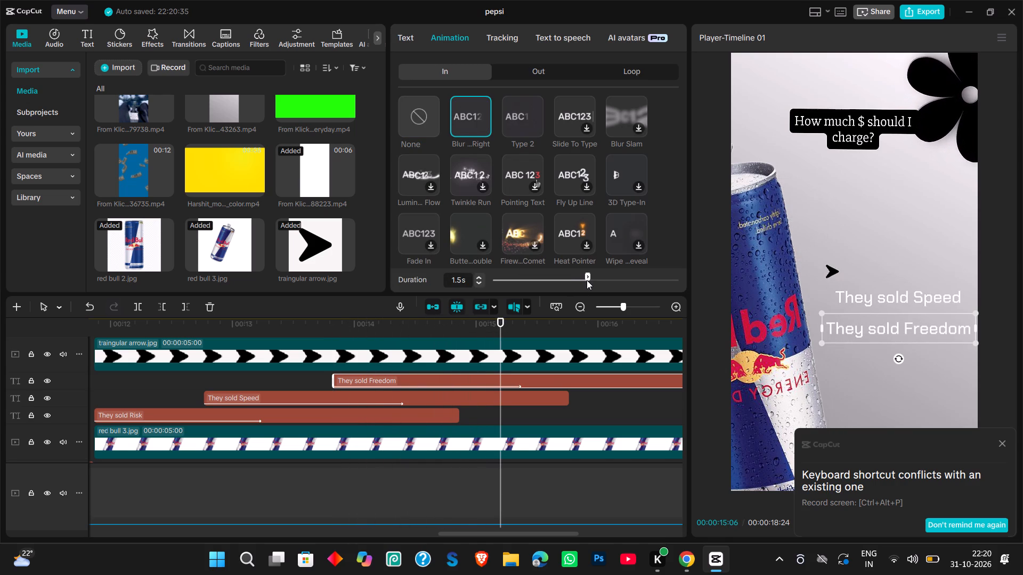
scroll(582, 354, "left", 1)
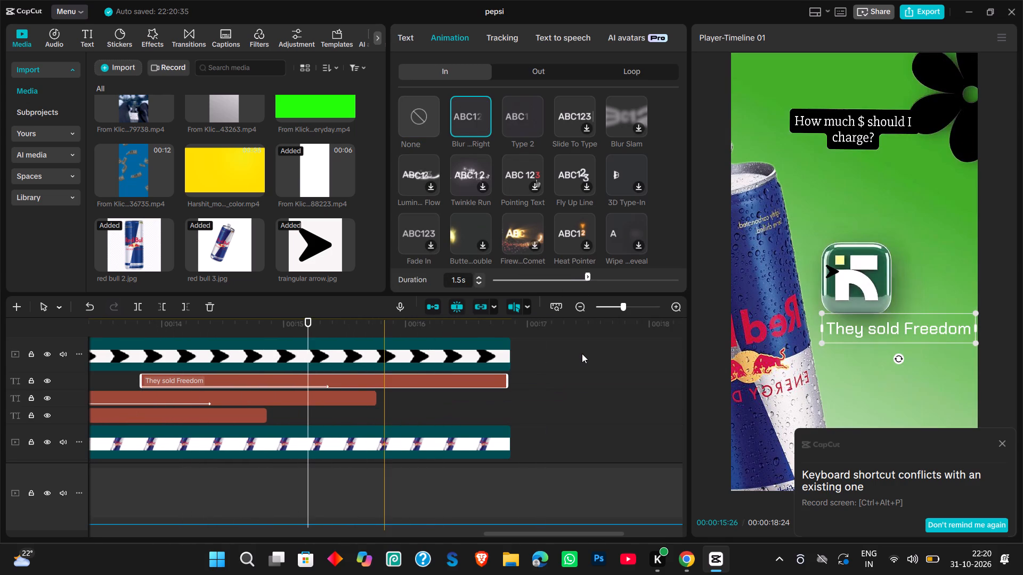
scroll(507, 351, "right", 1)
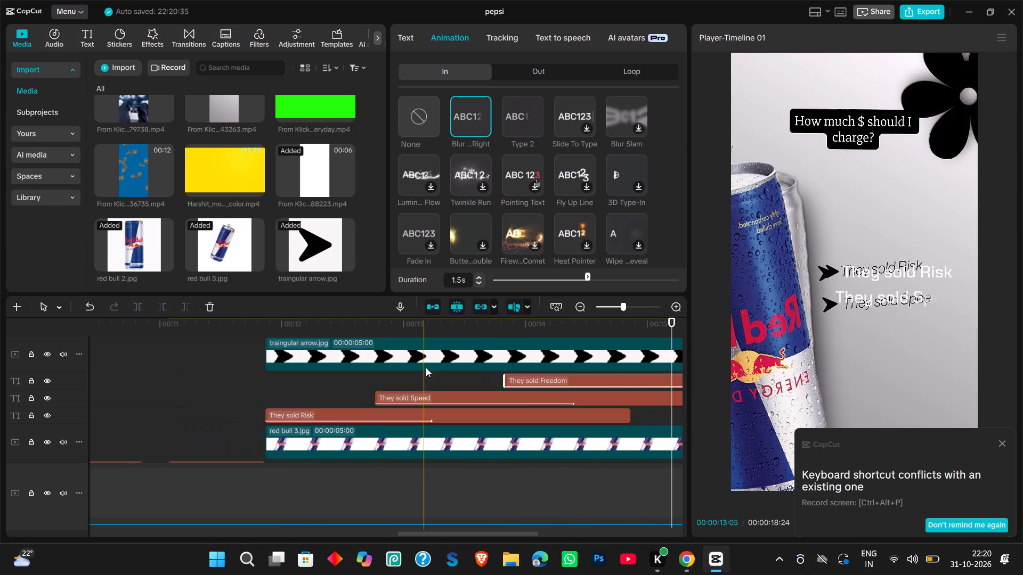
left_click(399, 356)
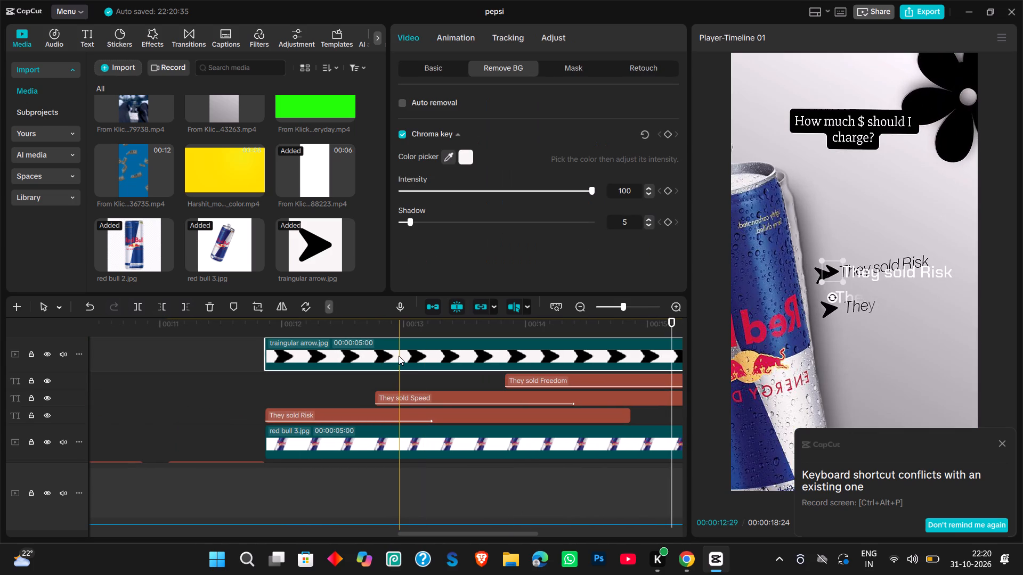
key("ctrl+c")
key("ctrl+v")
key("ctrl+c")
key("ctrl+v")
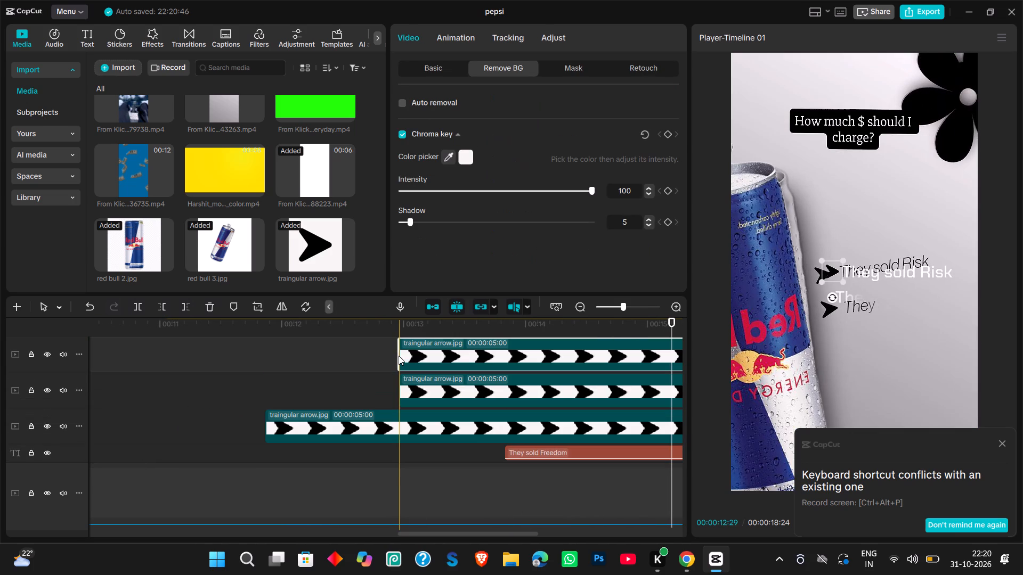
Align the start of one arrow copy with the start of the "They sold Speed" title.
left_click_drag(440, 388, 483, 393)
scroll(466, 394, "down", 1)
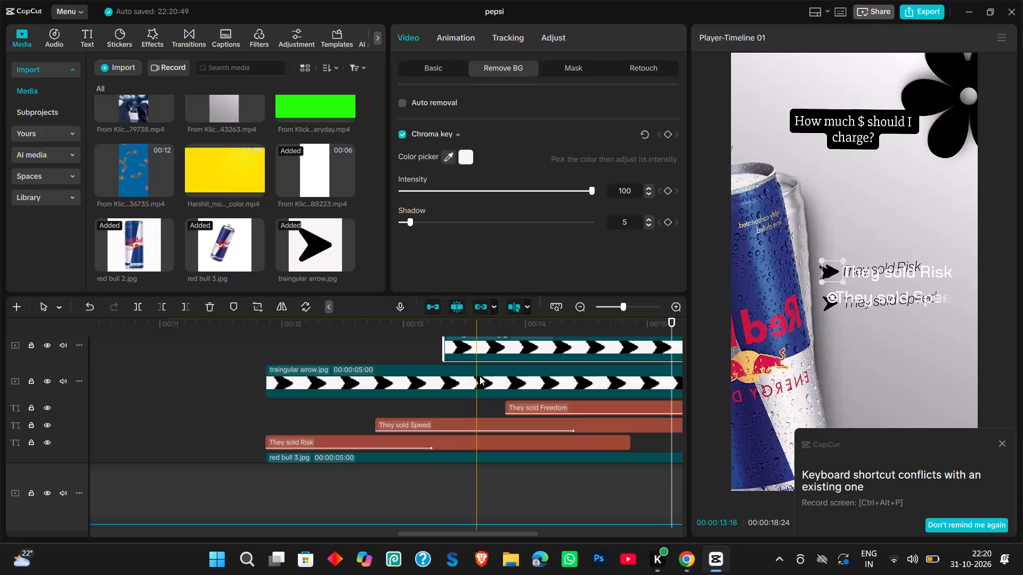
left_click_drag(492, 349, 424, 357)
Align the start of the other arrow copy with the start of the "They sold Freedom" title.
scroll(424, 357, "up", 1)
left_click_drag(451, 367, 543, 375)
scroll(543, 375, "down", 1)
scroll(532, 379, "up", 1)
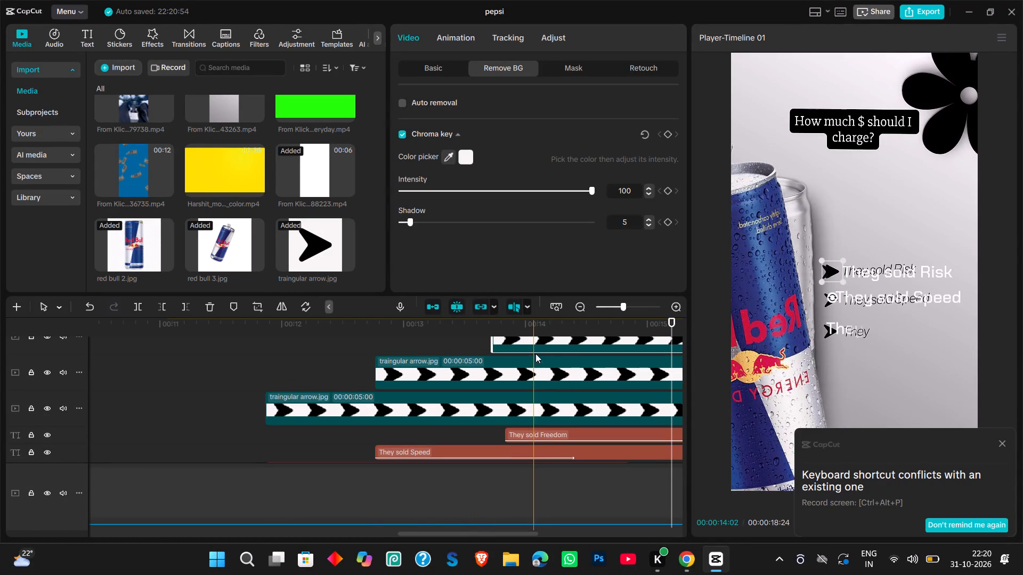
left_click_drag(540, 348, 555, 354)
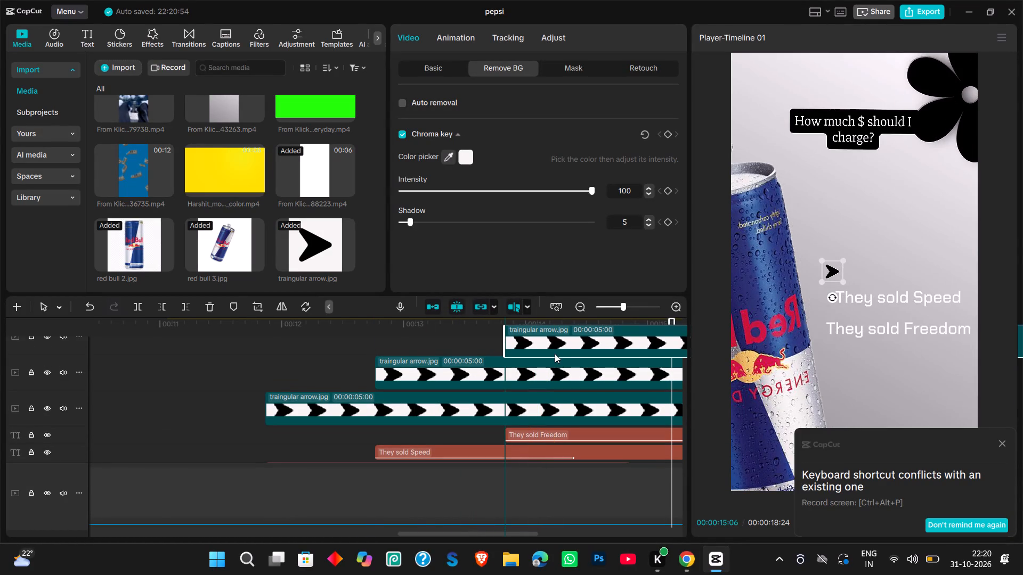
scroll(501, 410, "down", 1)
scroll(501, 410, "up", 1)
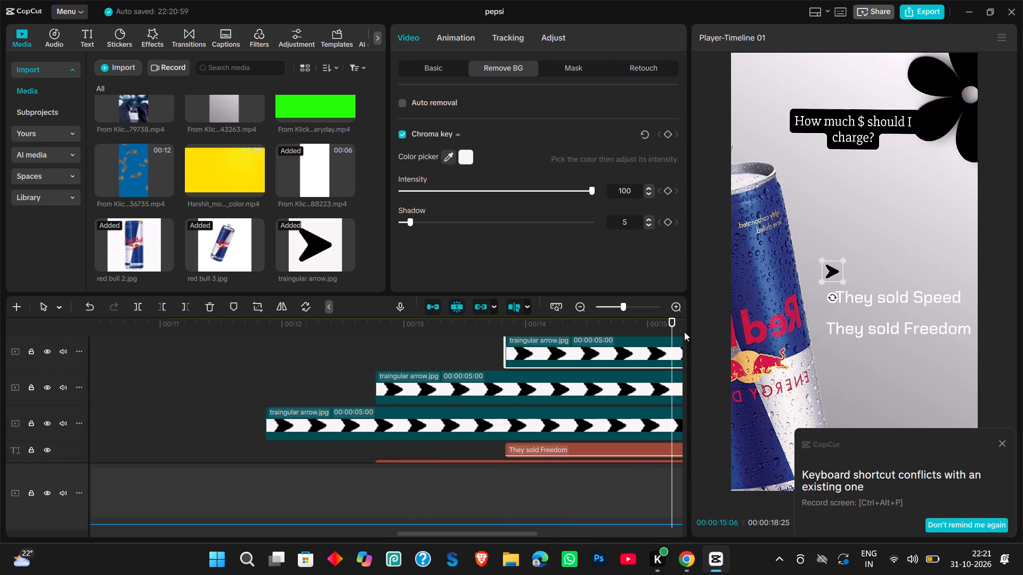
Place the latest-starting arrow beside "They sold Speed" and the other arrow copy beside "They sold Freedom" in the preview.
left_click_drag(831, 276, 828, 302)
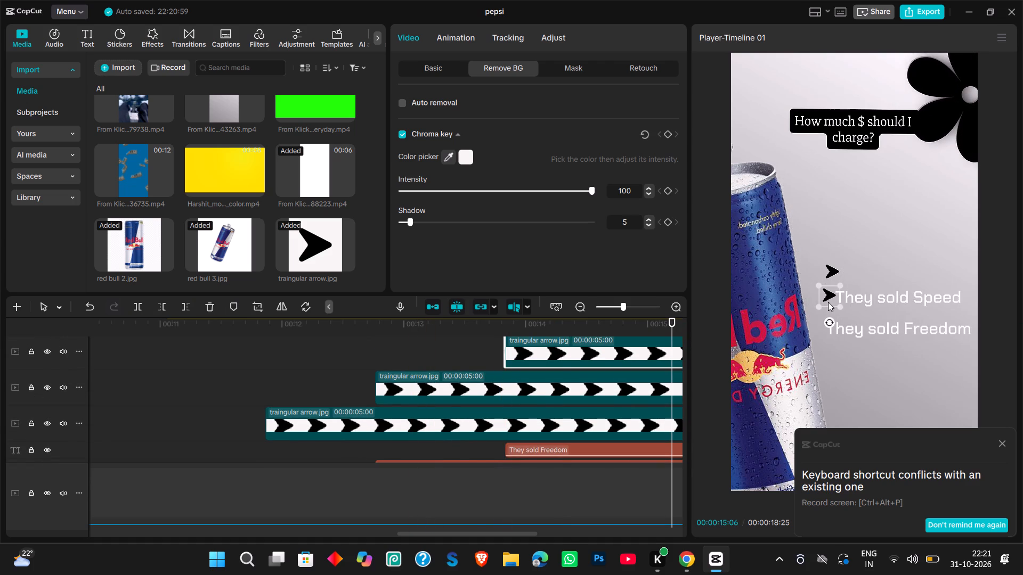
left_click_drag(828, 302, 828, 303)
left_click(830, 273)
left_click_drag(830, 273, 819, 332)
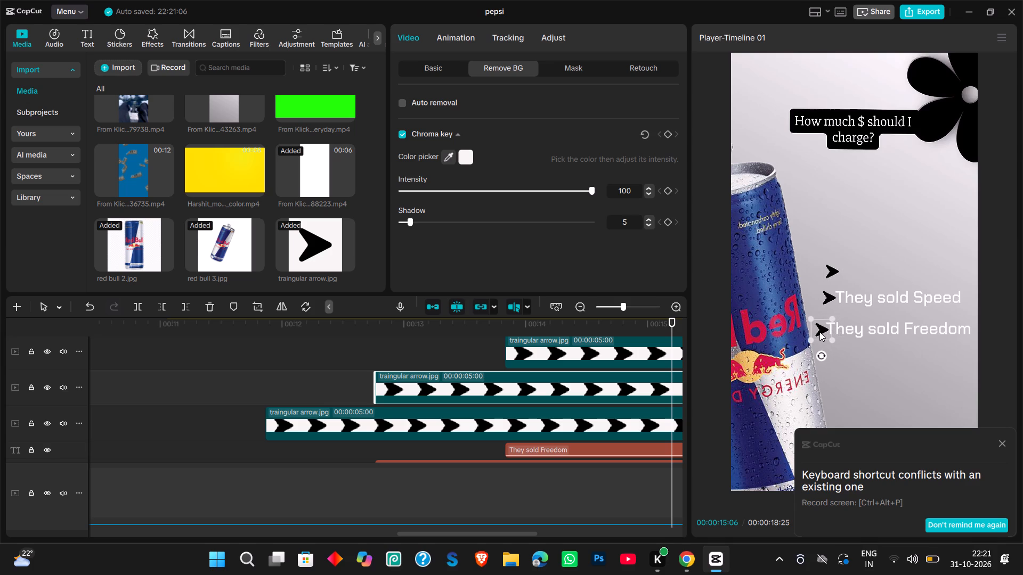
left_click_drag(819, 332, 819, 331)
Set the font size of the "They sold Speed", "They sold Freedom" and "They sold Risk" titles to 14.
left_click(882, 293)
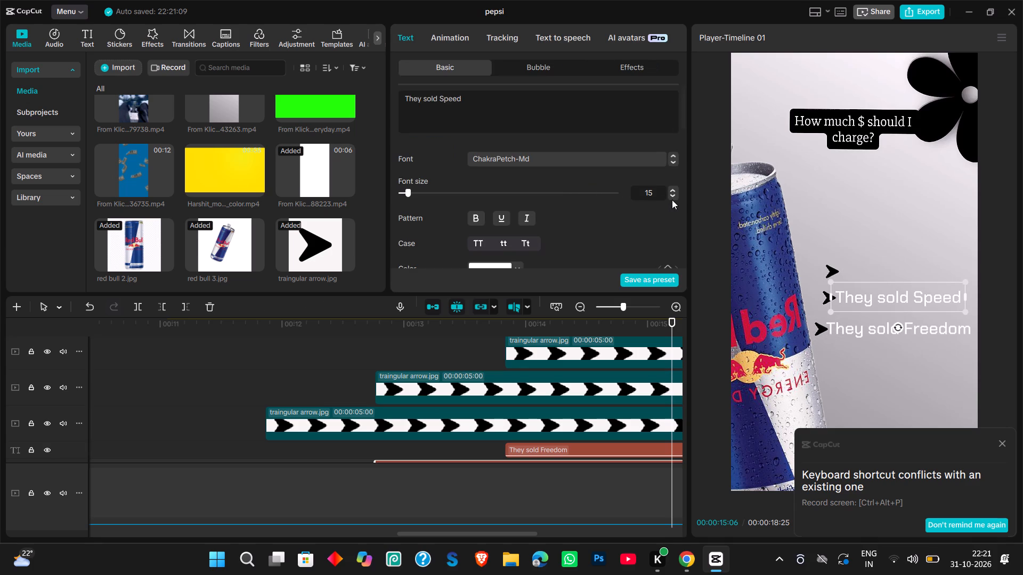
left_click(672, 198)
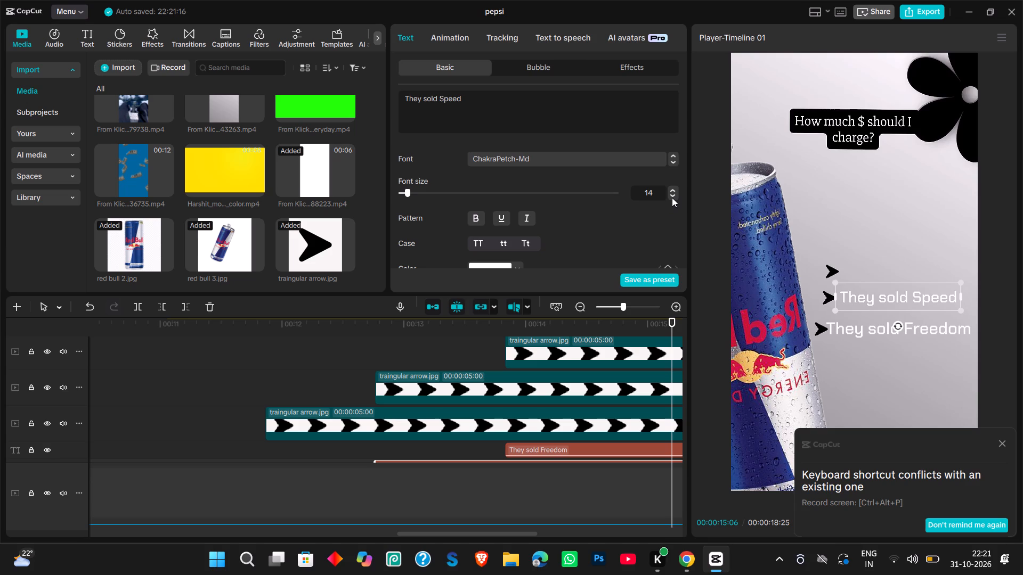
left_click(884, 326)
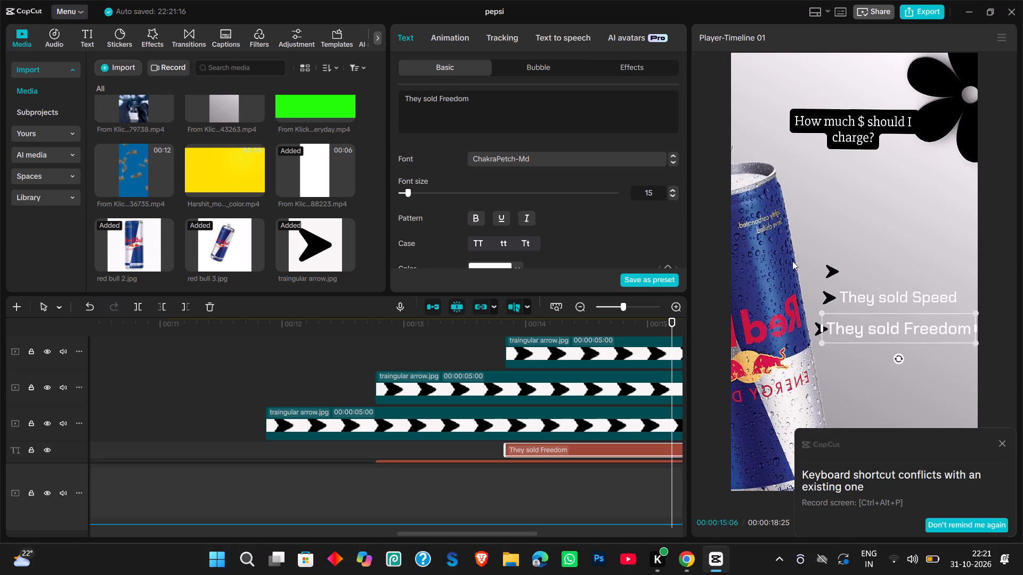
left_click(671, 193)
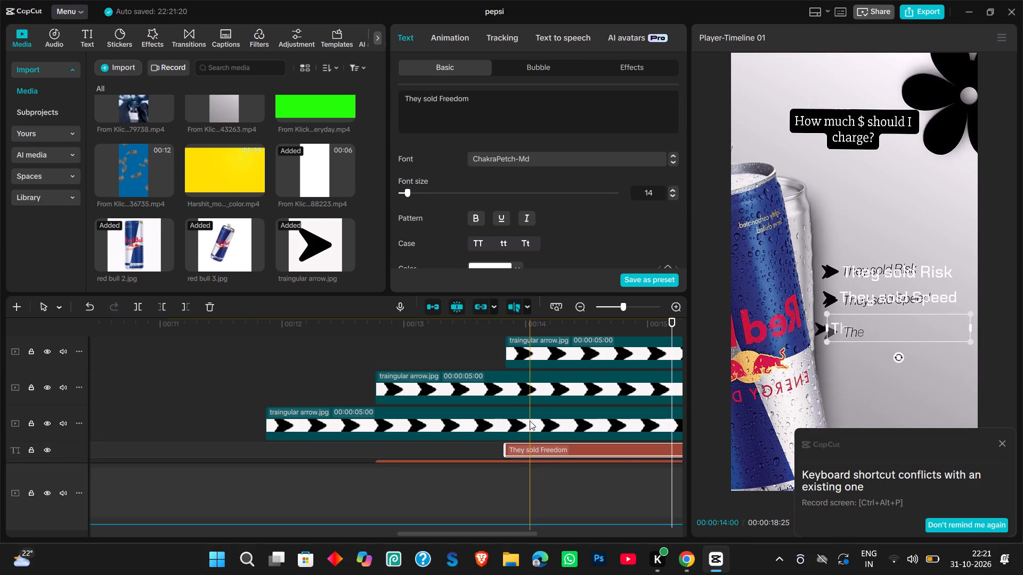
scroll(530, 421, "down", 1)
left_click(506, 423)
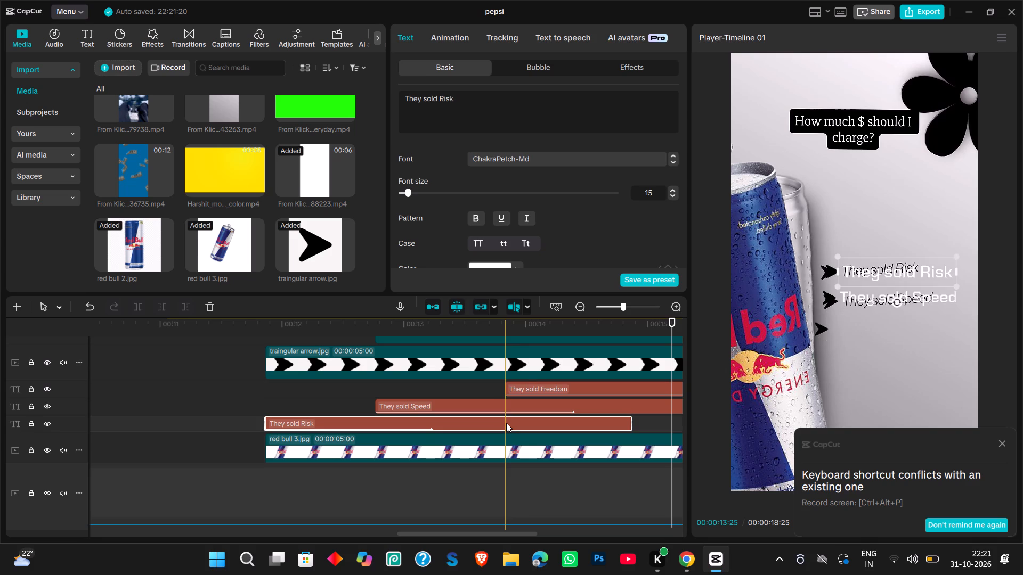
left_click(669, 196)
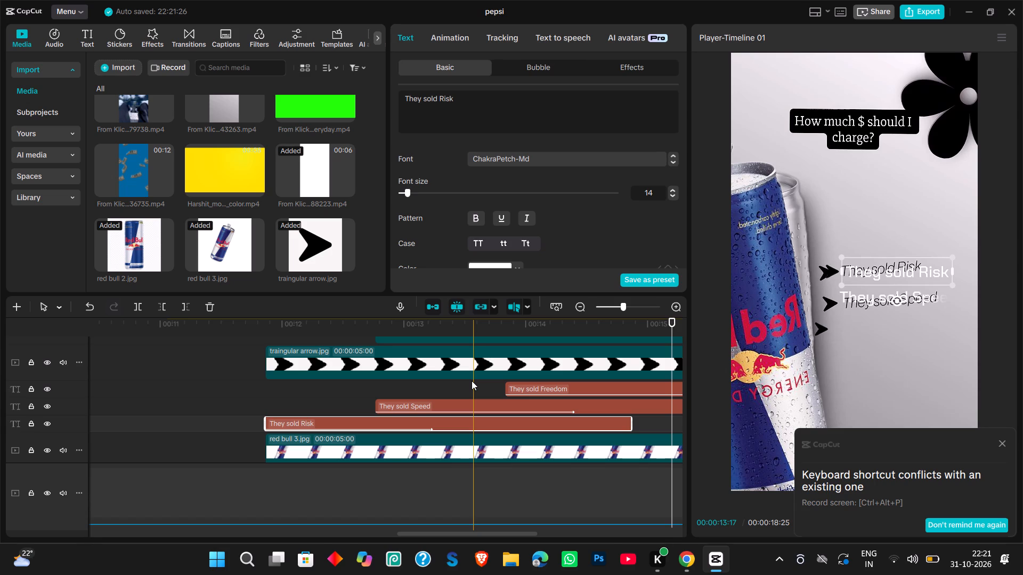
Nudge the arrows beside "They sold Speed" and "They sold Freedom" closer to their titles in the preview.
left_click_drag(472, 436, 487, 309)
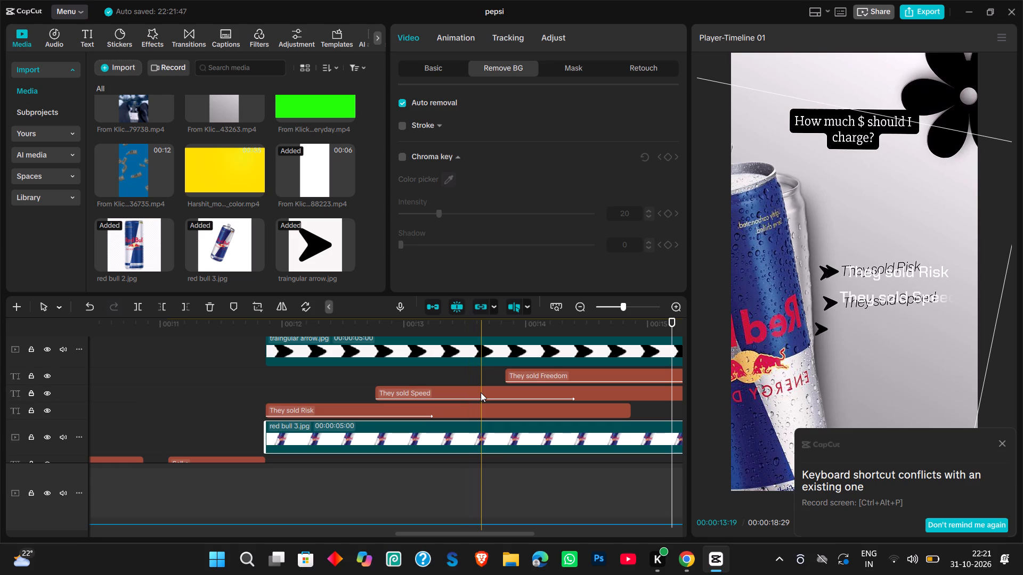
left_click(478, 389)
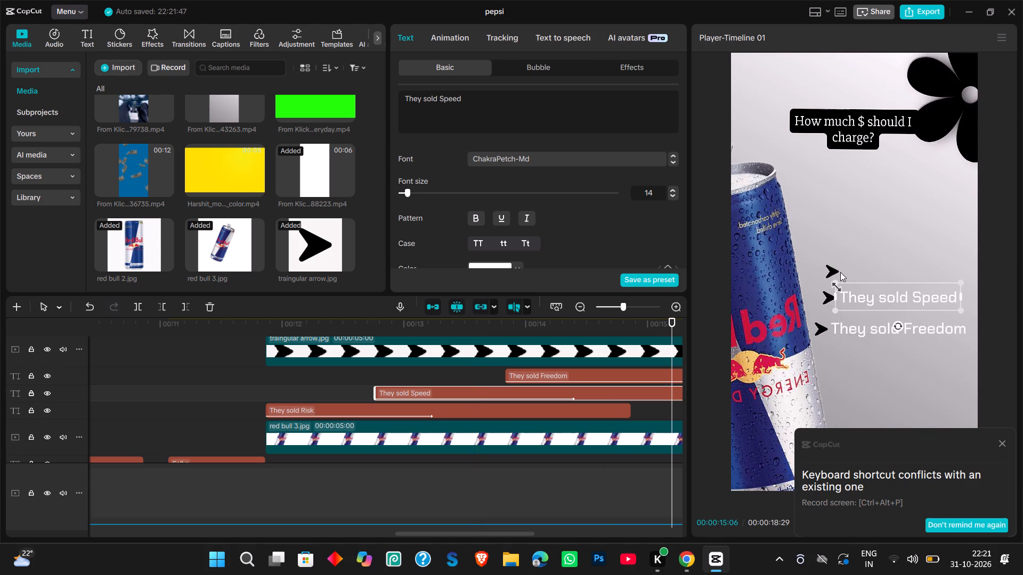
left_click(827, 294)
left_click(827, 294)
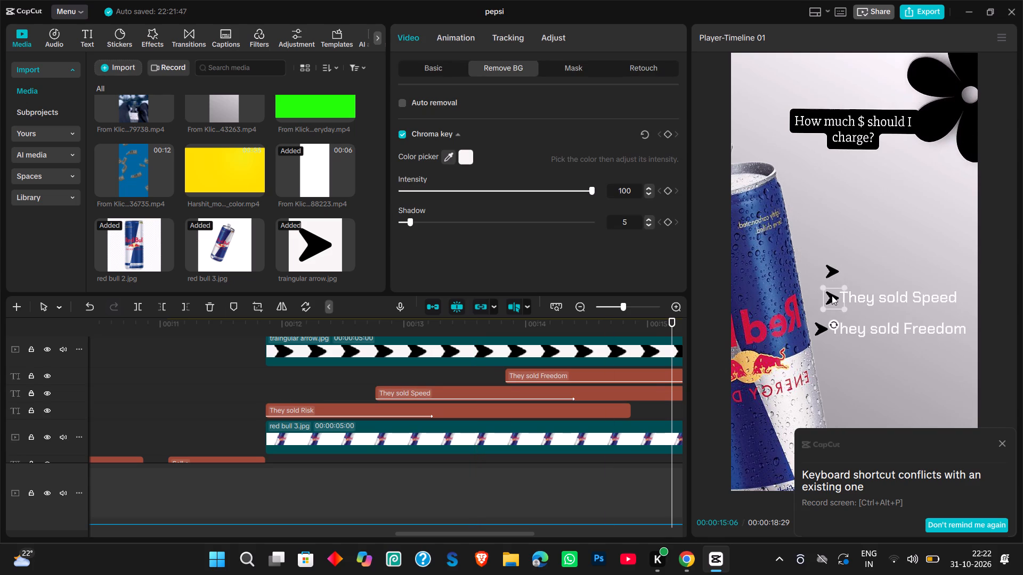
left_click(823, 327)
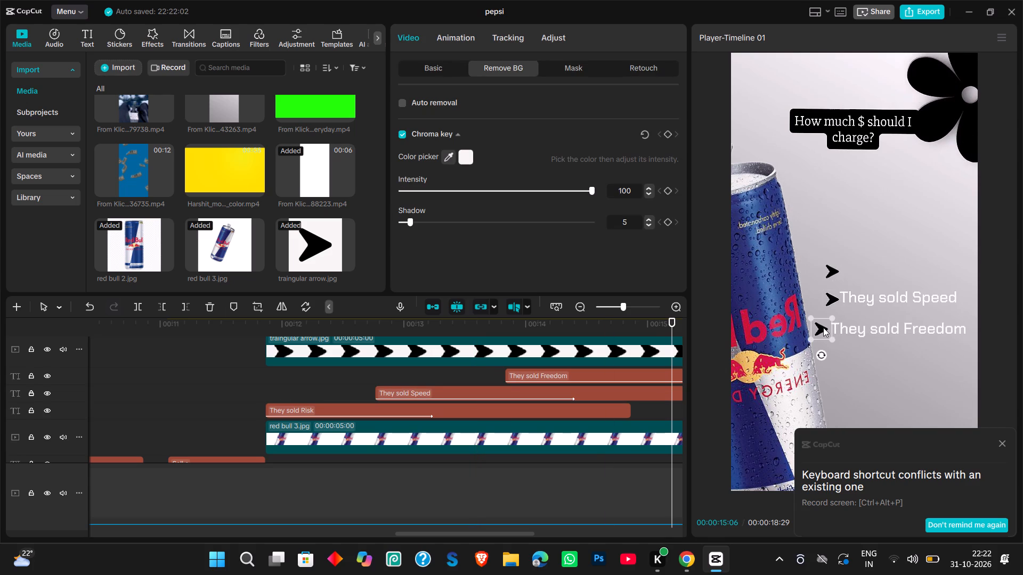
left_click(823, 327)
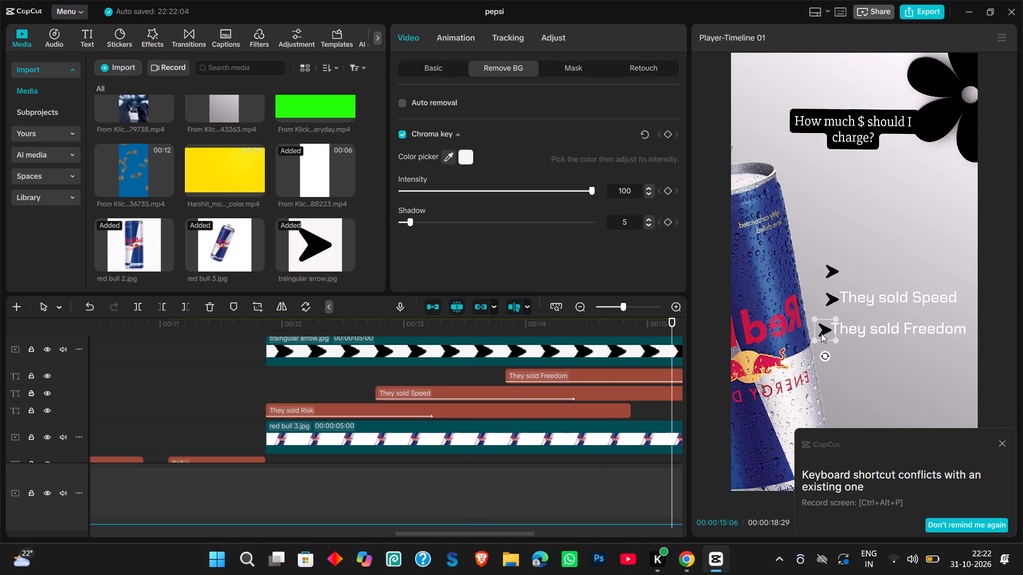
left_click(817, 339)
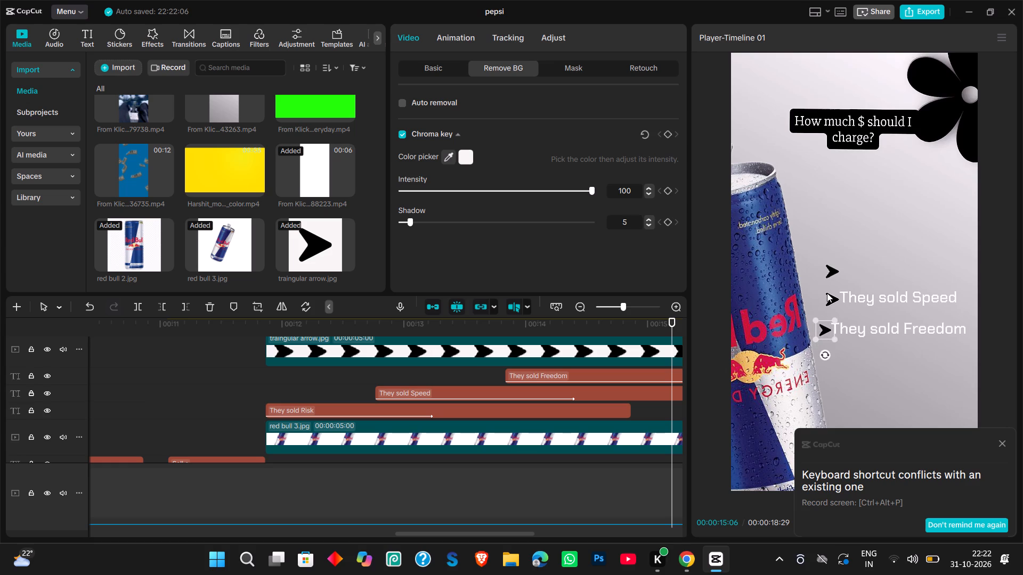
left_click(827, 293)
left_click_drag(830, 295, 830, 294)
left_click_drag(830, 294, 830, 291)
left_click_drag(830, 291, 830, 289)
left_click(822, 305)
left_click(826, 275)
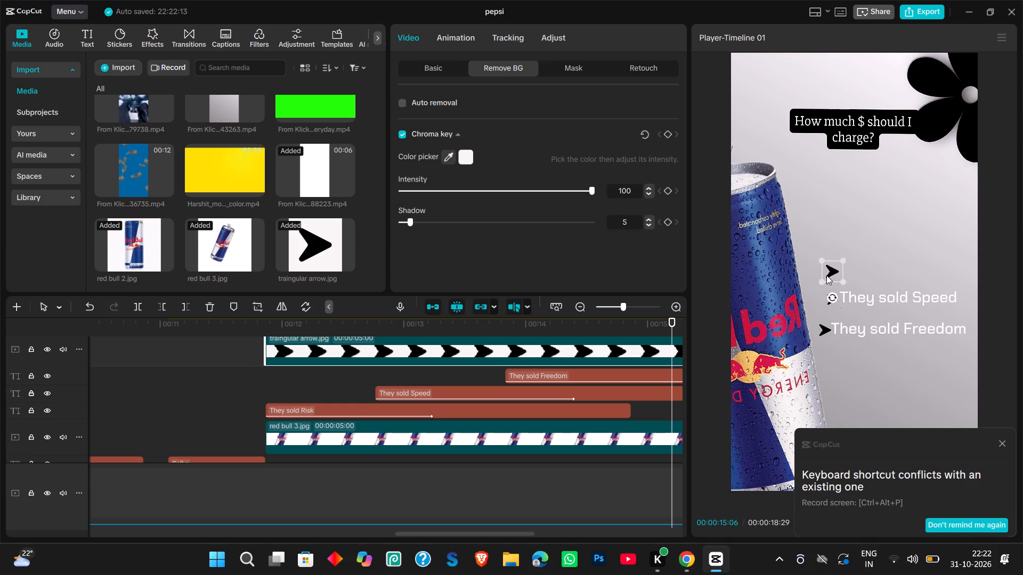
left_click_drag(821, 278, 825, 277)
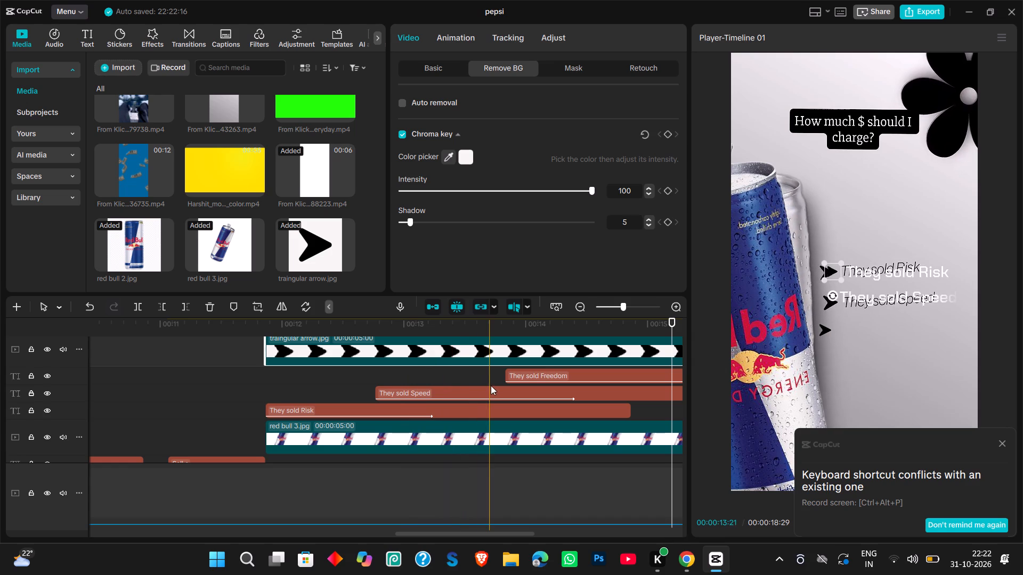
Apply the Fade In entrance animation to the earliest-starting arrow clip with a duration of 0.9 s.
left_click(446, 355)
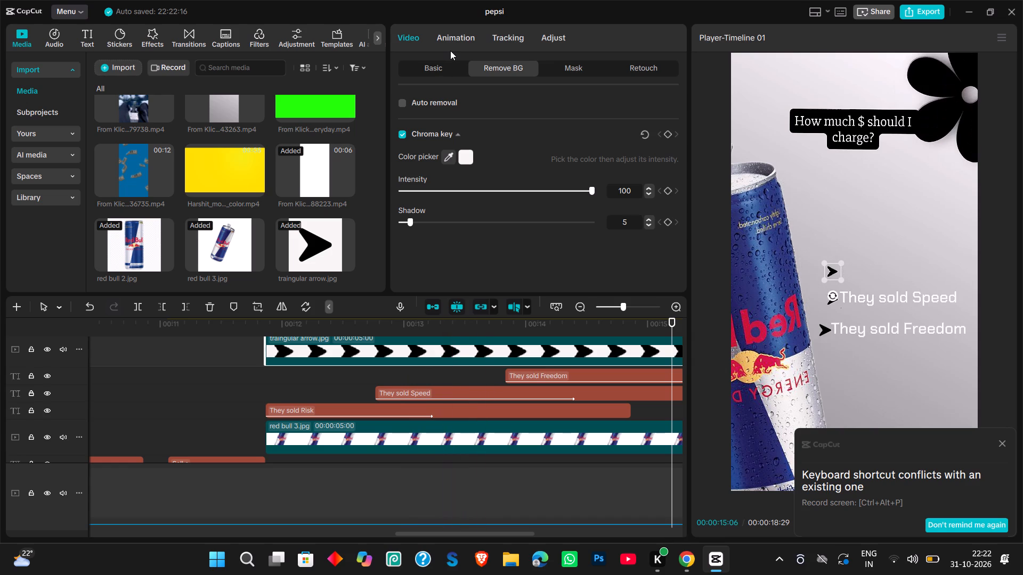
scroll(438, 374, "up", 1)
scroll(442, 395, "down", 1)
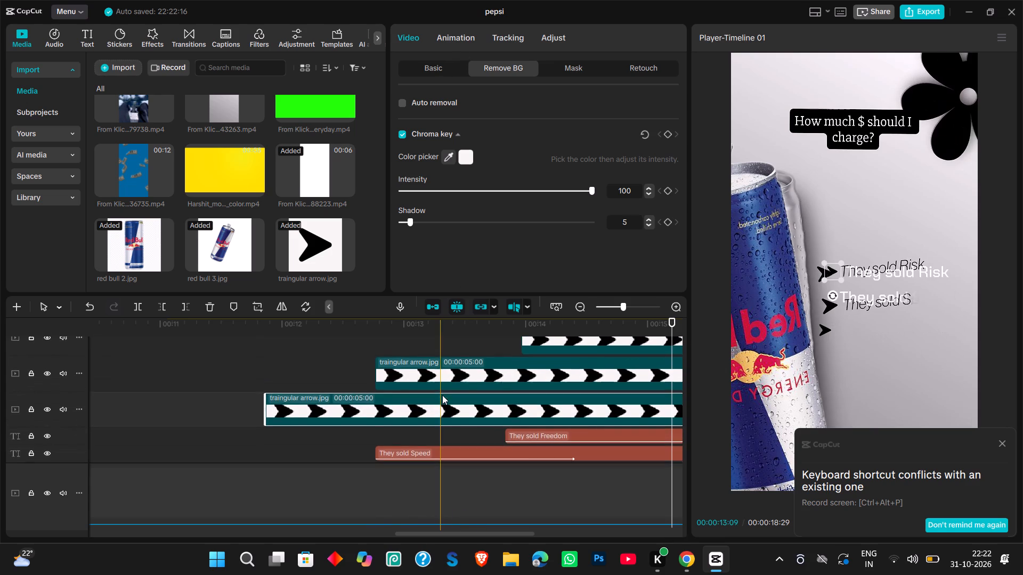
left_click(466, 39)
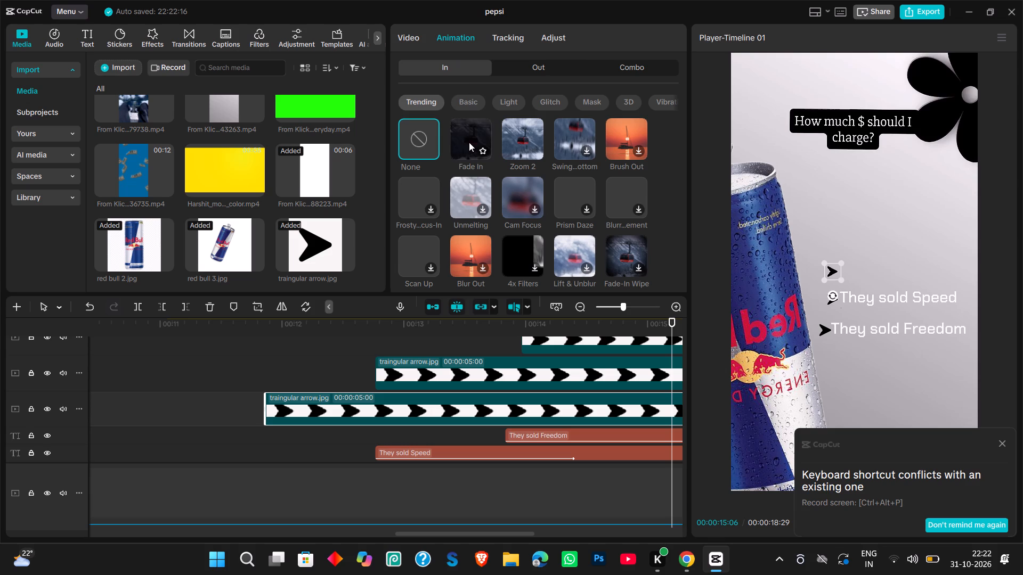
left_click(469, 142)
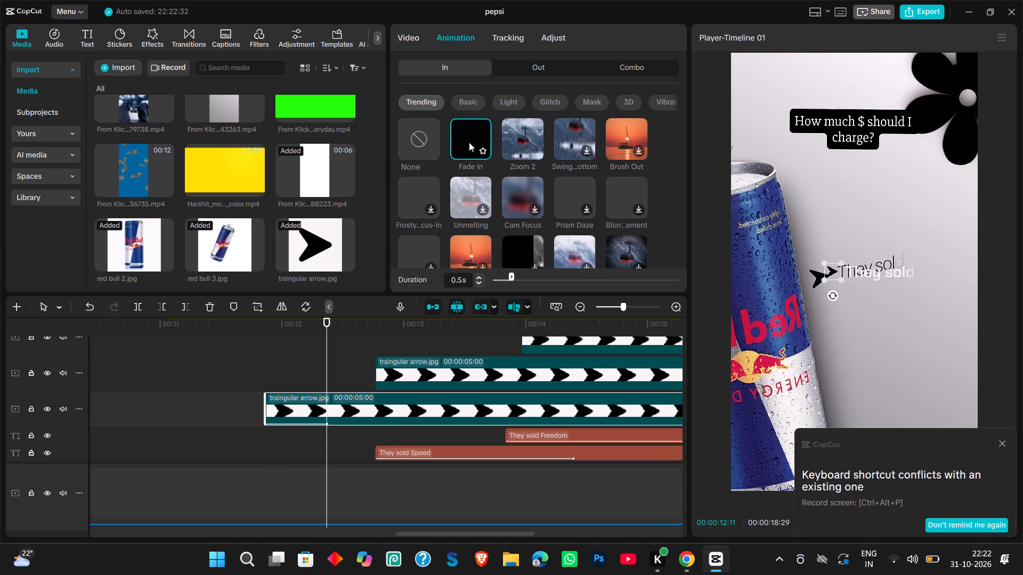
left_click(527, 278)
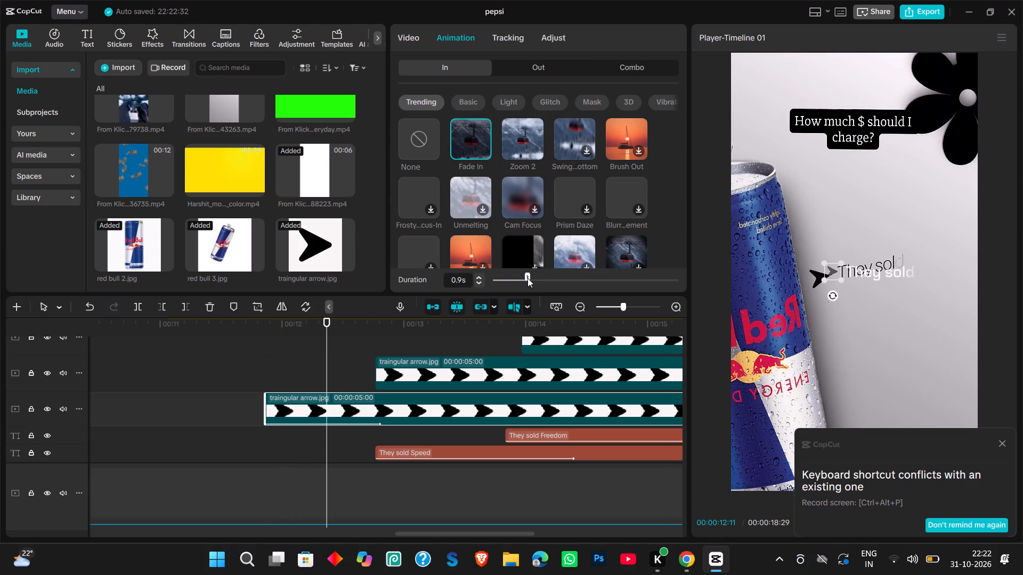
key("space")
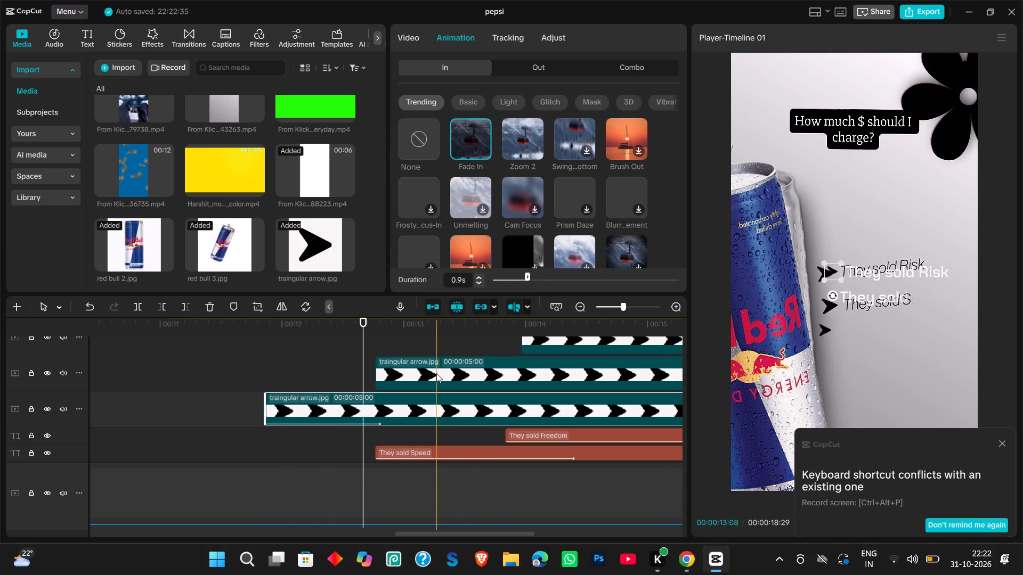
Apply the Fade In entrance animation to the other two arrow clips.
left_click(436, 373)
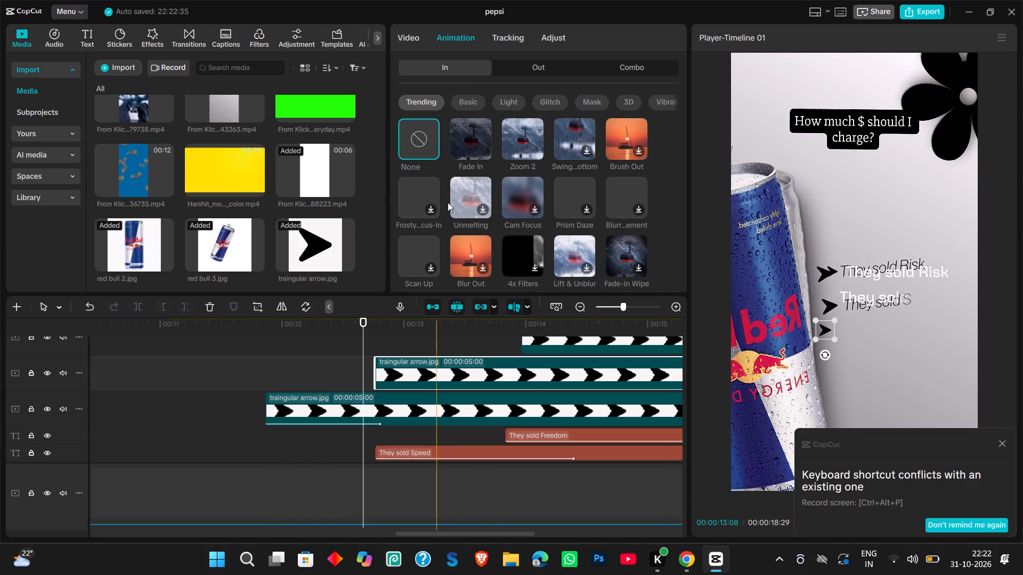
left_click(460, 150)
key("space")
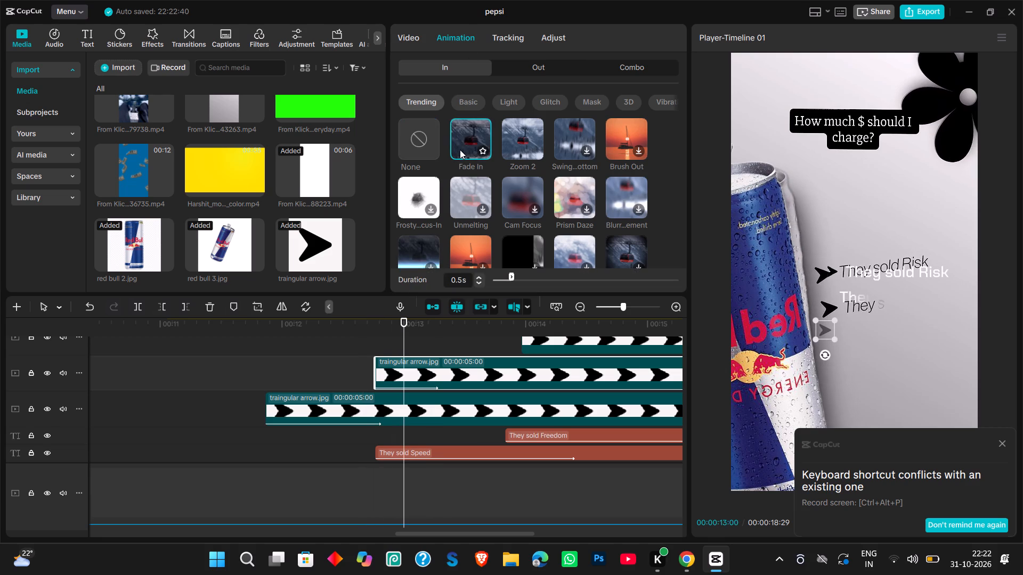
left_click(548, 347)
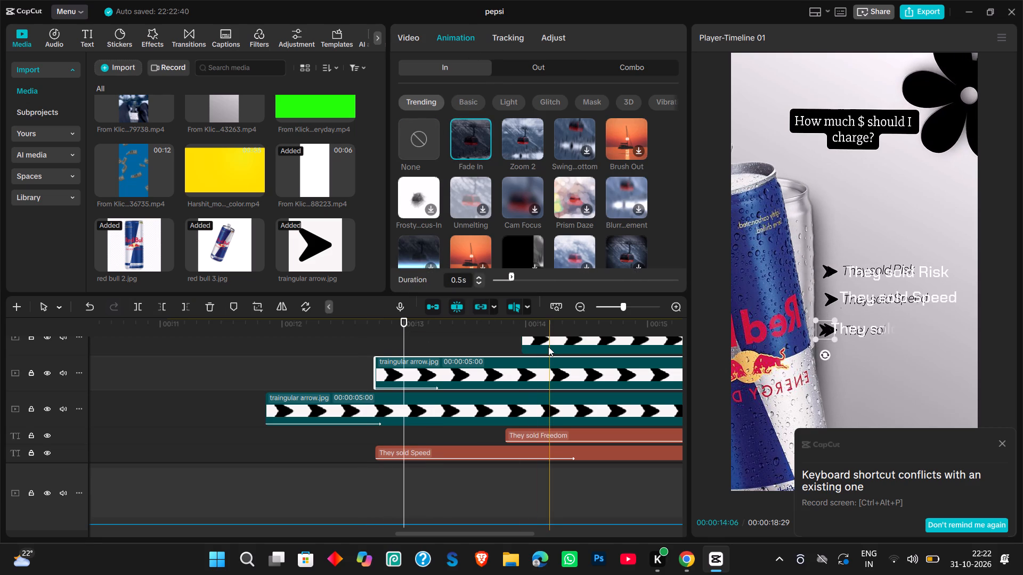
left_click(482, 140)
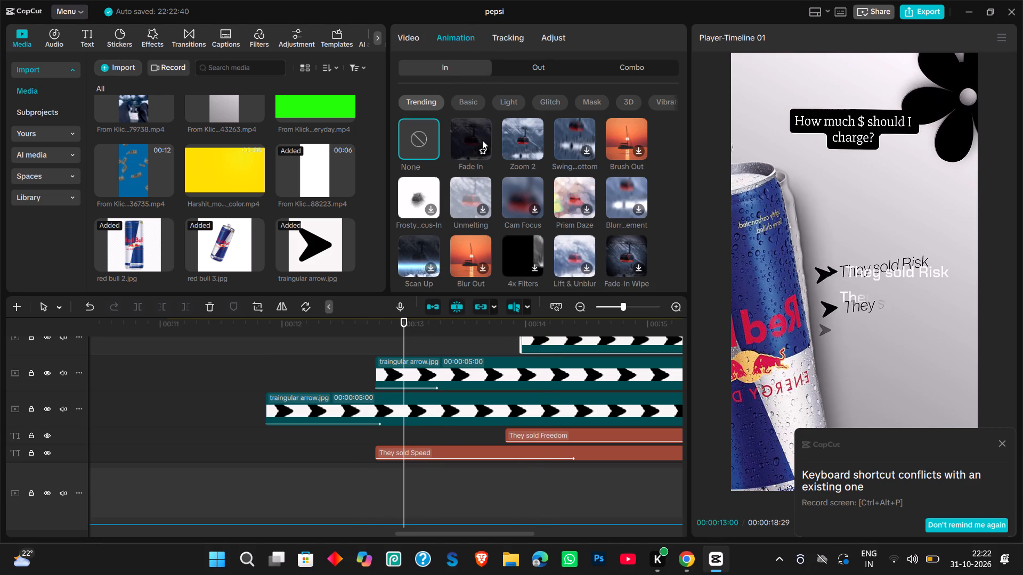
key("space")
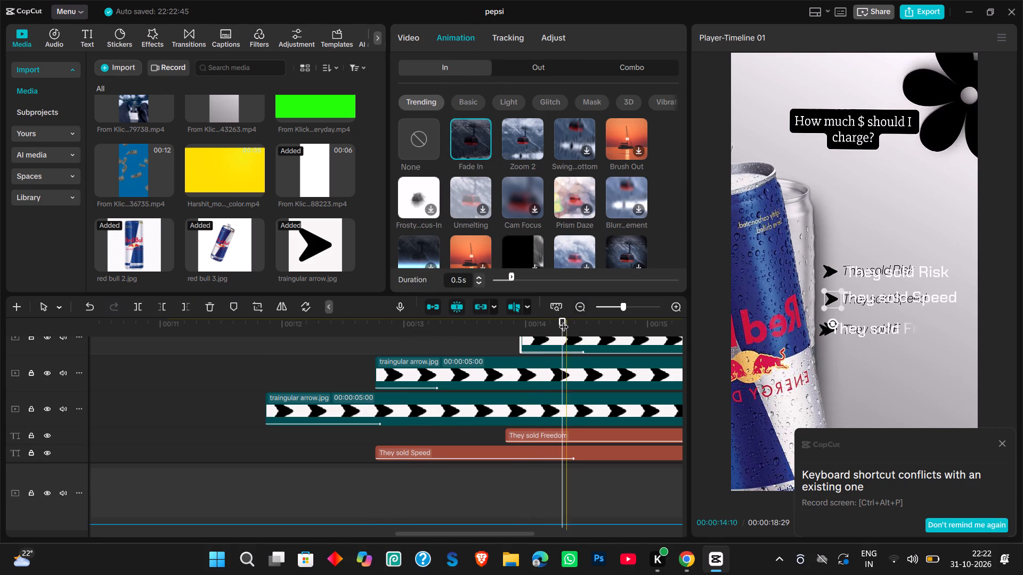
Combine the three arrow clips and the three "They sold" titles above red bull 3.jpg into one compound clip.
left_click_drag(561, 322, 267, 317)
scroll(374, 405, "down", 1)
scroll(374, 405, "up", 1)
scroll(374, 405, "down", 2, "ctrl")
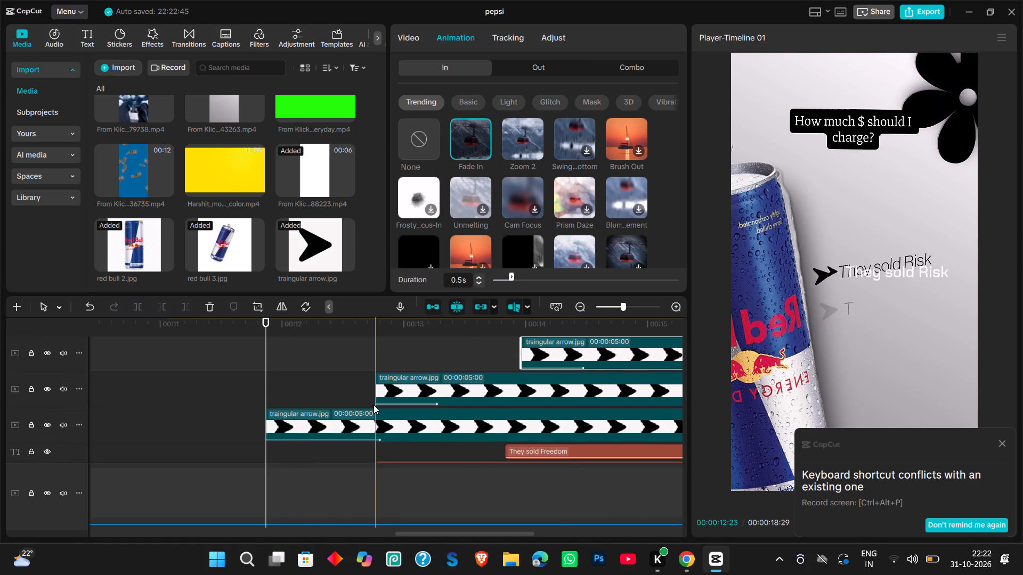
scroll(374, 405, "down", 12, "ctrl")
scroll(374, 405, "down", 1)
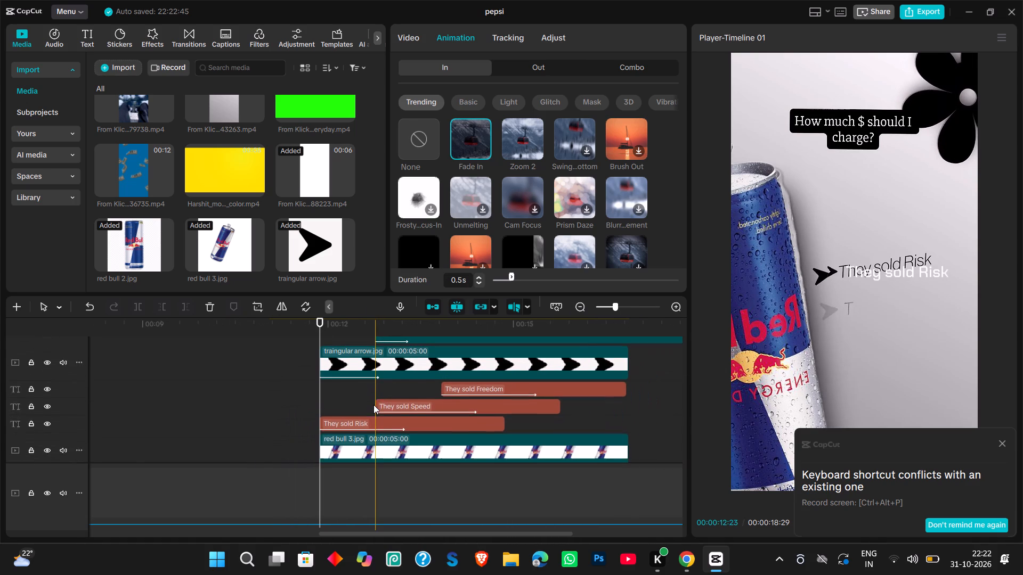
scroll(374, 405, "down", 1)
scroll(374, 405, "up", 2)
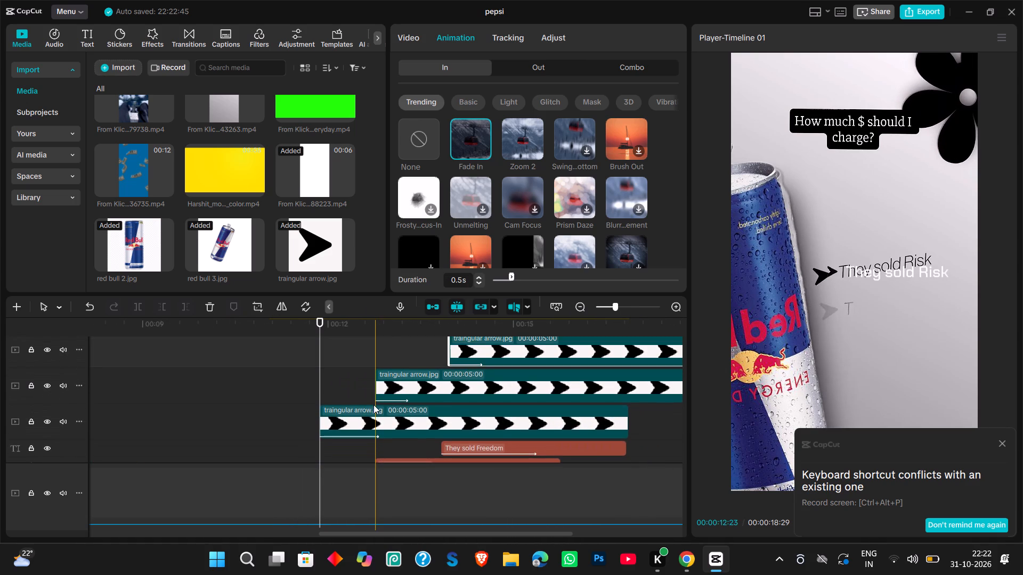
scroll(442, 398, "down", 8, "ctrl")
scroll(571, 430, "down", 1)
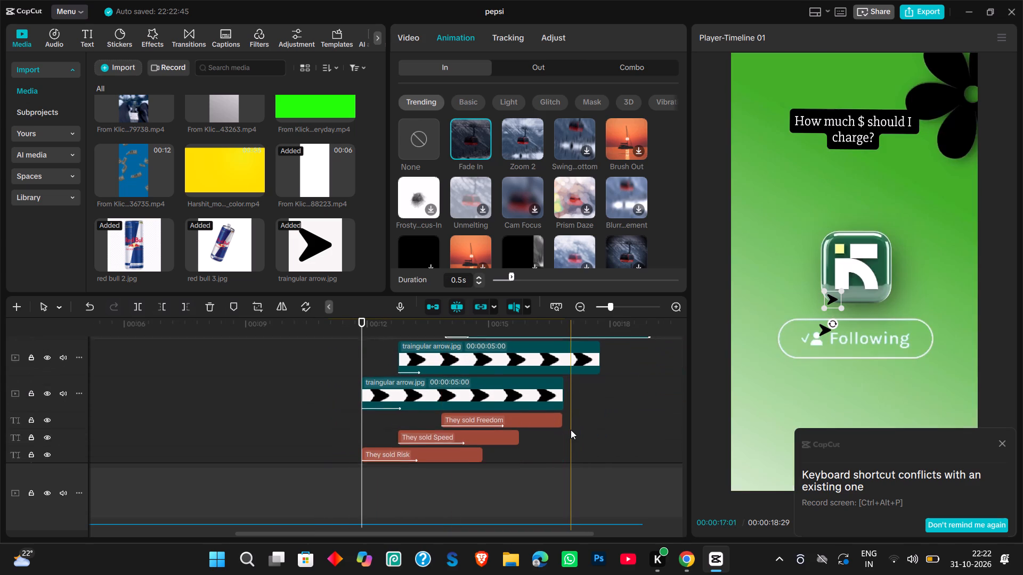
scroll(571, 430, "down", 1)
left_click_drag(503, 399, 425, 367)
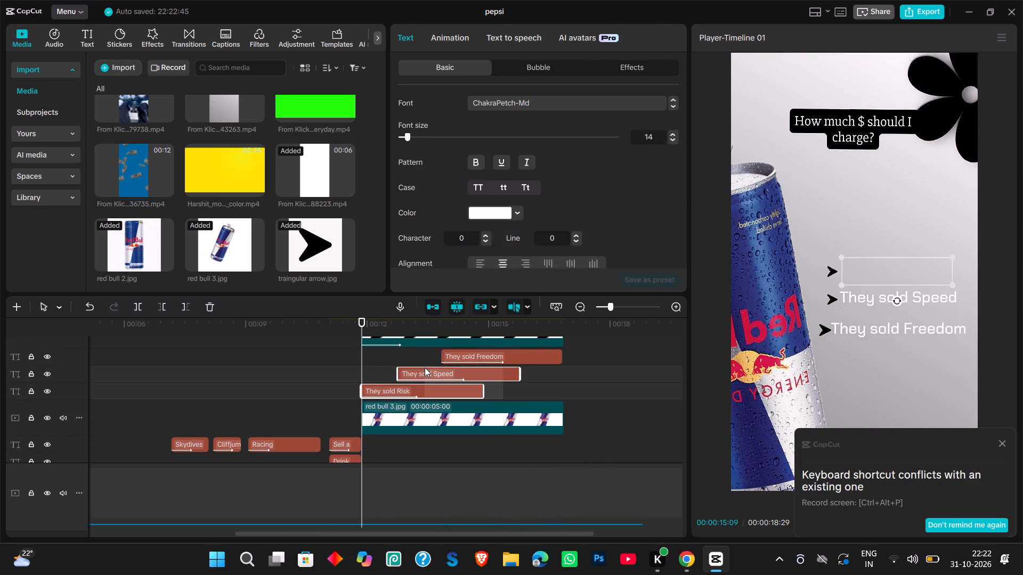
left_click_drag(425, 367, 348, 165)
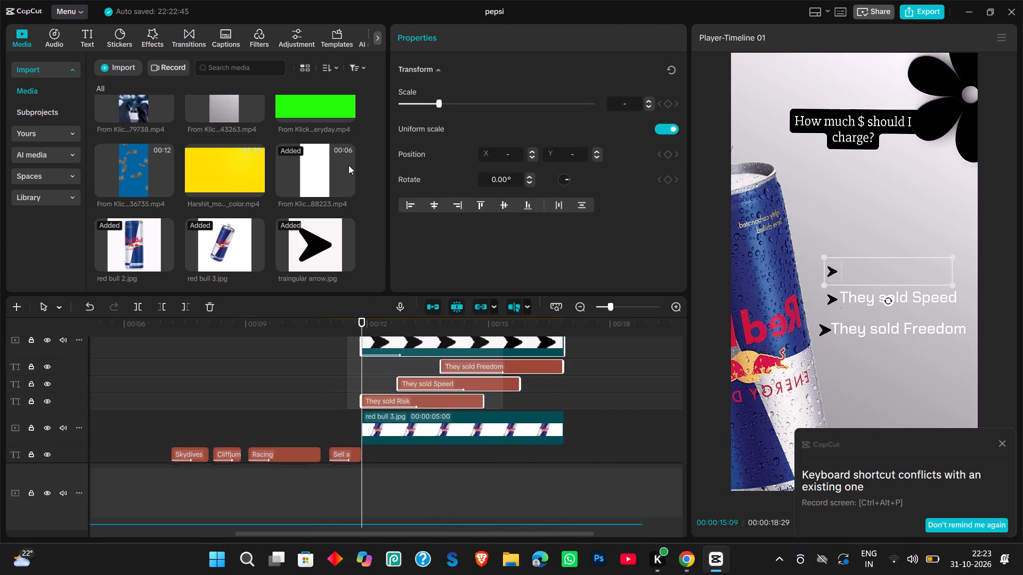
left_click_drag(348, 165, 348, 164)
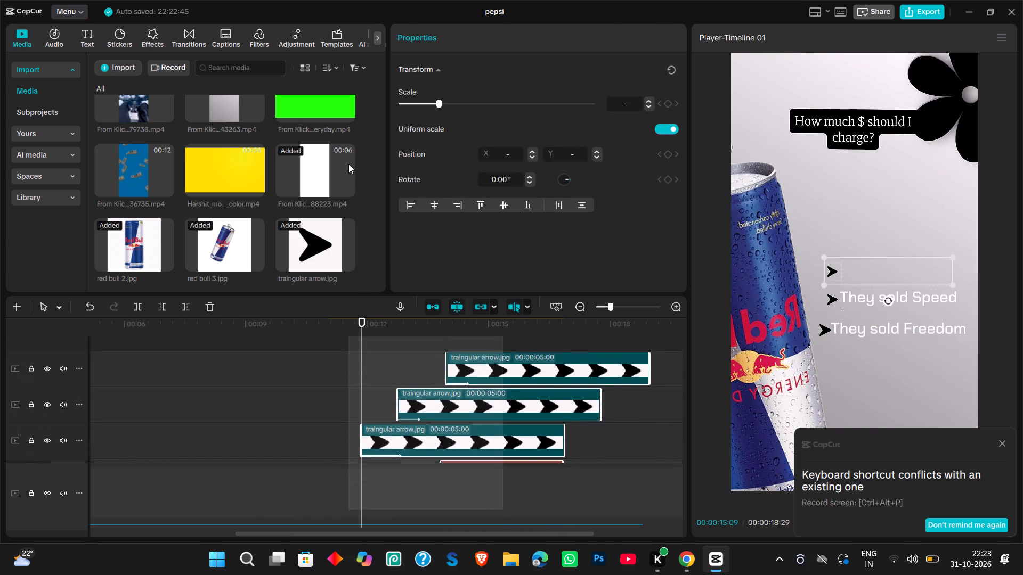
left_click_drag(348, 164, 449, 383)
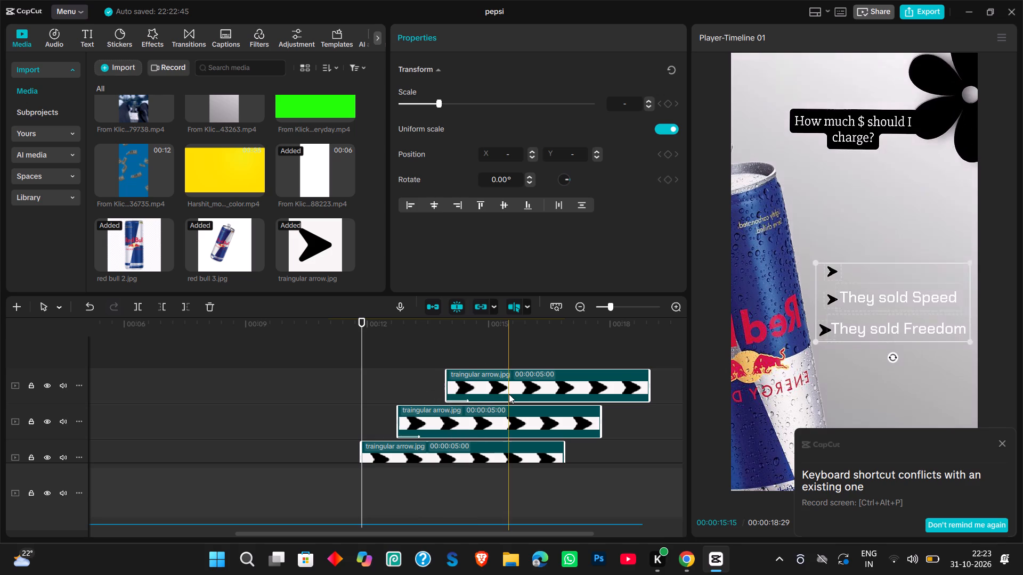
right_click(509, 394)
left_click(545, 373)
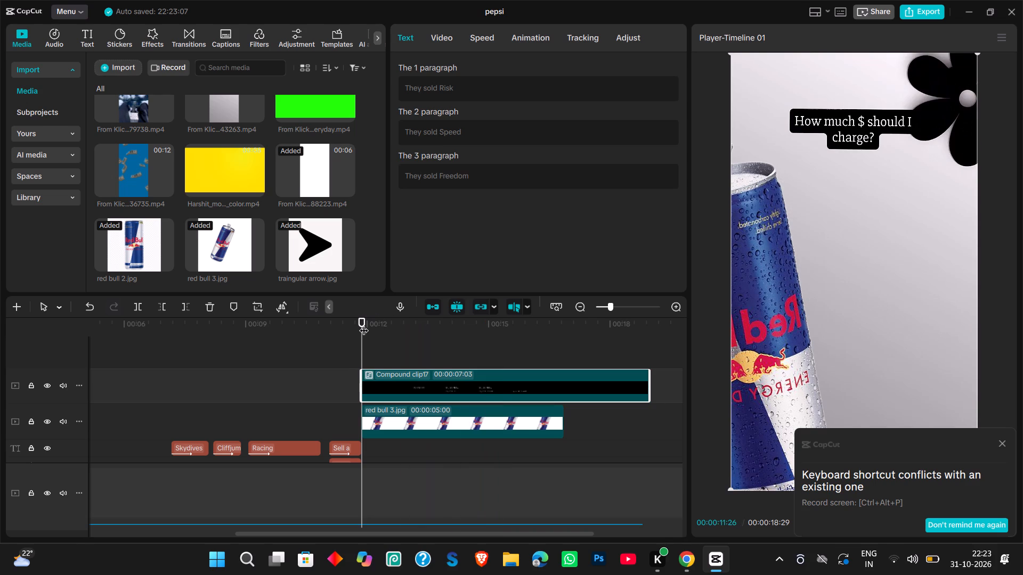
Scrub through the compound clip over red bull 3.jpg to compare its arrows and titles with the reference underneath.
left_click(442, 45)
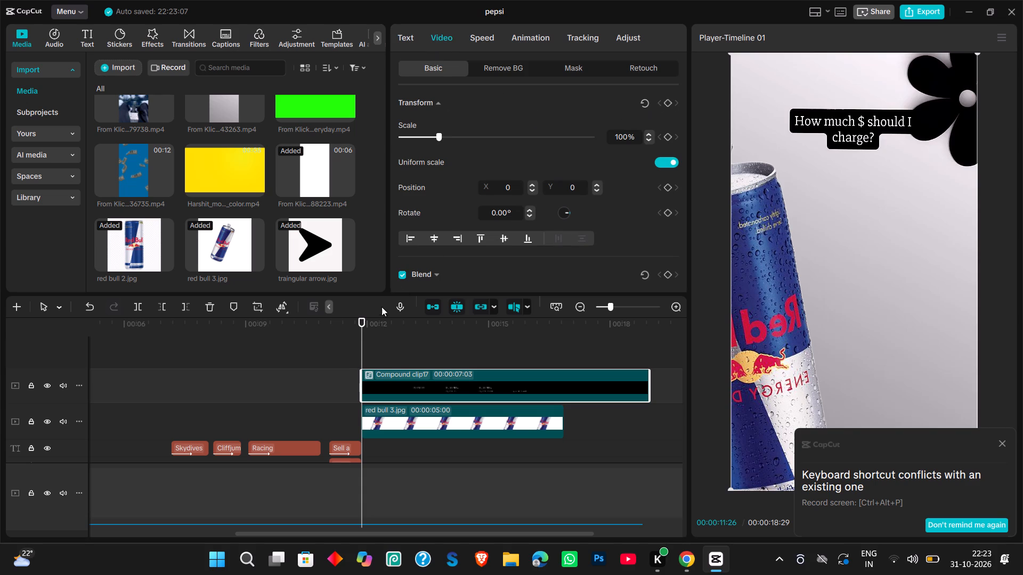
left_click_drag(362, 321, 384, 321)
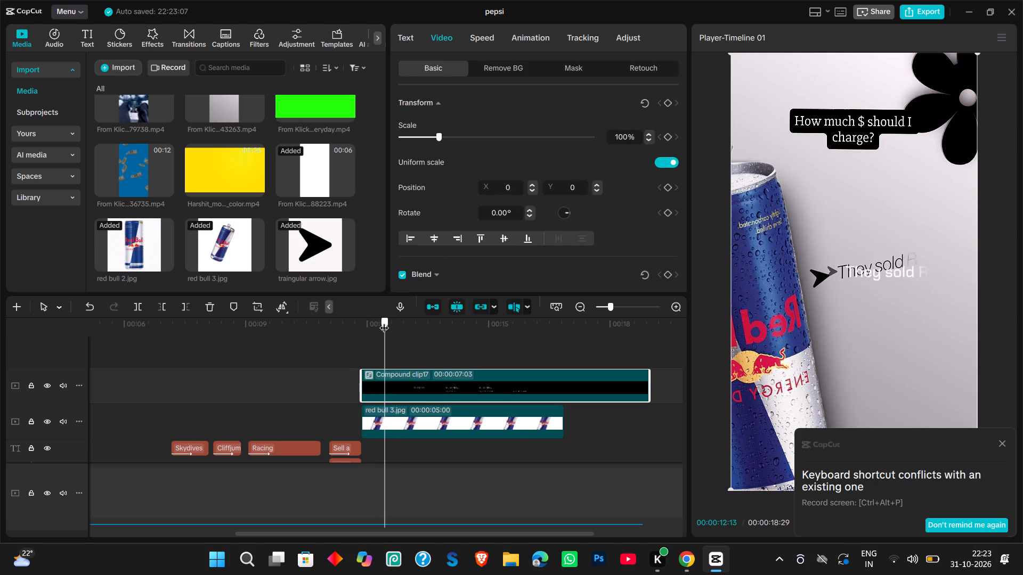
left_click_drag(384, 321, 434, 314)
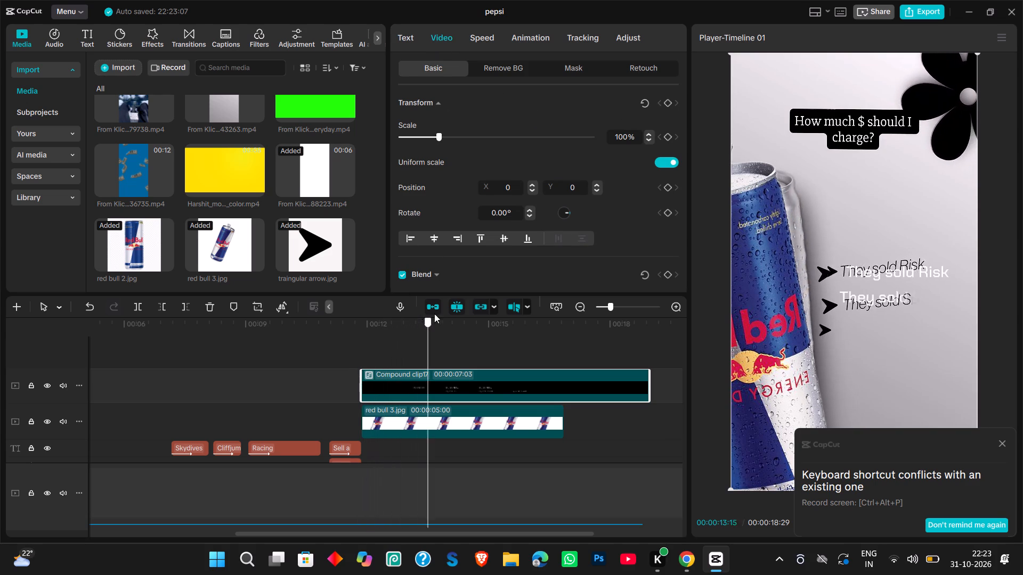
left_click_drag(434, 314, 461, 310)
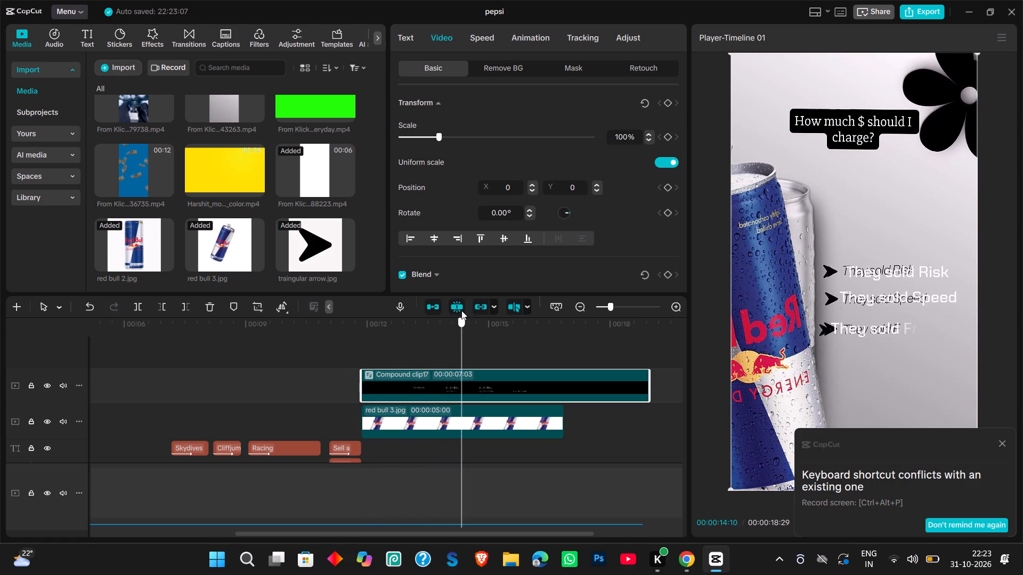
left_click_drag(461, 310, 402, 309)
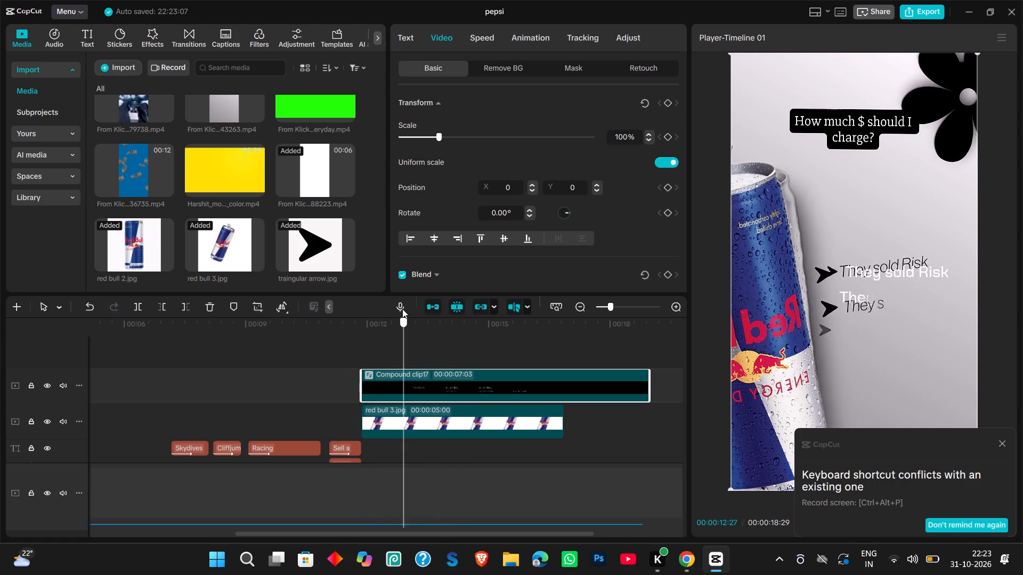
left_click_drag(402, 309, 437, 309)
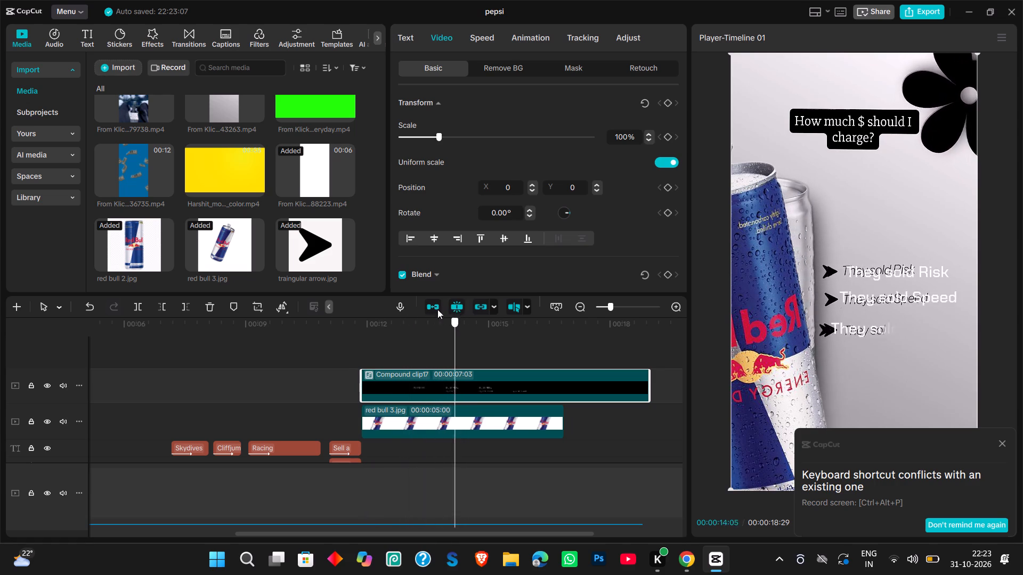
left_click_drag(437, 309, 368, 309)
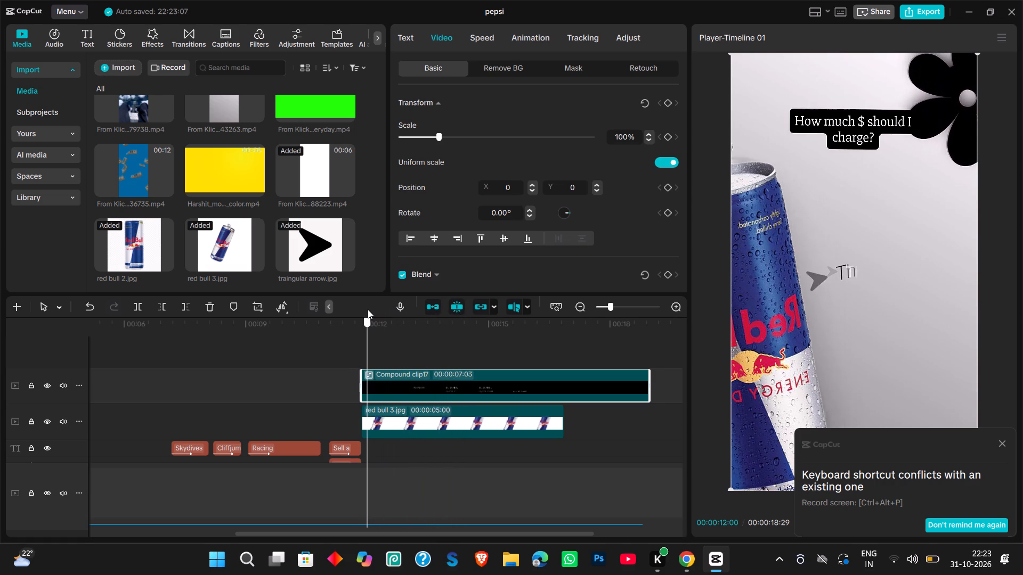
left_click_drag(368, 309, 362, 311)
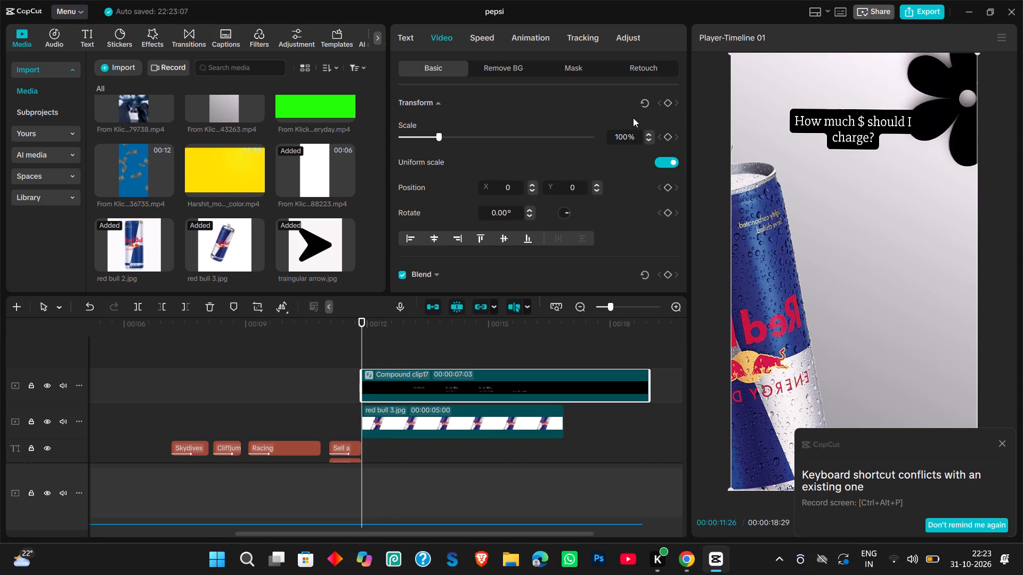
Add Transform keyframes to the compound clip at its start, 00:00:11:26.
left_click(664, 101)
At 00:00:12:19, rotate the compound clip to about -13° and place it at X -99, Y 0 over the reference title.
key("Right")
key("Right")
key("Right")
key("Right")
key("Right")
key("Right")
key("Right")
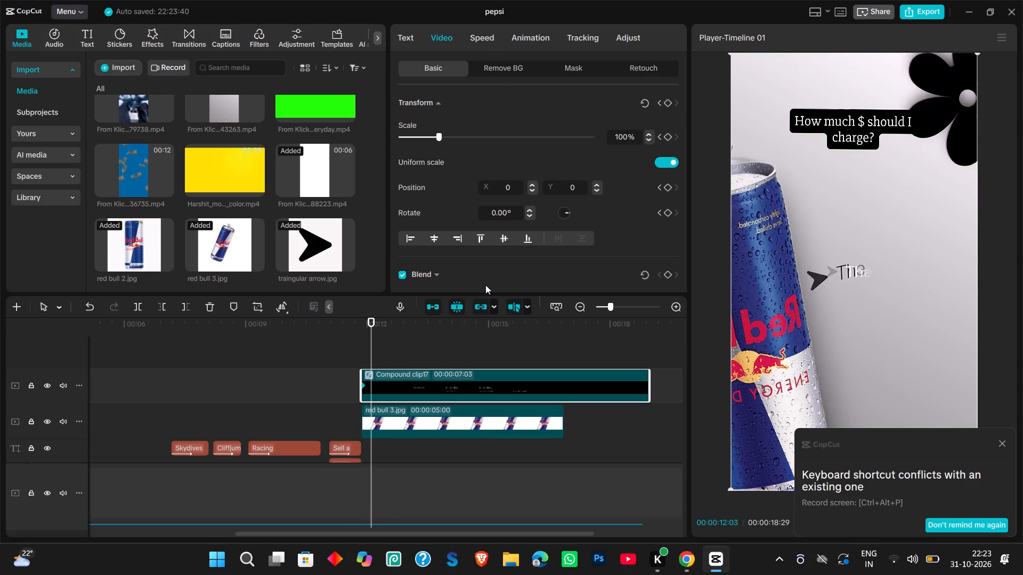
key("Right")
key("Right")
key("Right")
key("Right")
key("Right")
key("Right")
key("Right")
key("Right")
key("Right")
key("Right")
key("Right")
key("Right")
key("Right")
key("Right")
key("Right")
key("Right")
key("Right")
key("Right")
key("Right")
key("Right")
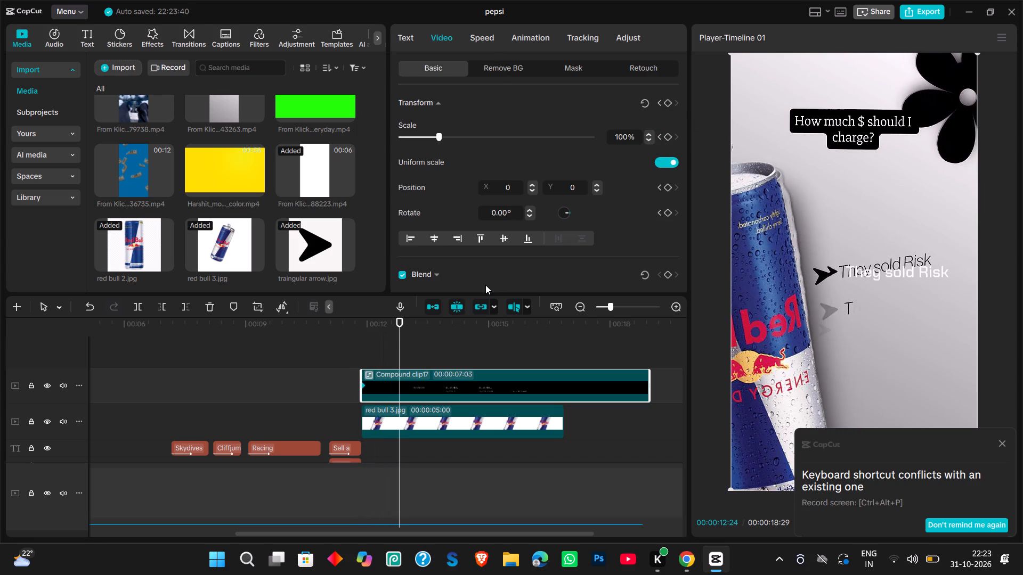
key("Left")
key("Left")
key("Left")
key("Left")
key("Left")
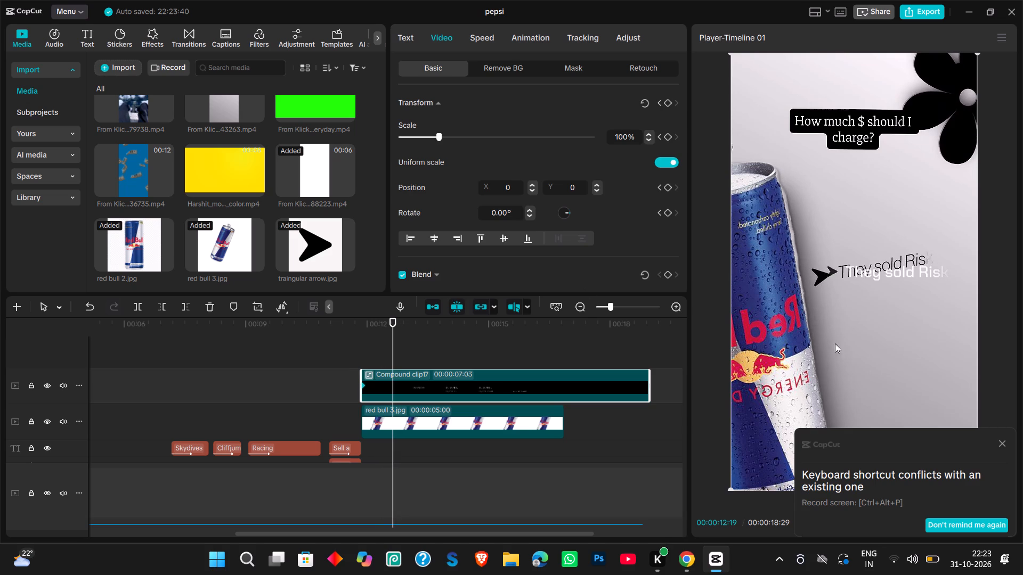
left_click(875, 297)
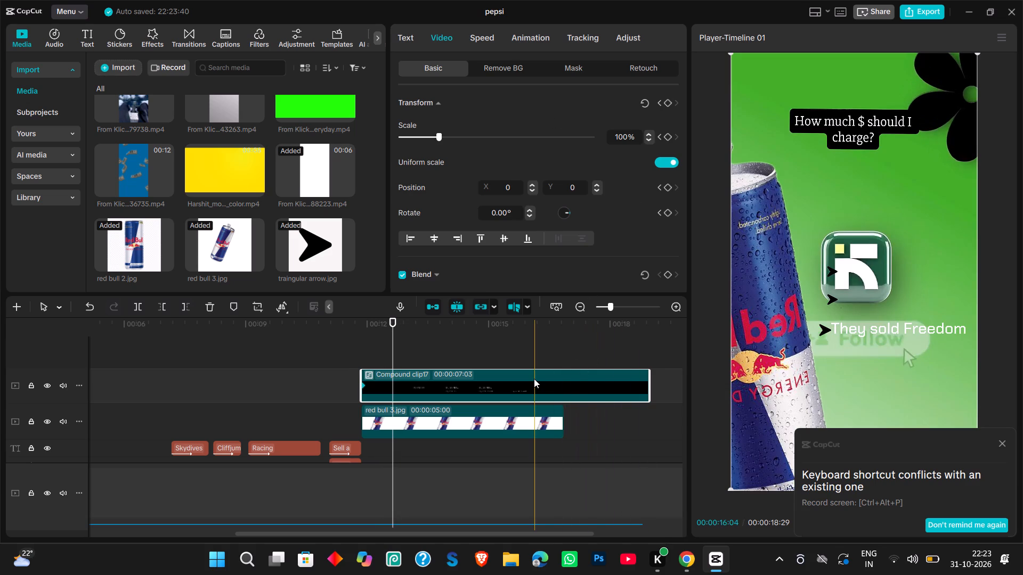
left_click(534, 379)
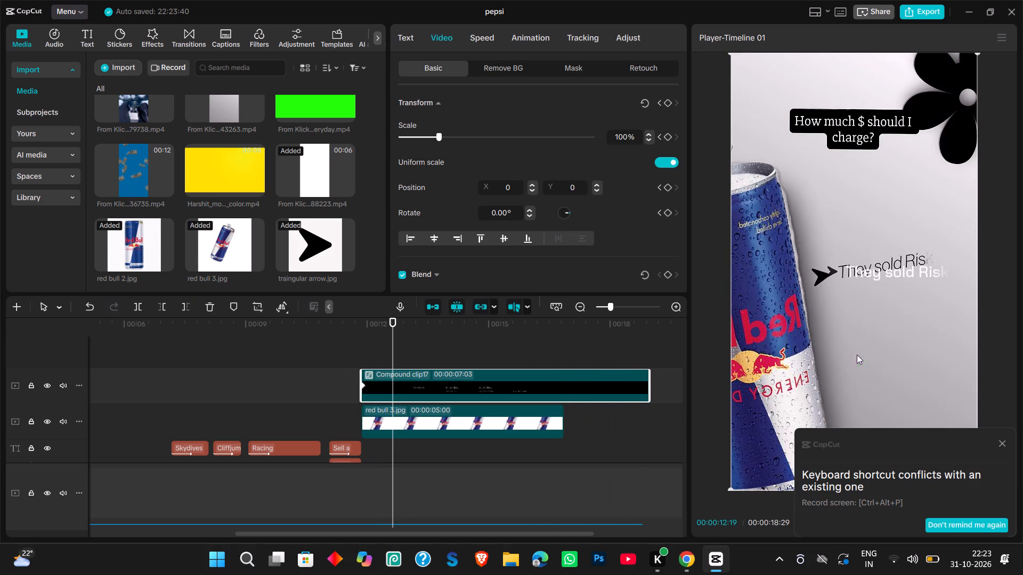
left_click_drag(907, 309, 915, 289)
left_click(1008, 447)
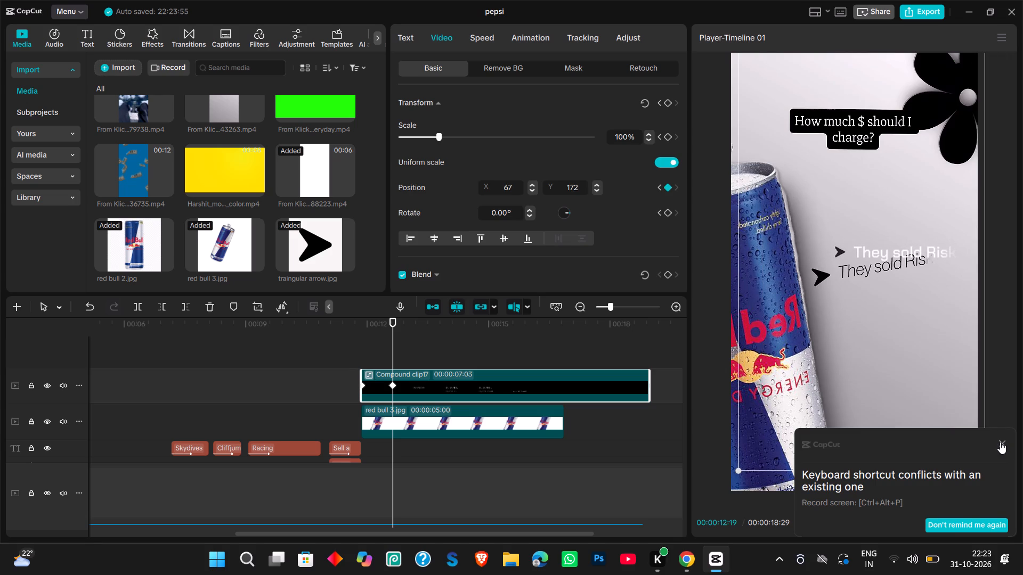
left_click(1000, 442)
left_click_drag(859, 488, 907, 491)
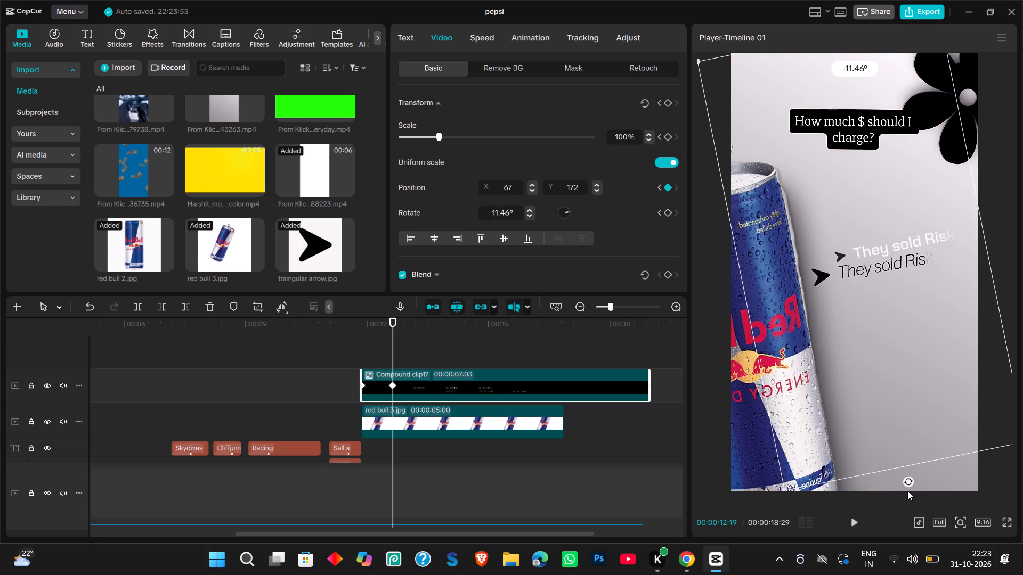
left_click_drag(907, 491, 914, 487)
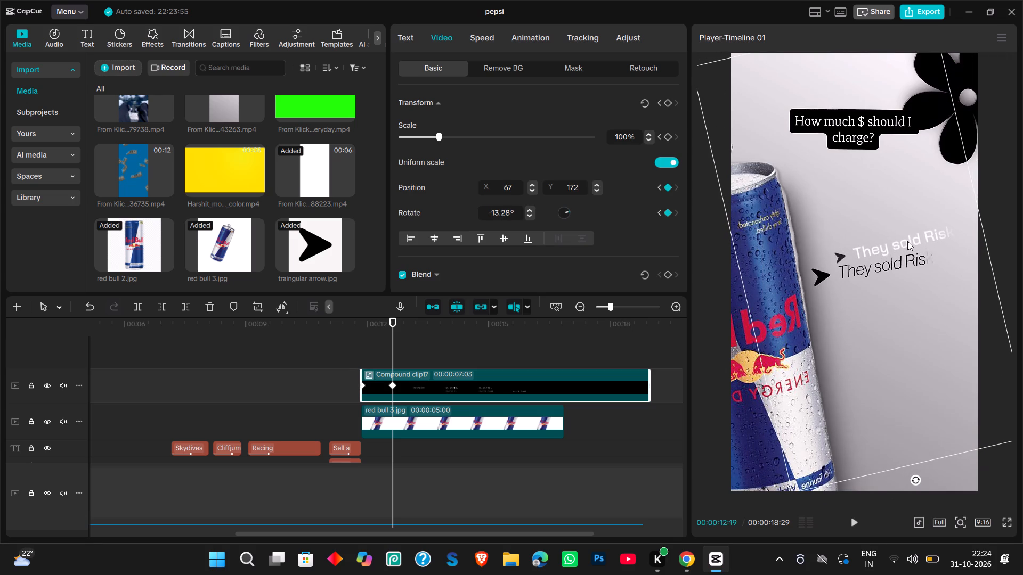
left_click_drag(907, 241, 890, 266)
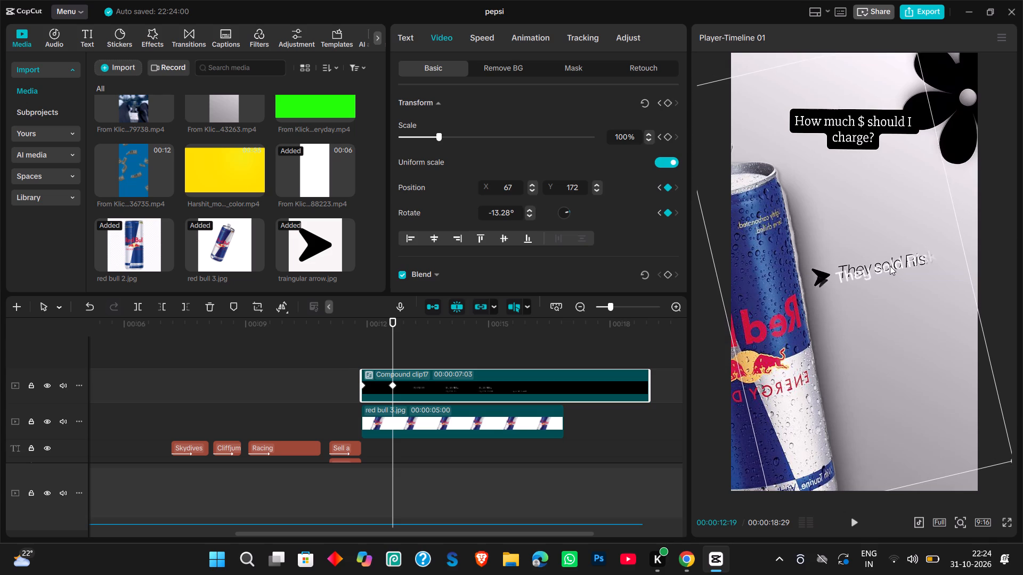
left_click_drag(890, 266, 889, 265)
scroll(905, 412, "down", 1)
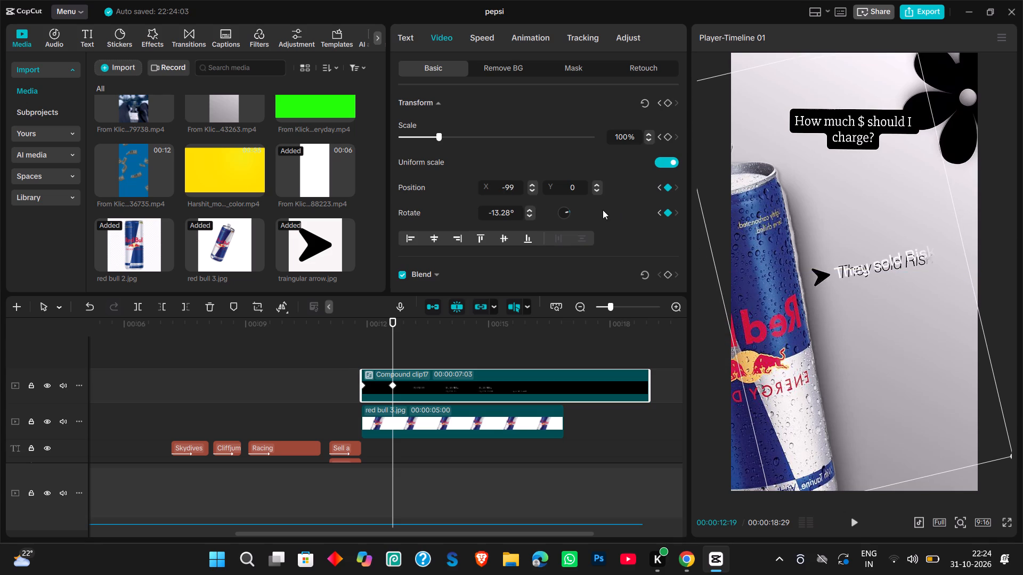
Set the compound clip's rotation to -6.28° at 00:00:12:19 so its title follows the reference's slant.
left_click(528, 214)
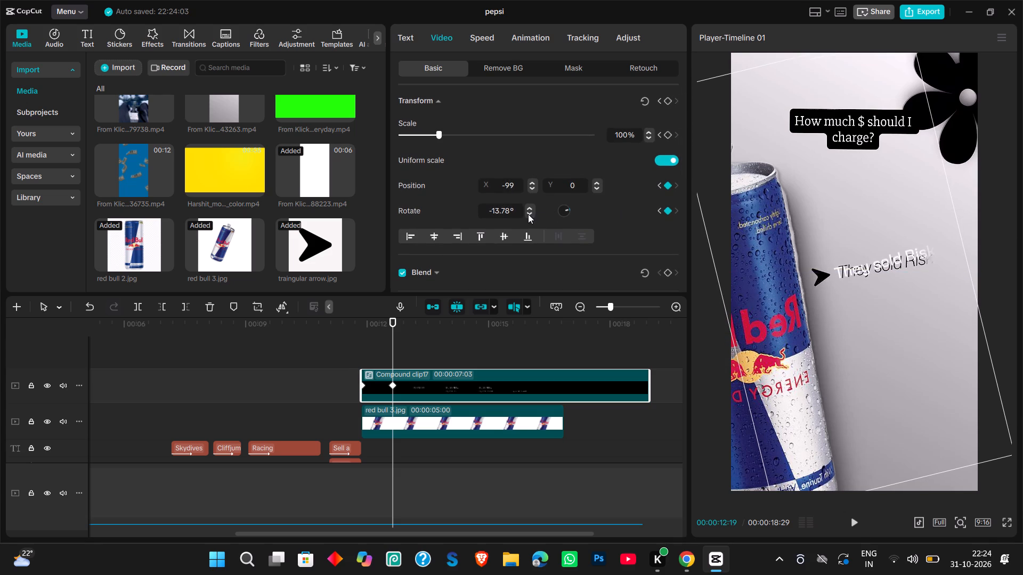
left_click(528, 214)
triple_click(530, 206)
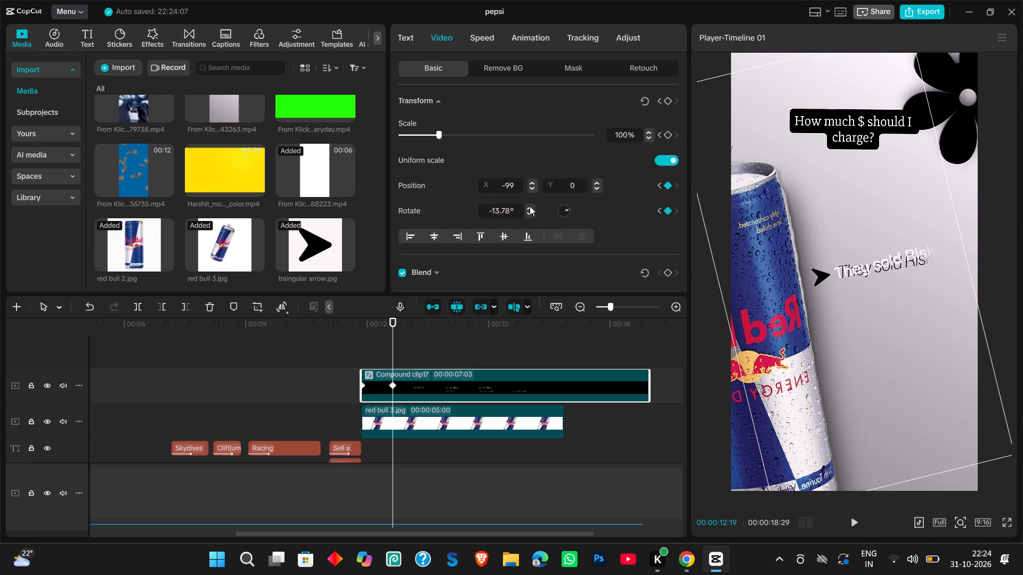
left_click(530, 206)
triple_click(530, 206)
triple_click(530, 206)
triple_click(530, 206)
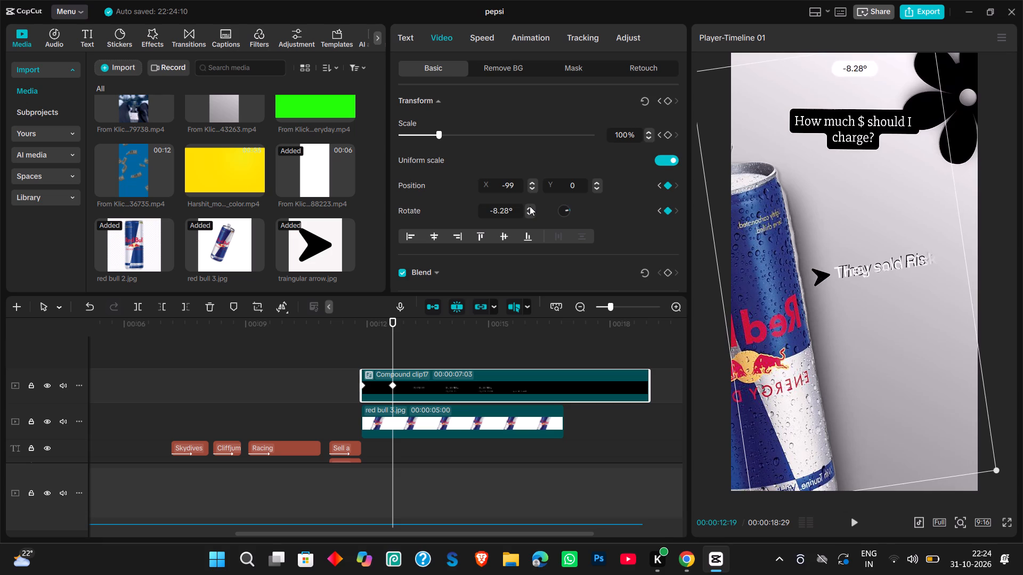
double_click(530, 206)
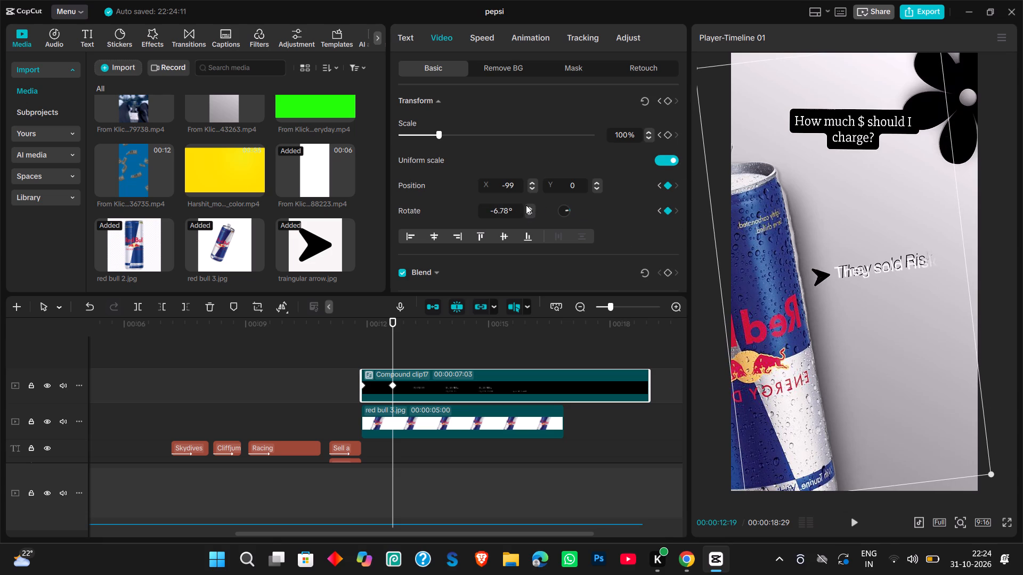
left_click(526, 205)
left_click(526, 205)
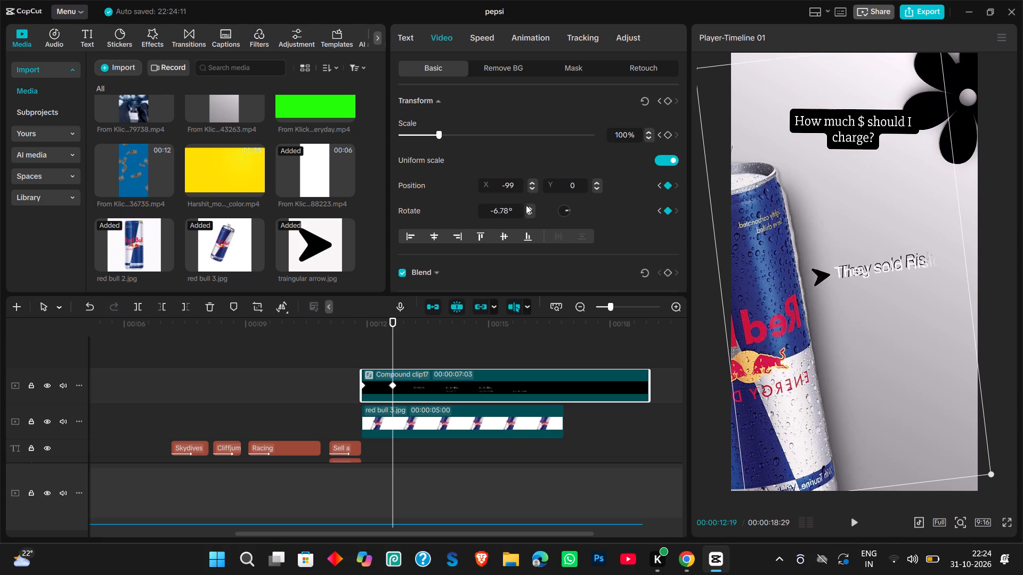
left_click(530, 206)
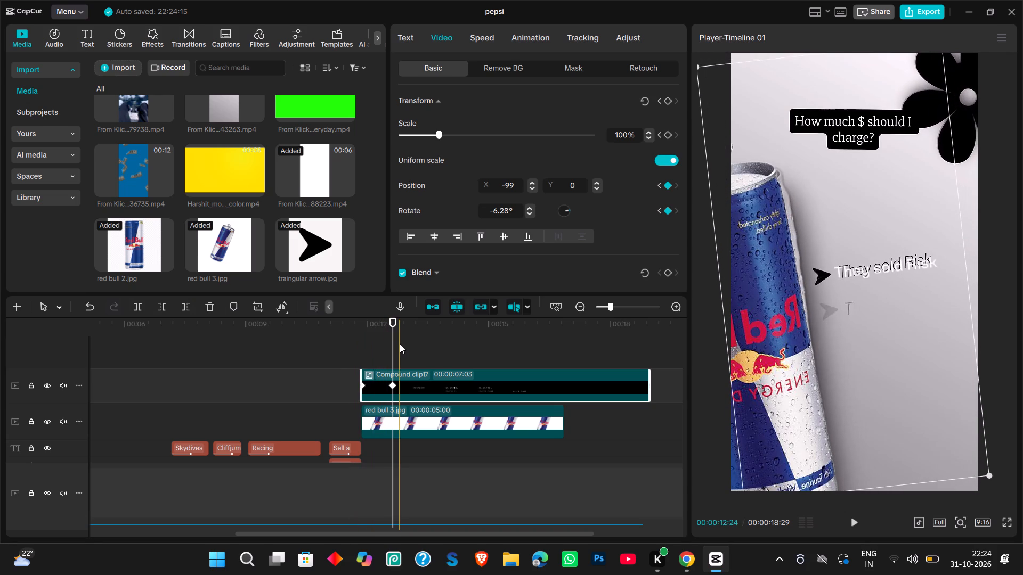
Delete the keyframe at the start of the compound clip.
left_click(365, 389)
key("Delete")
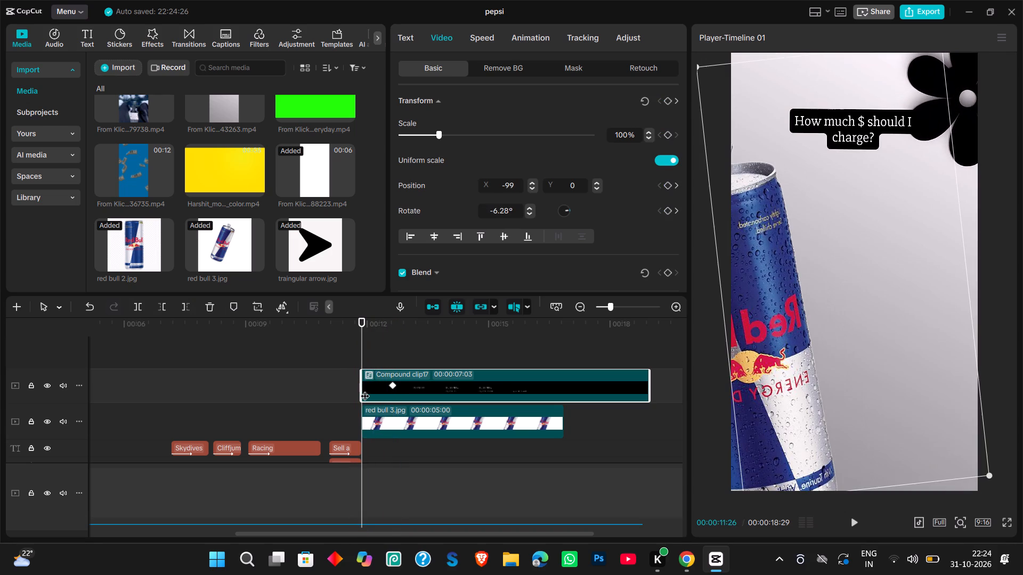
Step frame by frame through the compound clip's opening to compare the first arrow and title with the reference.
key("Right")
key("Right")
key("Right")
key("Right")
key("Right")
key("Right")
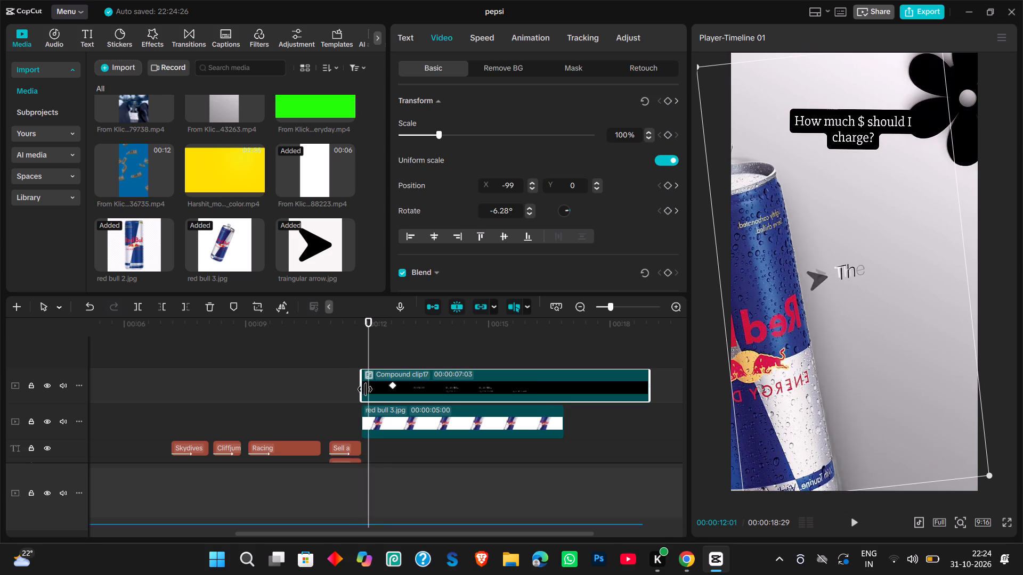
key("Right")
key("Right")
key("Right")
key("Right")
key("Right")
key("Right")
key("Right")
key("Right")
key("Right")
key("Right")
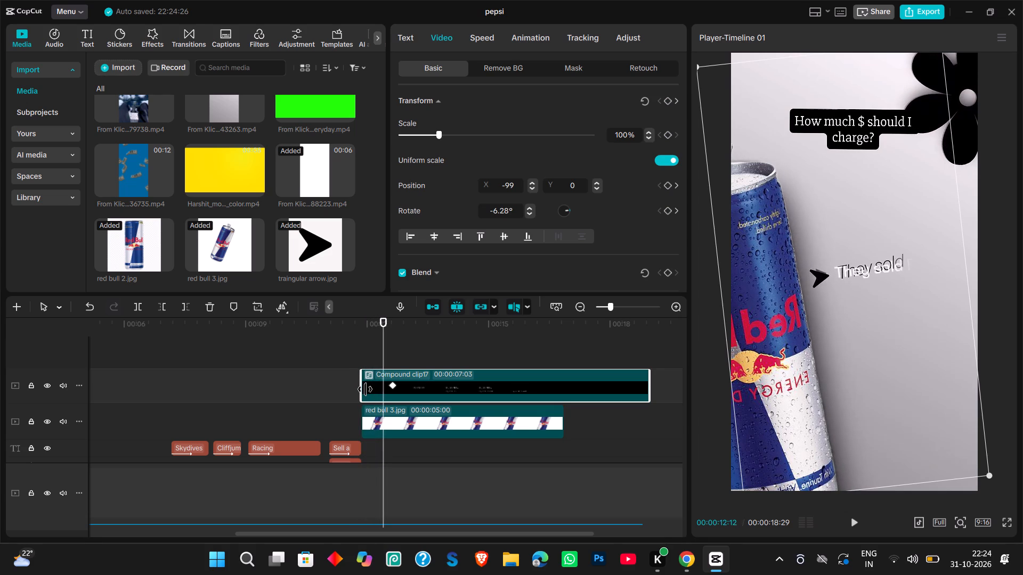
key("Right")
key("Right")
key("Right")
key("Right")
key("Right")
key("Right")
key("Right")
key("Right")
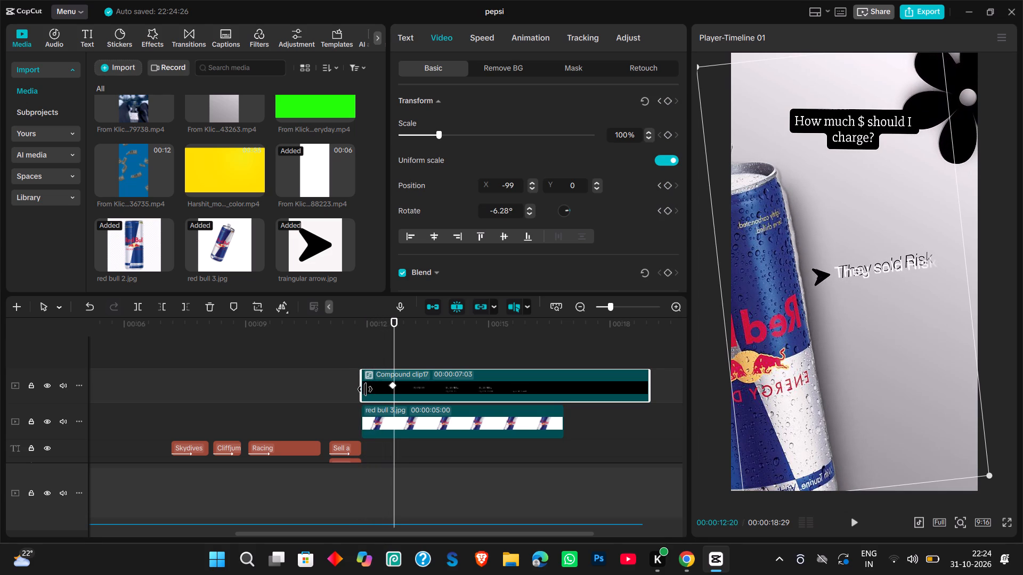
key("Right")
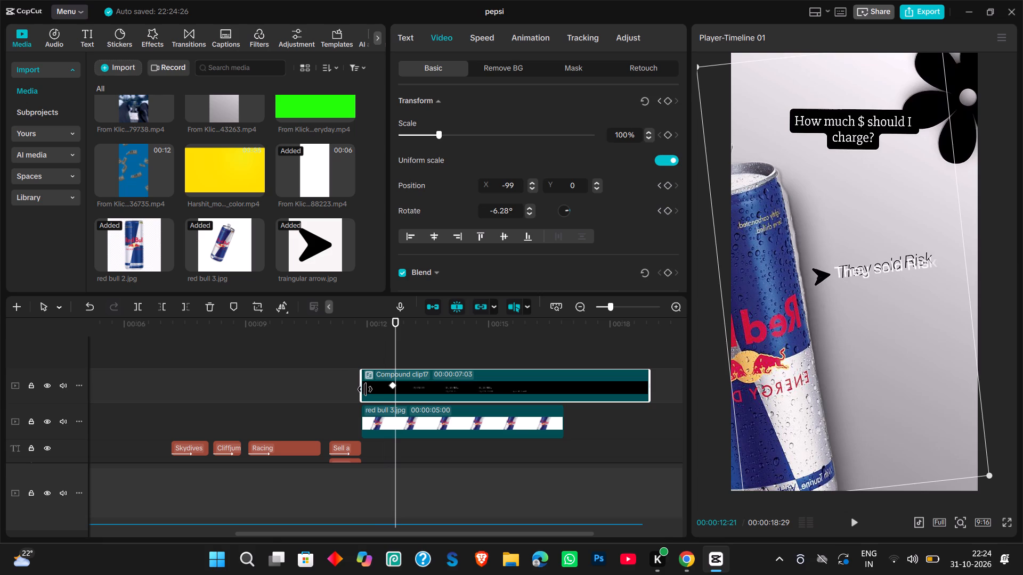
key("Left")
key("Left")
key("Left")
key("Left")
key("Left")
key("Left")
key("Left")
key("Left")
key("Left")
key("Left")
key("Left")
key("Left")
key("Left")
key("Left")
key("Left")
key("Left")
key("Left")
key("Left")
key("Left")
key("Left")
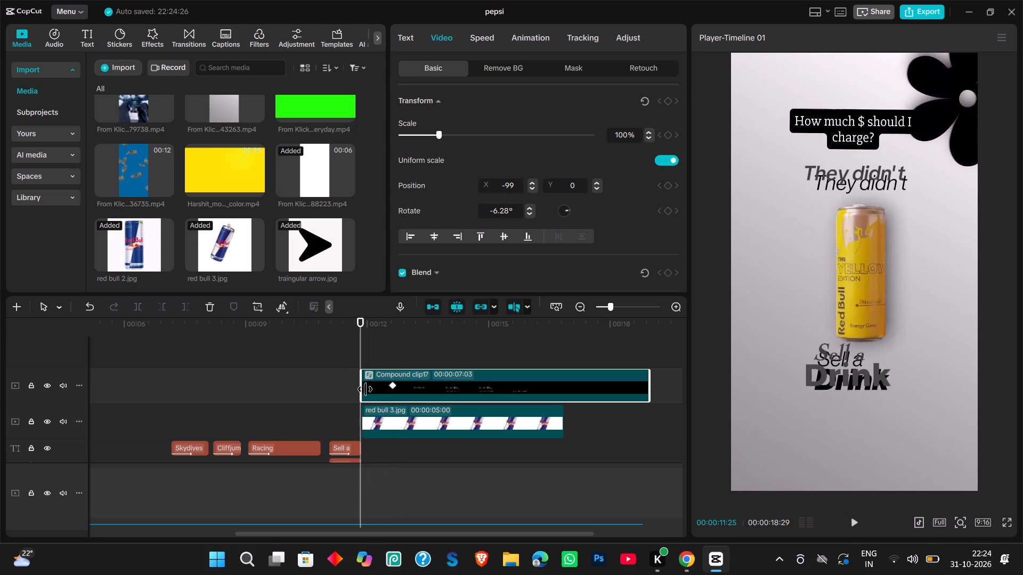
Move the compound clip's keyframe from 00:00:12:19 to the start of the clip.
left_click_drag(392, 387, 364, 387)
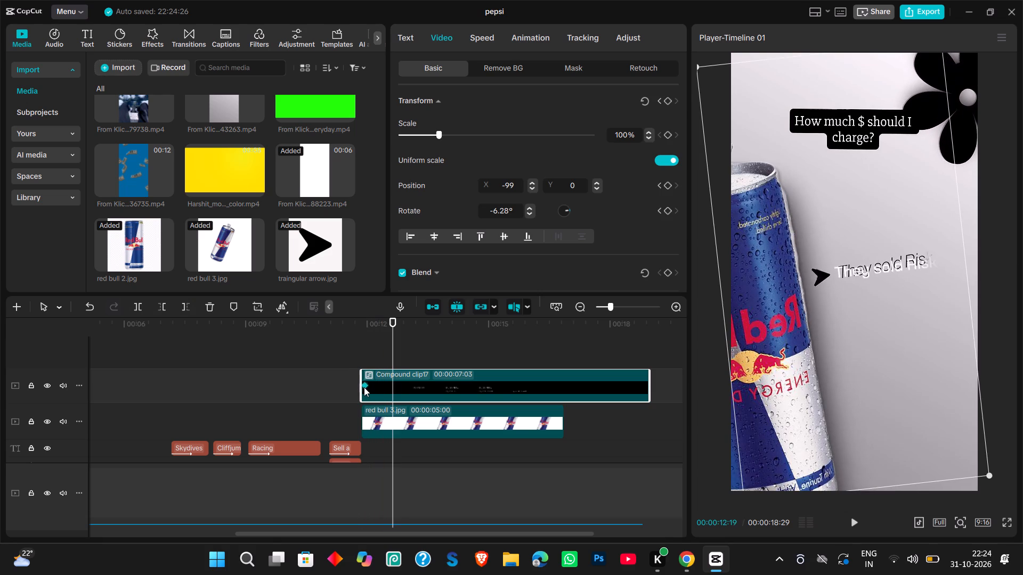
left_click_drag(364, 387, 362, 387)
Step frame by frame from the compound clip's start to 00:00:14:02, comparing its arrows and three title lines with the reference.
left_click_drag(391, 324, 364, 328)
key("Right")
key("Right")
key("Right")
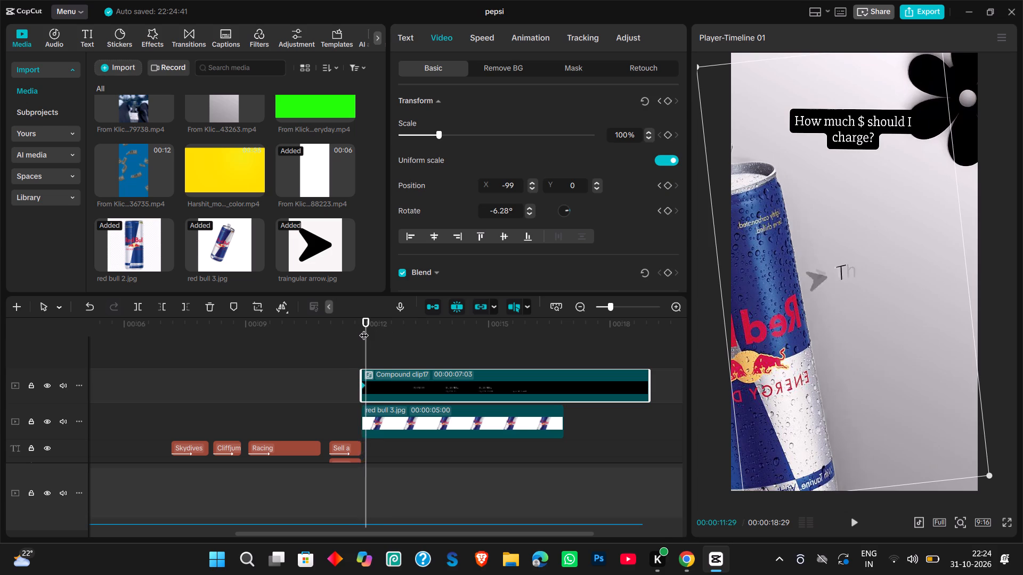
key("Right")
key("Right")
key("Right")
key("Right")
key("Right")
key("Right")
key("Right")
key("Right")
key("Right")
key("Right")
key("Right")
key("Right")
key("Right")
key("Right")
key("Right")
key("Right")
key("Right")
key("Right")
key("Right")
key("Right")
key("Right")
key("Right")
key("Right")
key("Right")
key("Right")
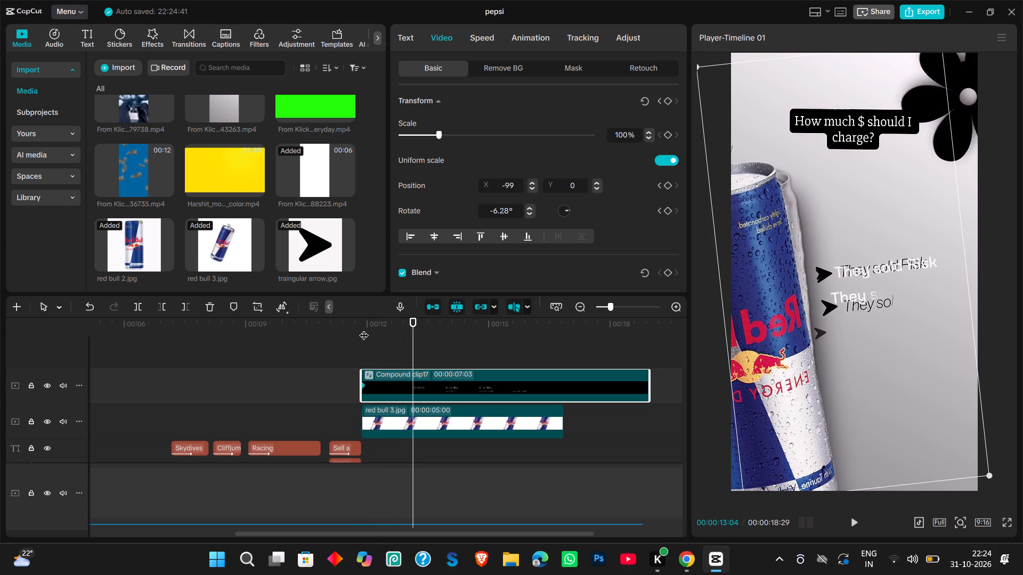
key("Right")
key("Right")
key("Right")
key("Right")
key("Right")
key("Right")
key("Right")
key("Right")
key("Right")
key("Right")
key("Right")
key("Right")
key("Right")
key("Right")
key("Right")
key("Right")
key("Right")
key("Right")
key("Right")
key("Right")
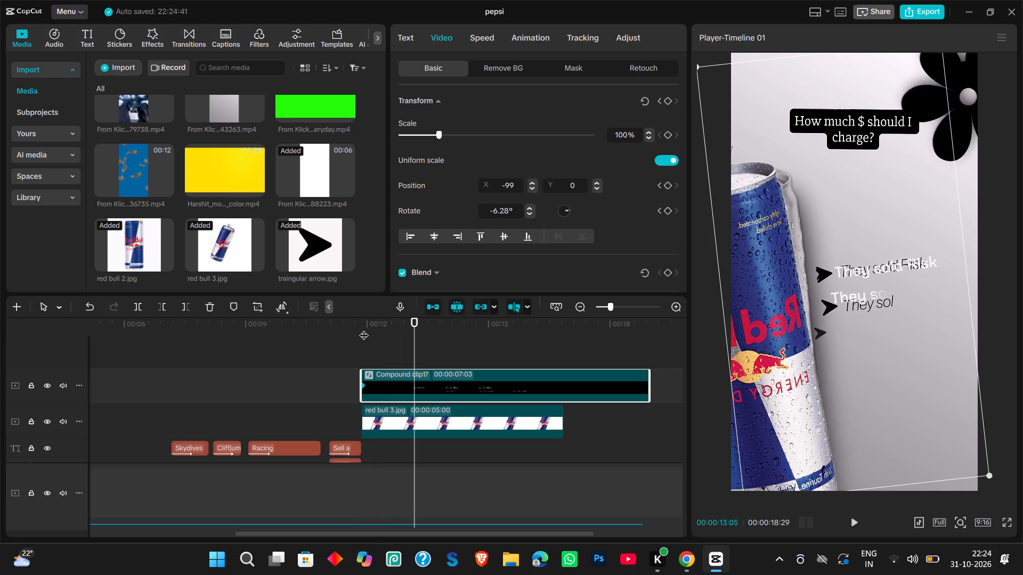
key("Right")
key("Right")
key("Right")
key("Right")
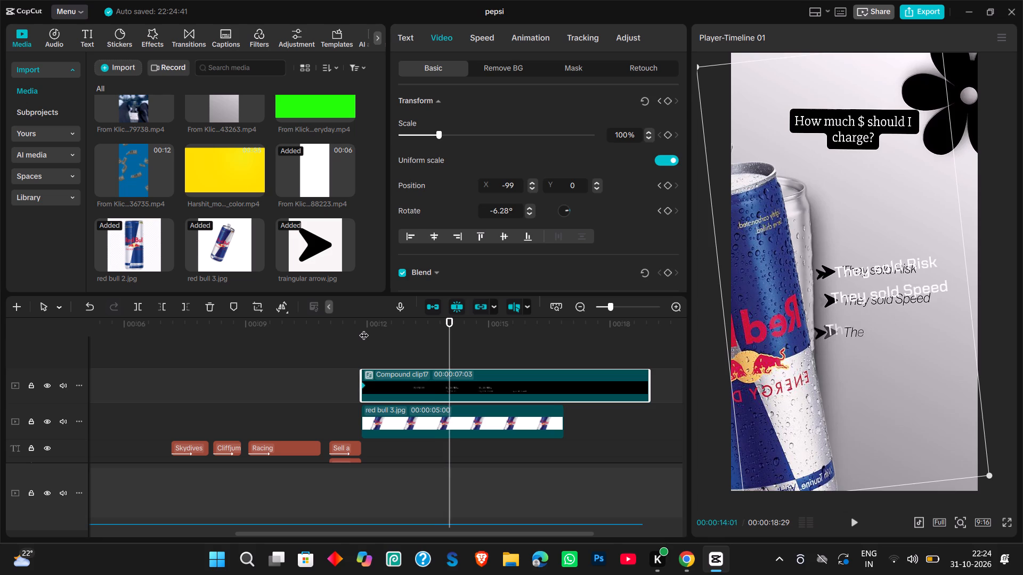
key("Right")
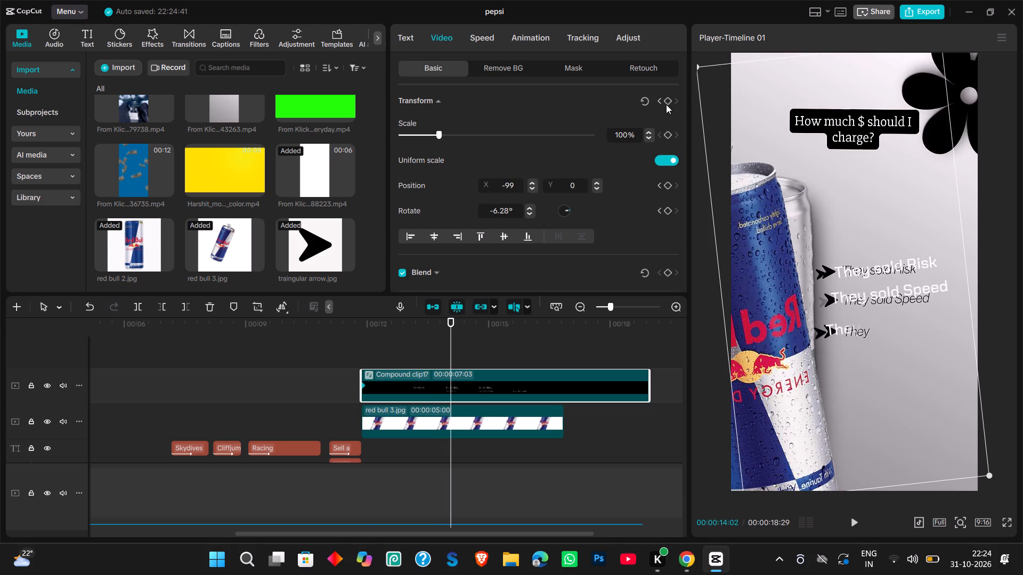
Add a transform keyframe to the compound clip at 00:00:14:02 and set its rotation there to 0°.
left_click(669, 104)
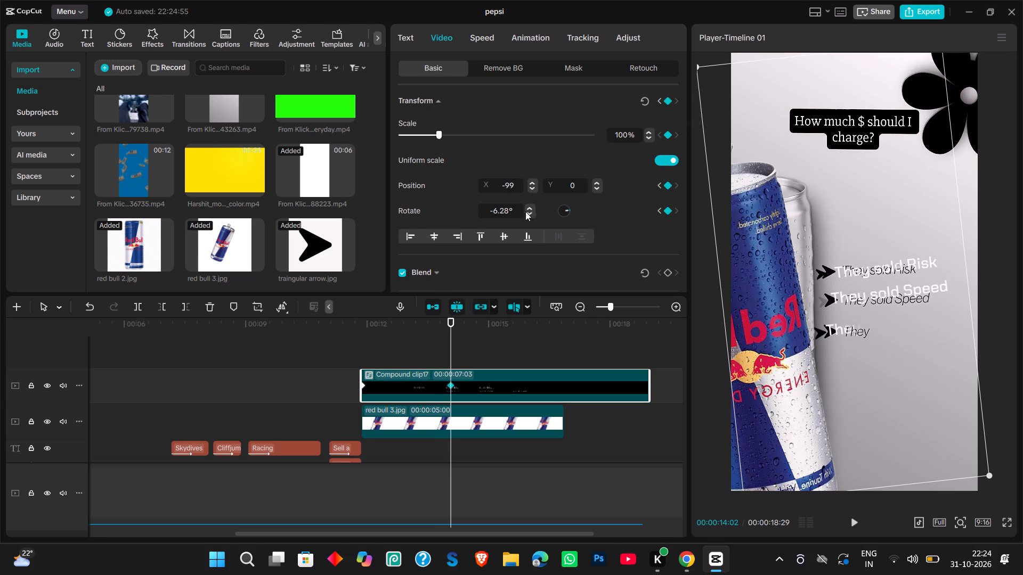
triple_click(529, 212)
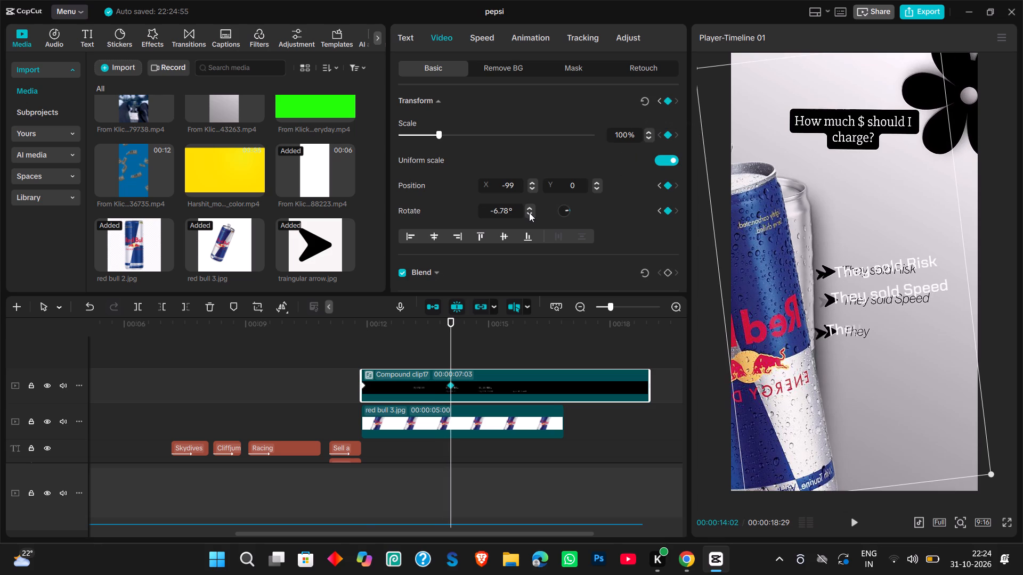
left_click(529, 212)
triple_click(529, 209)
double_click(529, 209)
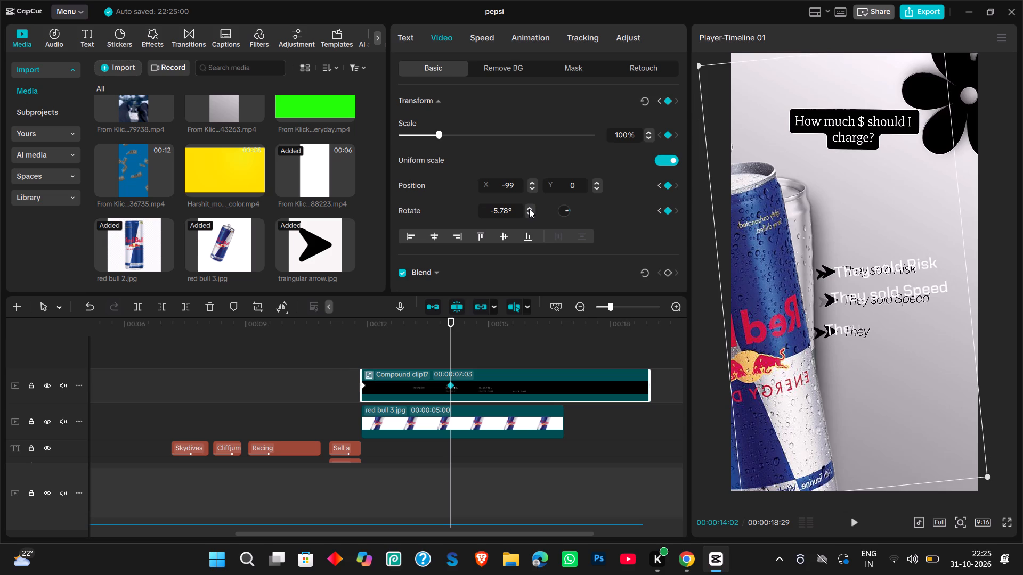
triple_click(529, 209)
triple_click(529, 209)
left_click(529, 209)
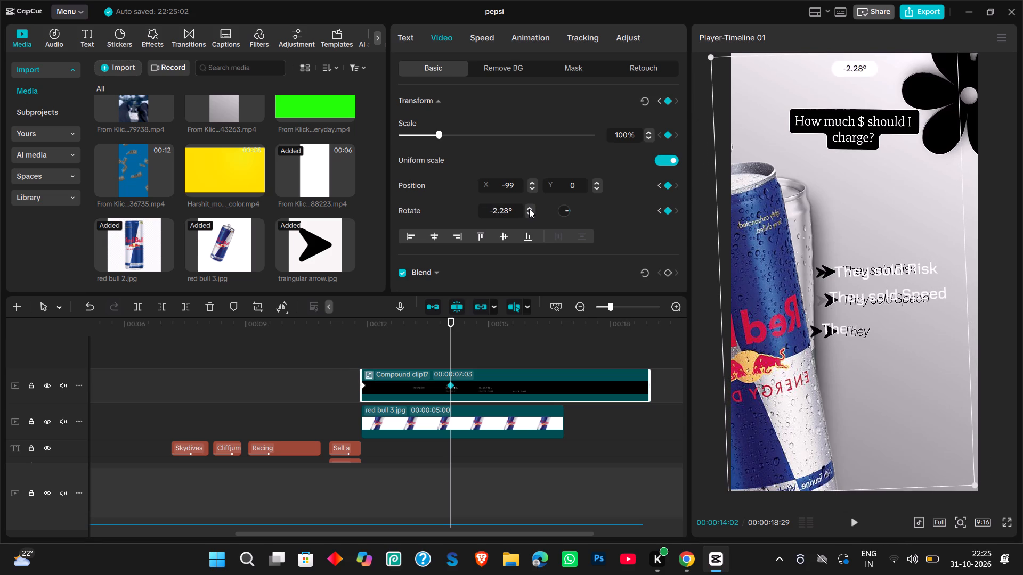
left_click(529, 209)
left_click(529, 209)
left_click(529, 209)
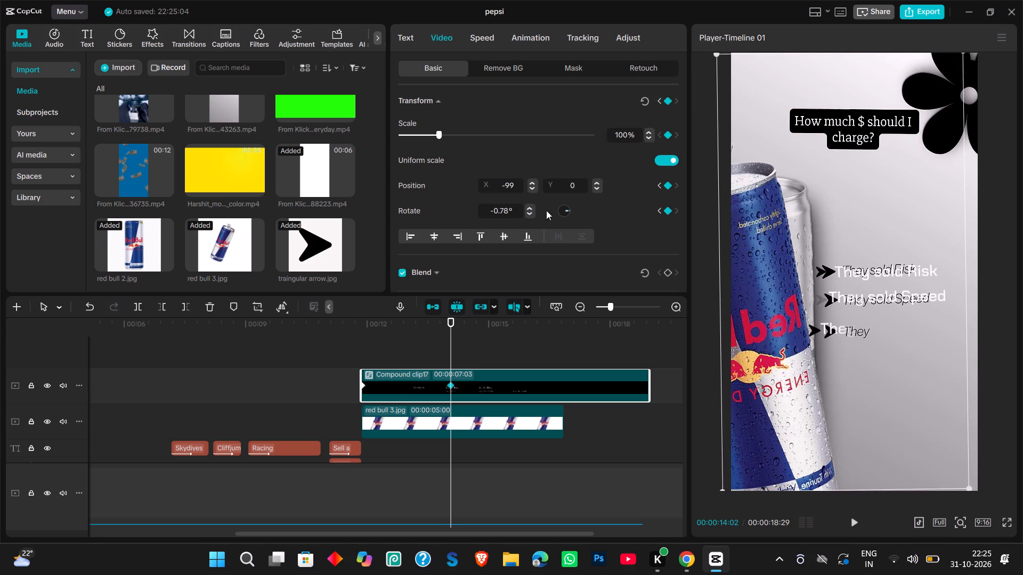
left_click(518, 207)
double_click(513, 211)
key("BackSpace")
key("BackSpace")
key("BackSpace")
key("BackSpace")
key("0")
key("Return")
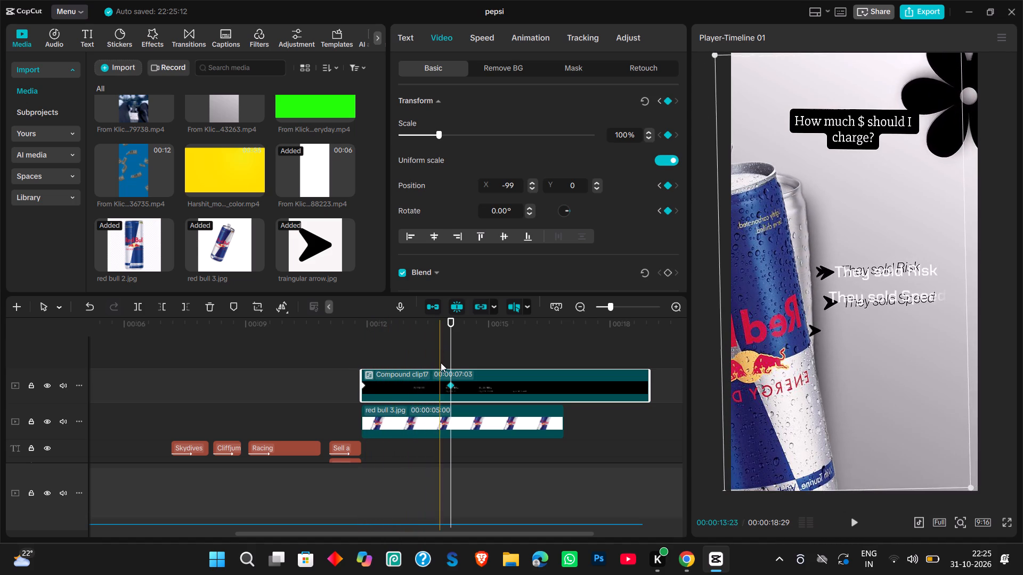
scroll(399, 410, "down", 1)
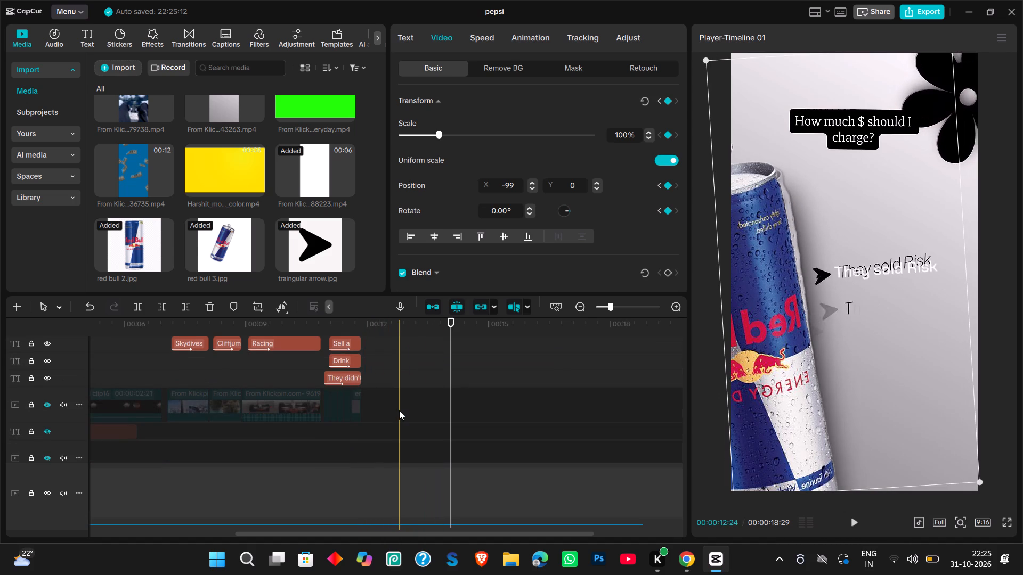
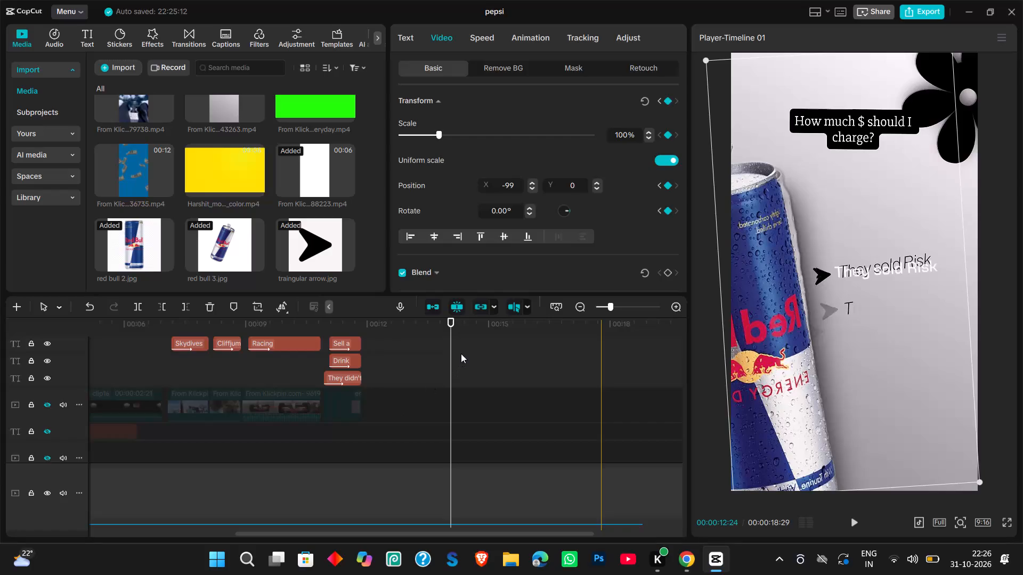
Scrub the edit from the Skydives title to the red bull 3.jpg clip to review the preceding scenes.
scroll(455, 340, "right", 6)
left_click(448, 331)
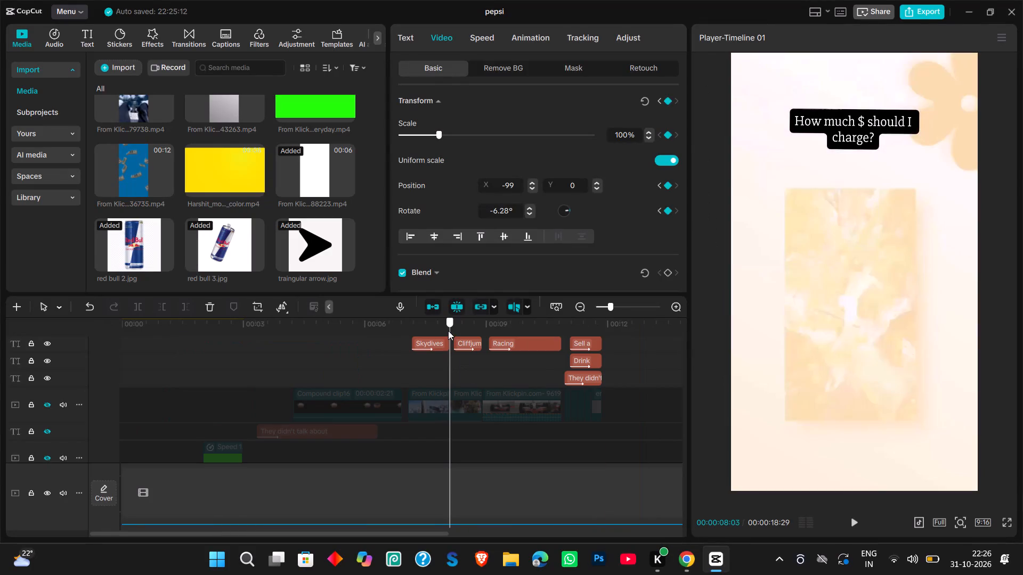
left_click_drag(449, 326, 431, 323)
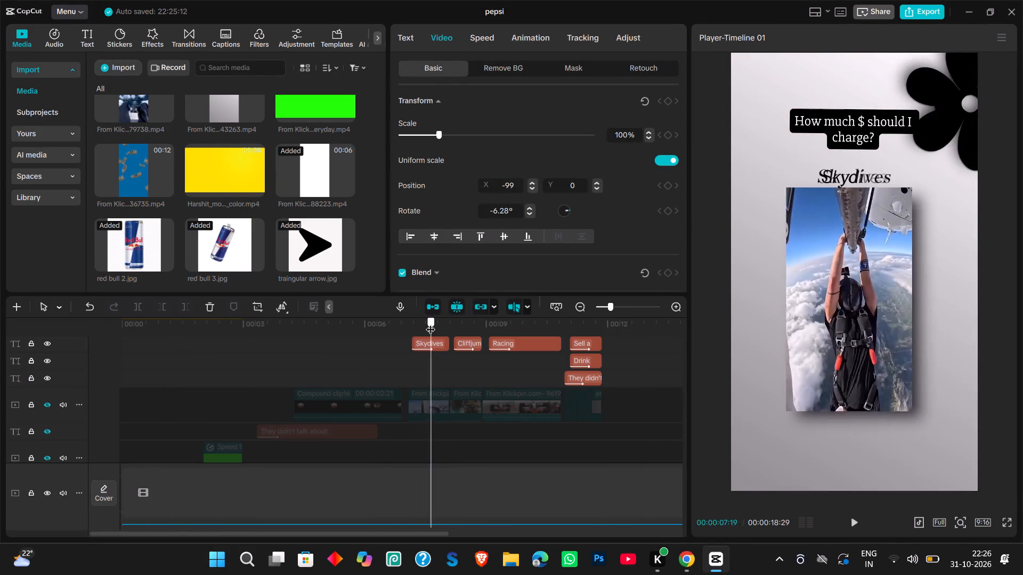
left_click_drag(431, 323, 595, 341)
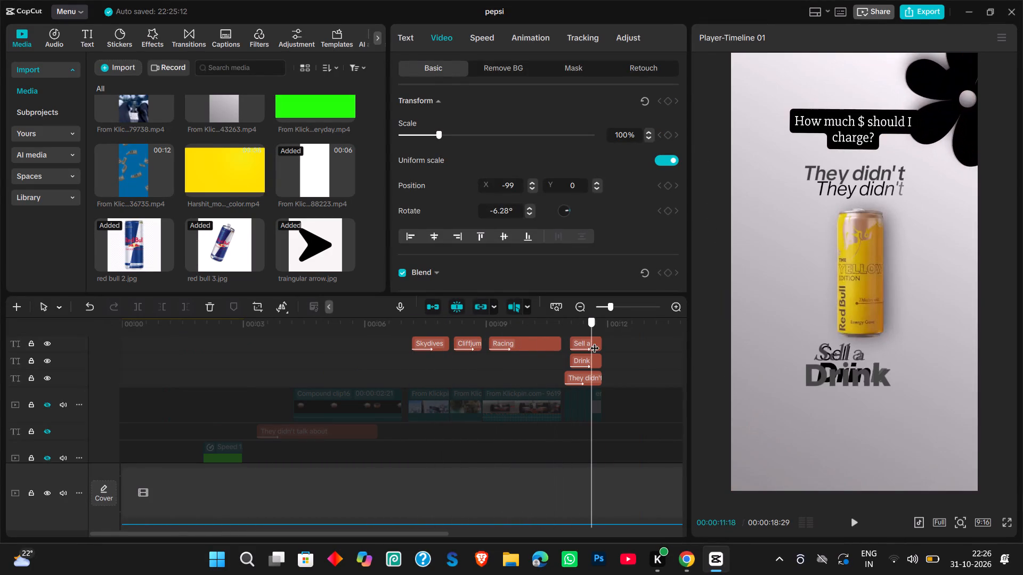
left_click_drag(595, 341, 623, 346)
scroll(623, 346, "left", 1)
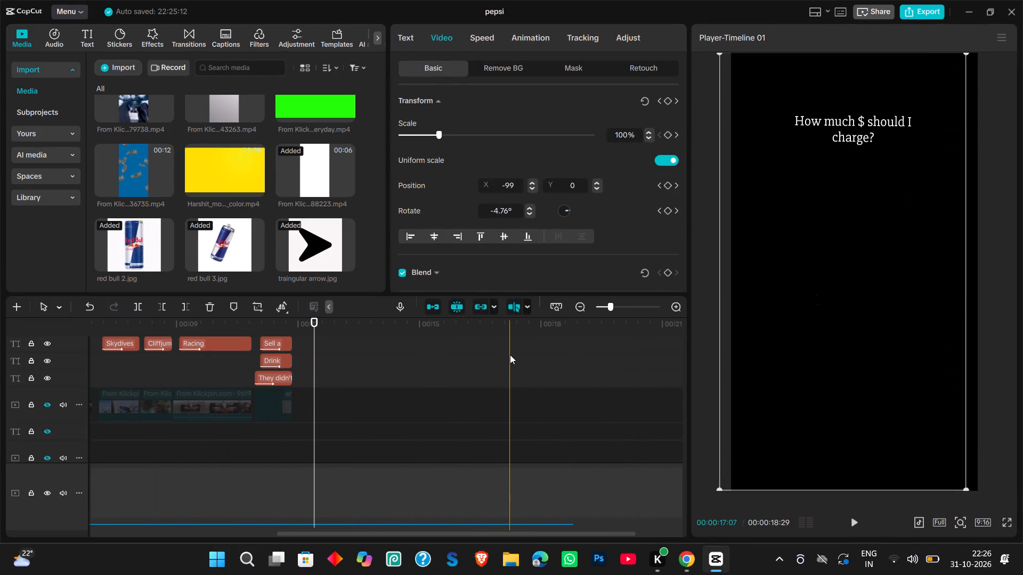
scroll(337, 380, "up", 1)
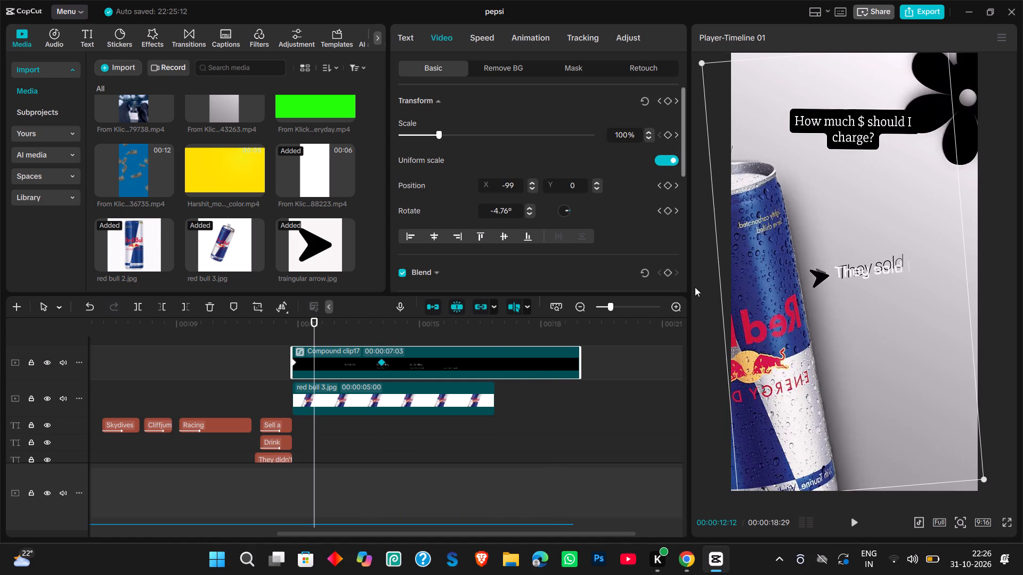
Hide the track holding red bull 3.jpg.
left_click(305, 405)
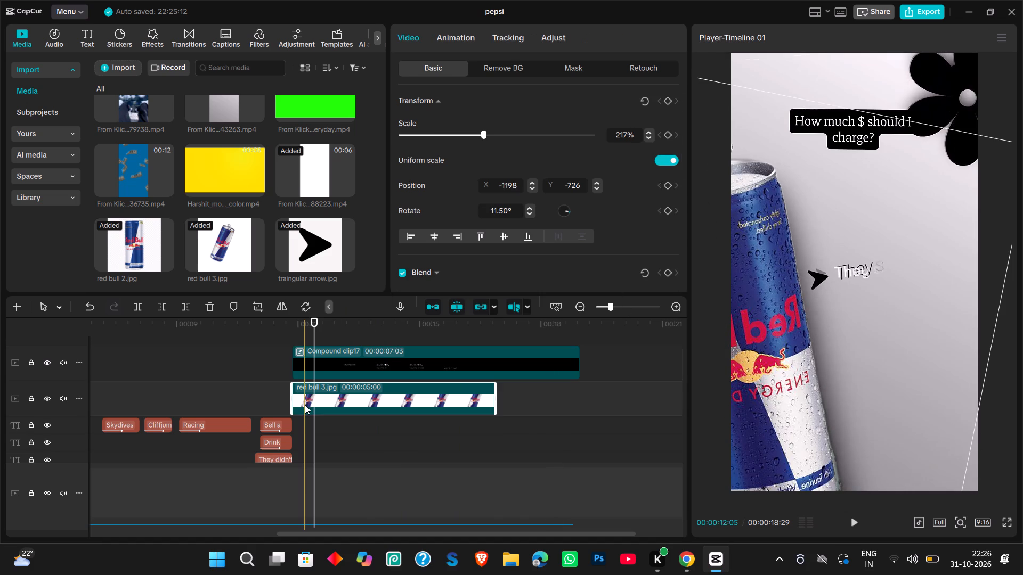
scroll(242, 396, "right", 5)
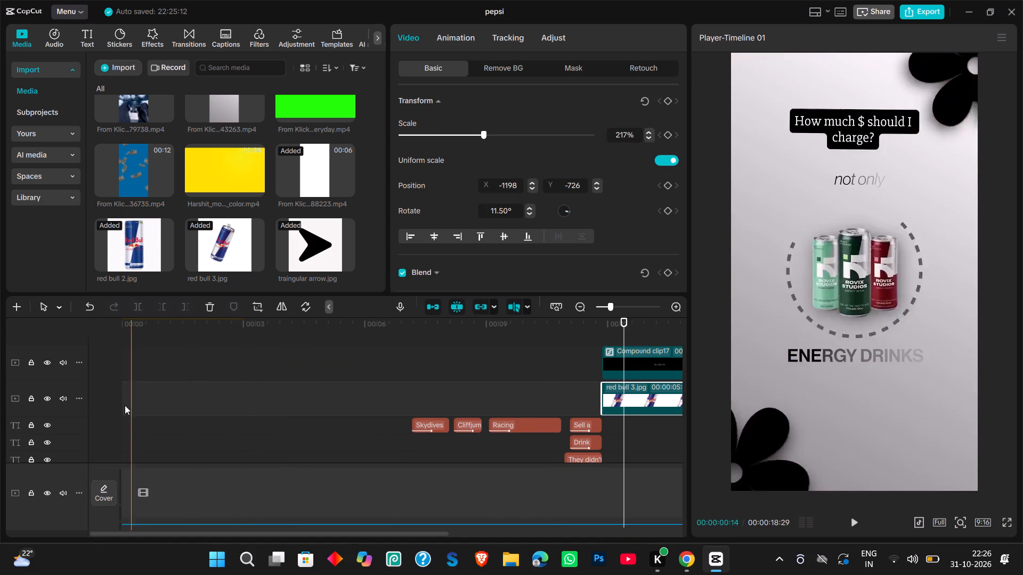
left_click(50, 400)
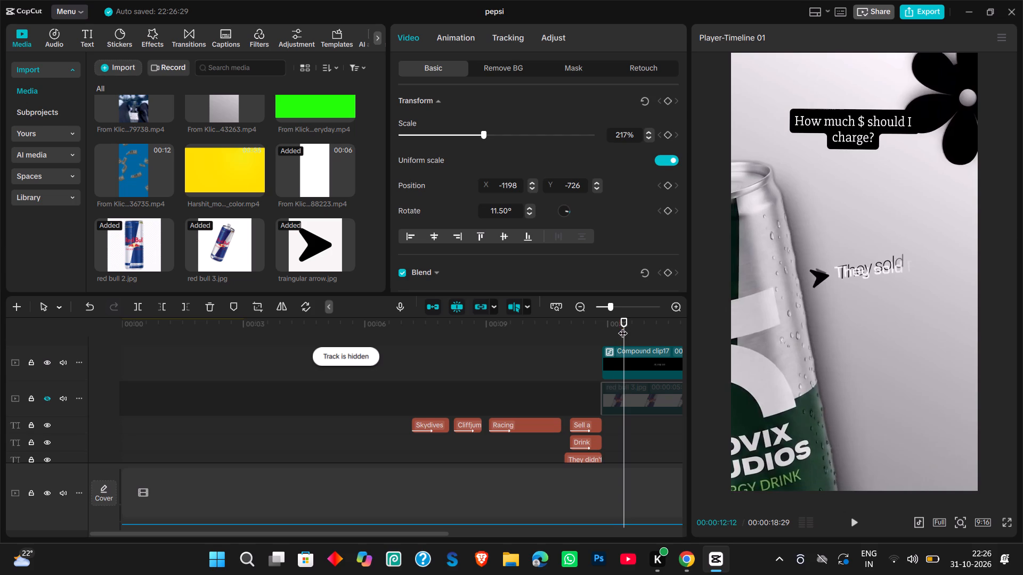
Go to 00:00:11:27 at the start of red bull 3.jpg and set its blend opacity to 41%.
left_click_drag(624, 326, 604, 326)
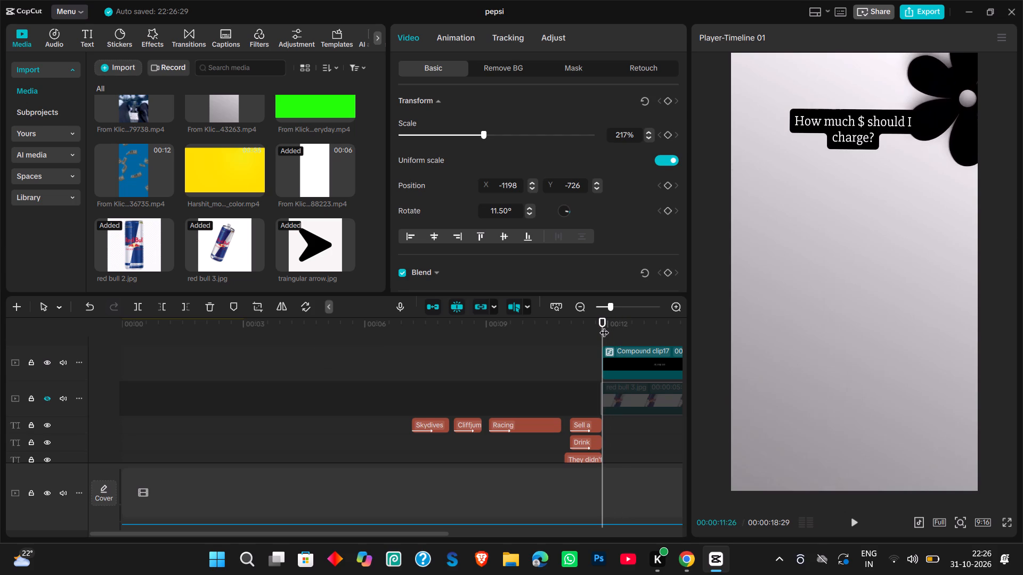
key("Right")
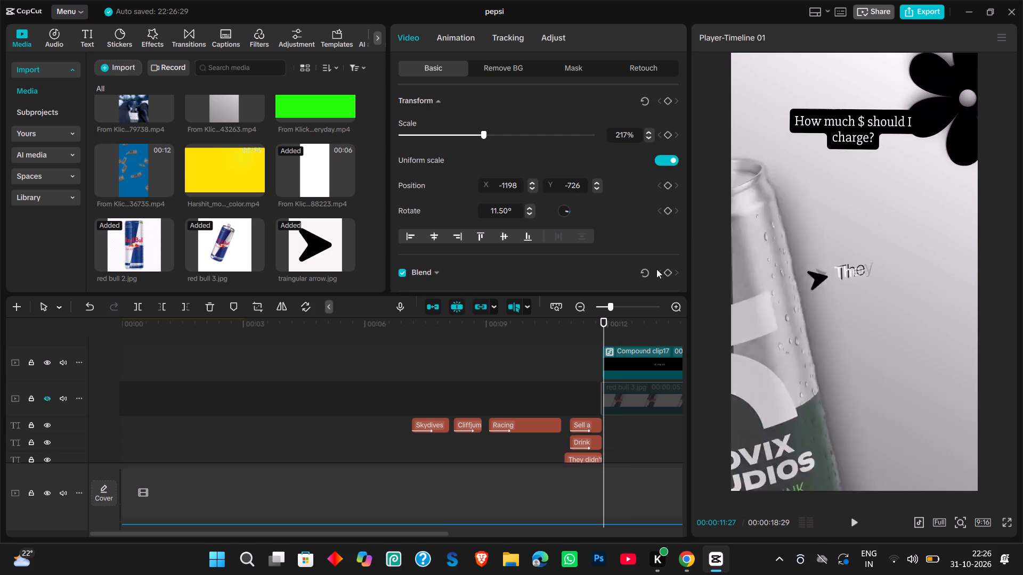
scroll(601, 221, "down", 1)
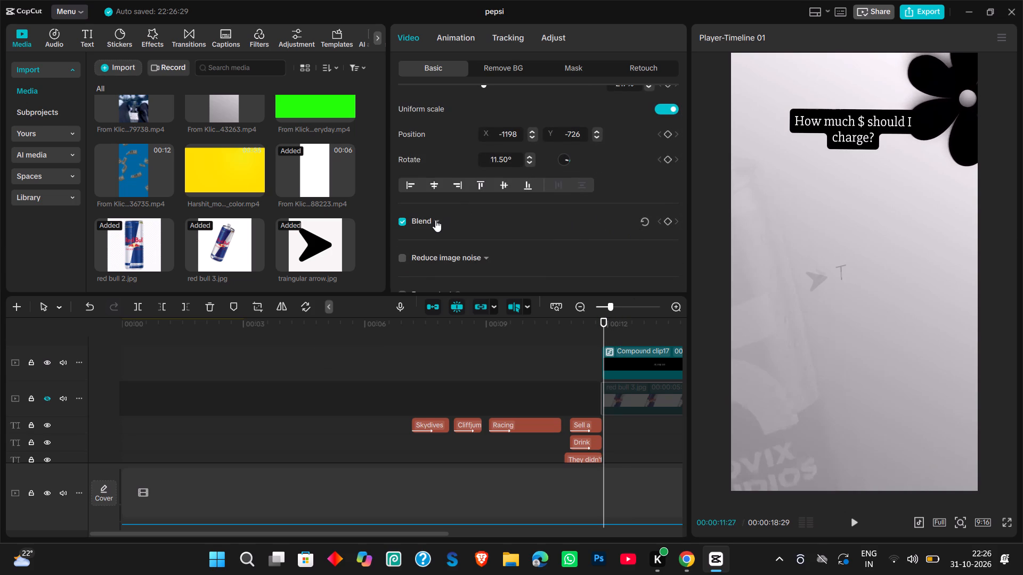
left_click(435, 220)
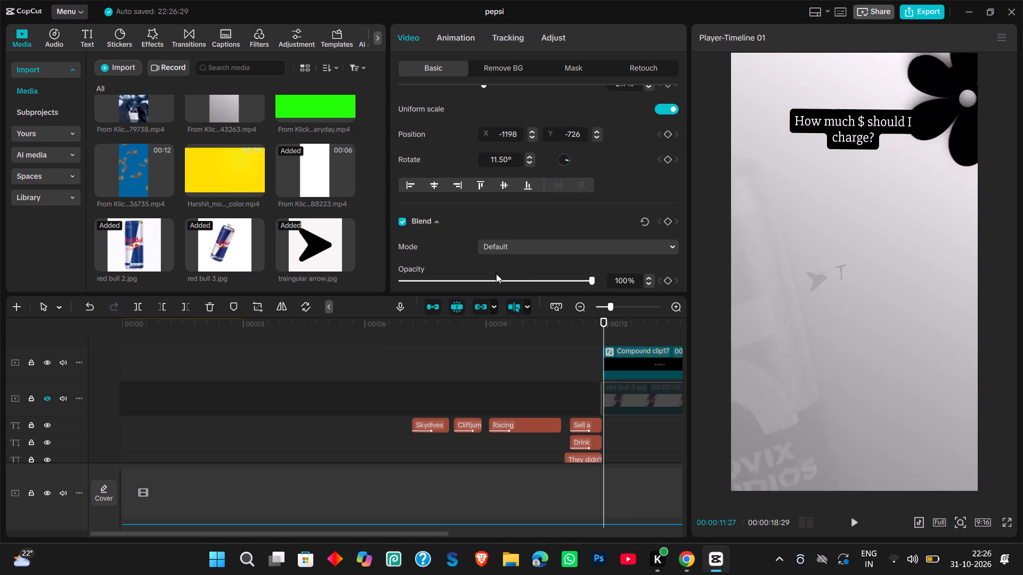
left_click(479, 280)
left_click_drag(673, 280, 667, 281)
left_click(667, 281)
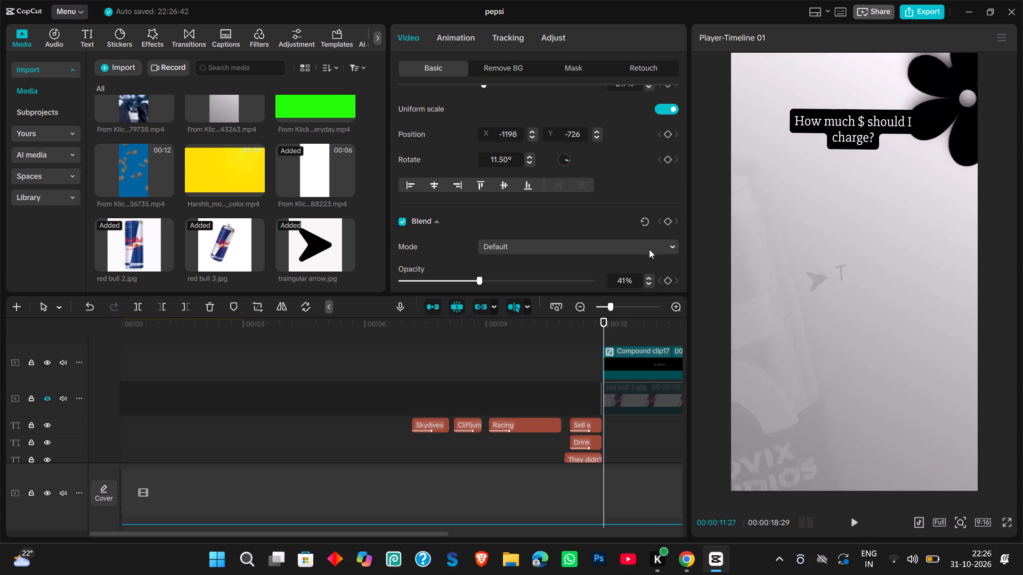
Add a transform keyframe to red bull 3.jpg at 00:00:11:27.
scroll(609, 112, "up", 5)
scroll(668, 114, "up", 3)
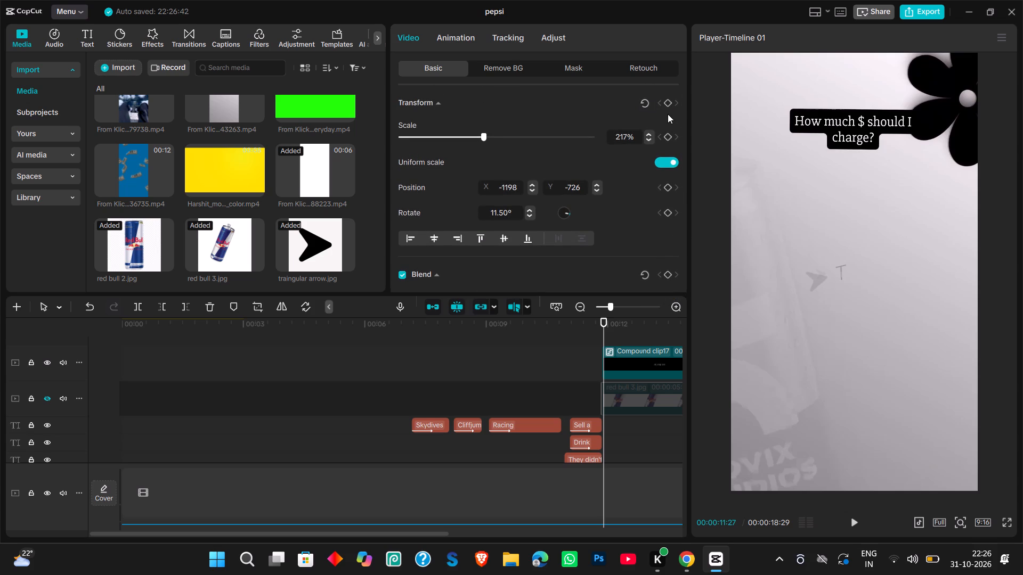
left_click(669, 105)
Step frame by frame from 00:00:11:27 to 00:00:14:28, examining how the green reference can moves and rotates.
key("Right")
key("Right")
key("Right")
key("Right")
key("Right")
key("Right")
key("Right")
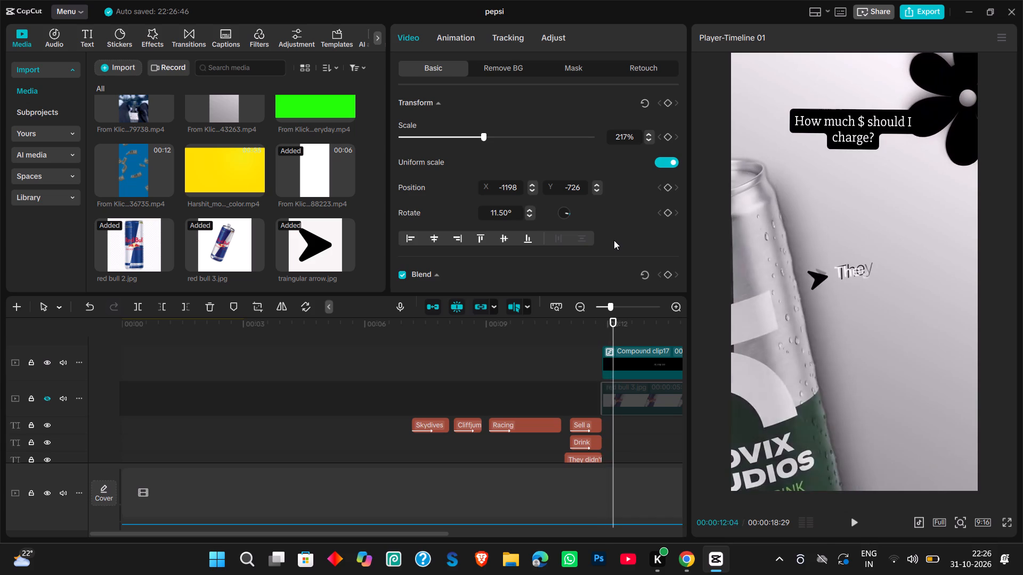
key("Right")
key("Right")
key("Right")
key("Right")
key("Right")
key("Right")
key("Right")
key("Right")
key("Right")
key("Right")
key("Right")
key("Right")
key("Right")
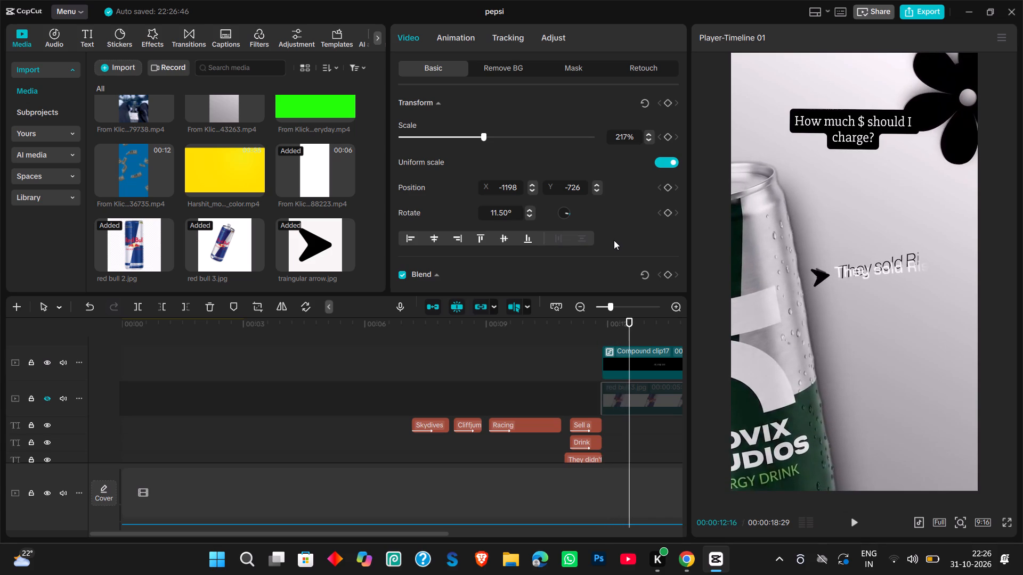
key("Right")
key("Right")
key("Right")
key("Right")
key("Right")
key("Right")
key("Right")
key("Right")
key("Right")
key("Right")
key("Right")
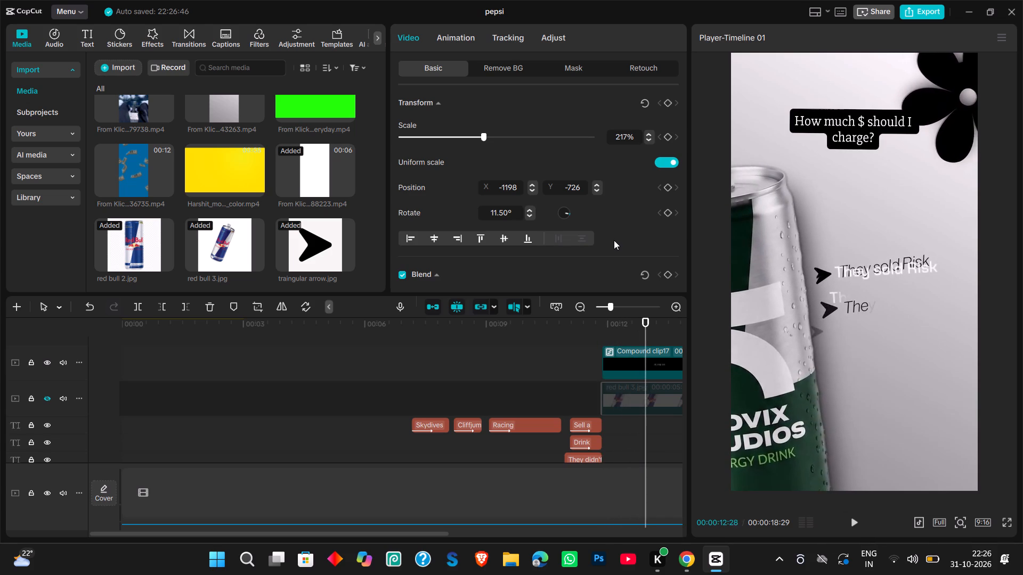
key("Right")
key("Right")
key("Right")
key("Right")
key("Right")
key("Right")
key("Right")
key("Right")
key("Right")
key("Right")
key("Right")
key("Right")
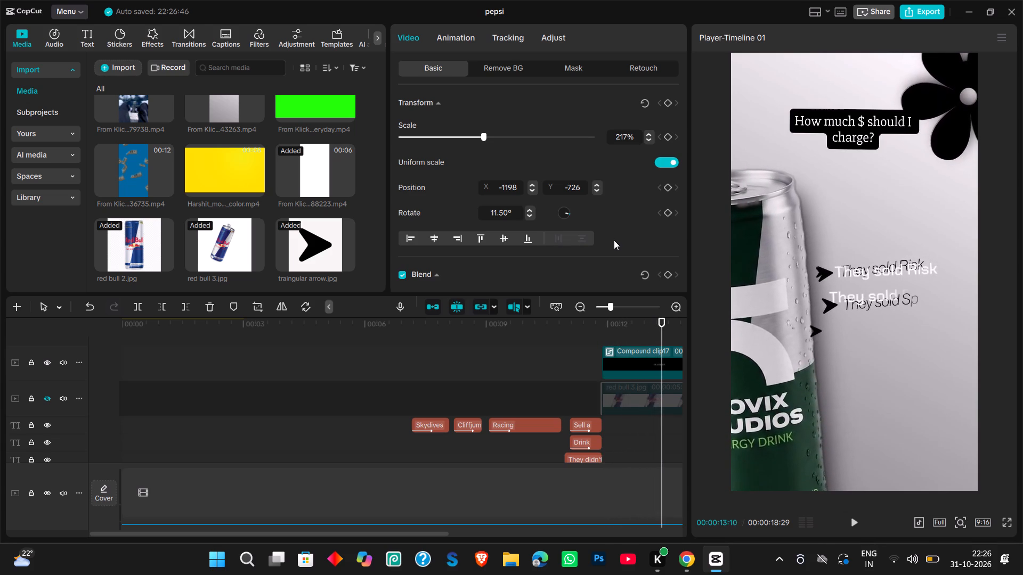
key("Right")
key("Right")
key("Right")
key("Right")
key("Right")
key("Right")
key("Right")
key("Right")
key("Right")
key("Right")
key("Right")
key("Right")
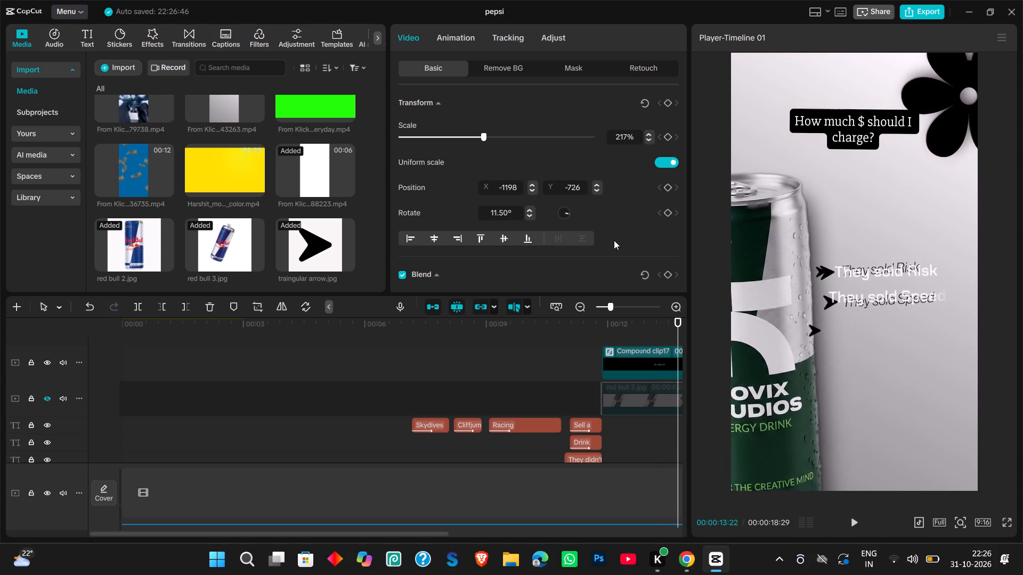
key("Right")
key("Right")
key("Right")
key("Right")
key("Right")
key("Right")
key("Right")
key("Right")
key("Right")
key("Right")
key("Right")
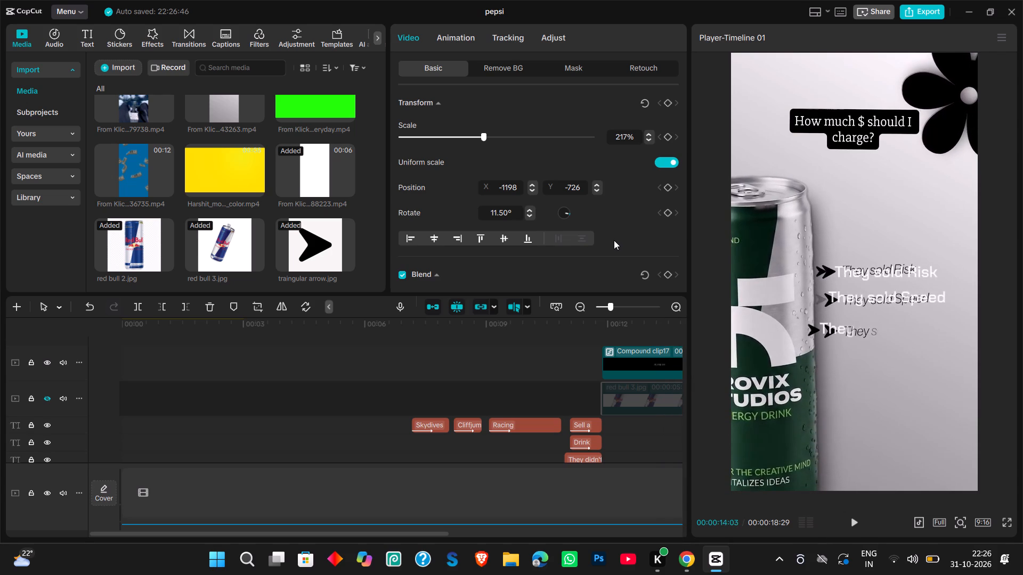
key("Right")
key("Right")
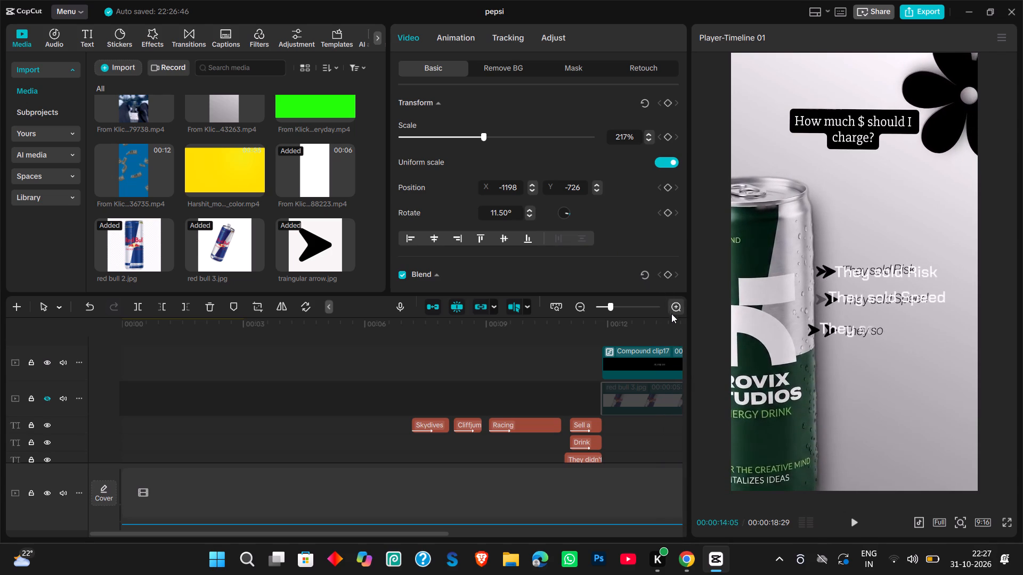
scroll(676, 323, "left", 2)
scroll(659, 362, "left", 1)
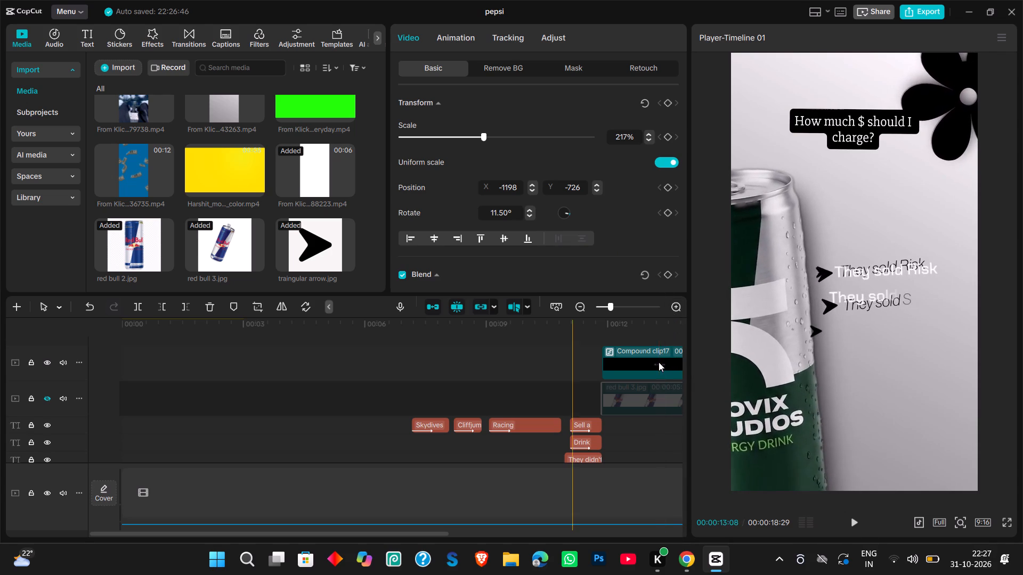
scroll(659, 362, "left", 1)
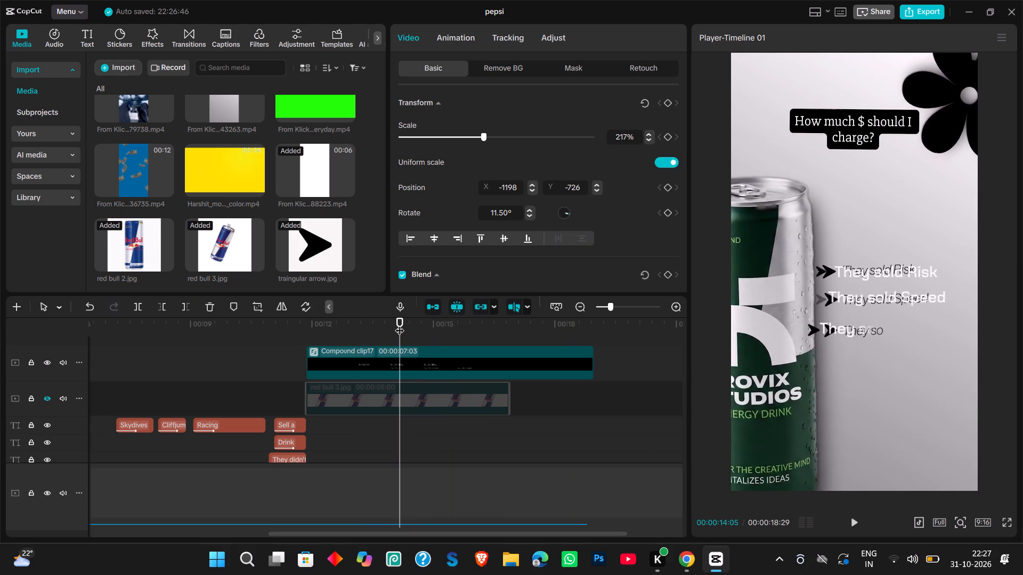
key("Right")
key("Right")
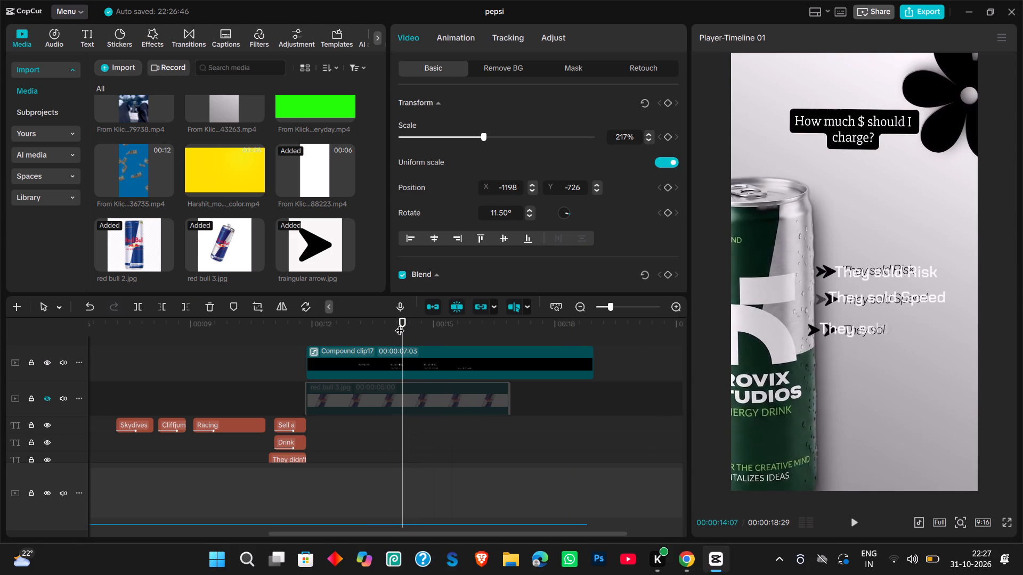
key("Right")
key("Right")
key("Right")
key("Right")
key("Right")
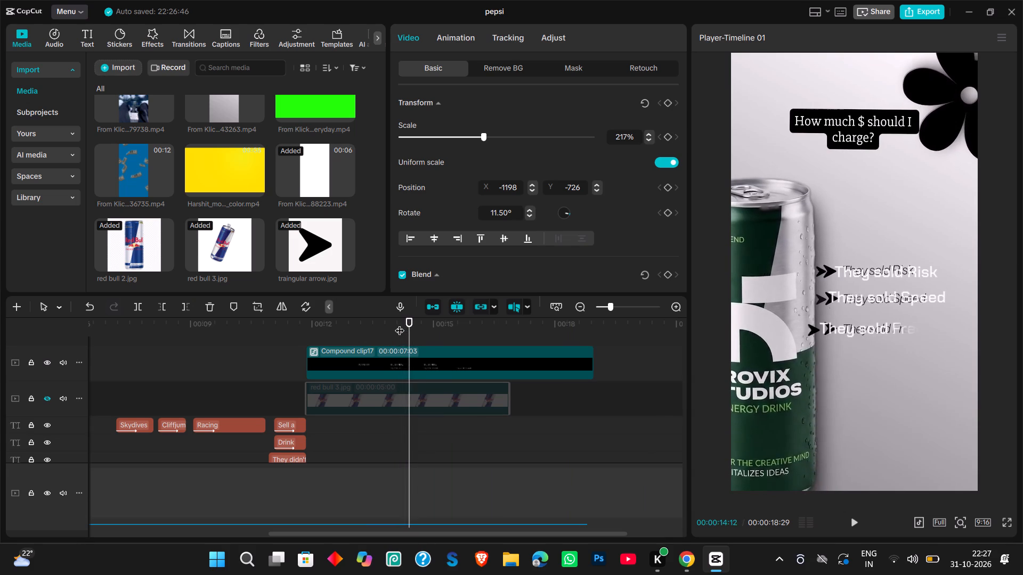
key("Right")
key("Right")
key("Right")
key("Right")
key("Right")
key("Right")
key("Right")
key("Right")
key("Right")
key("Right")
key("Right")
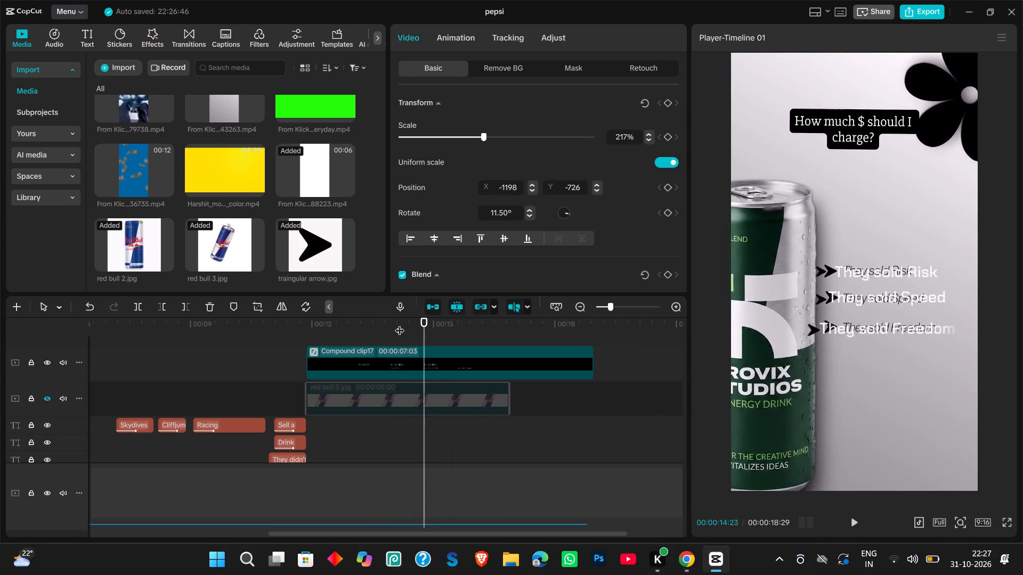
key("Right")
key("Right")
key("Right")
key("Right")
key("Right")
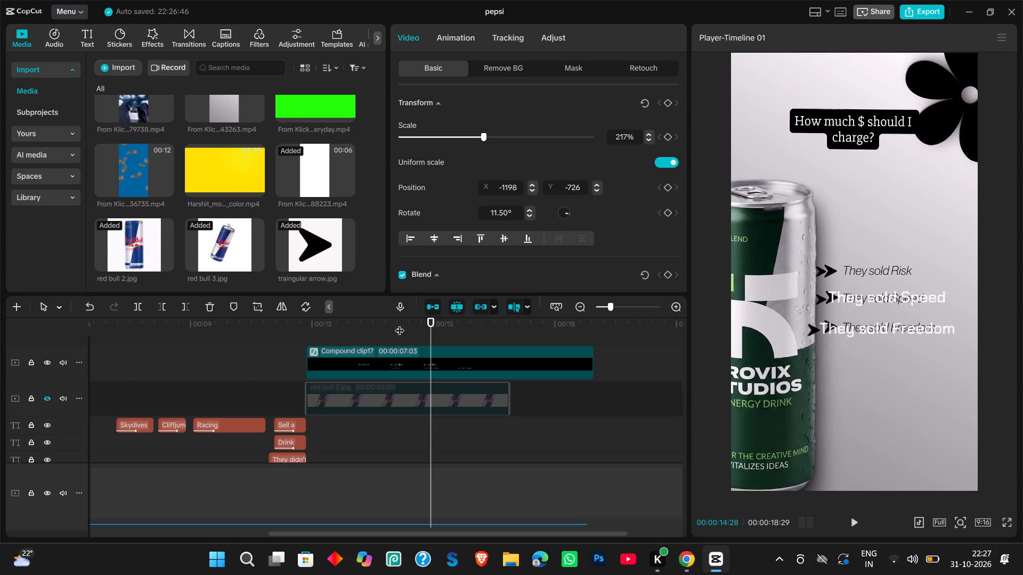
Add a transform keyframe to red bull 3.jpg at 00:00:14:28.
left_click(666, 104)
Unhide the red bull 3.jpg track and compare its semi-transparent can with the reference back to the clip's start.
left_click(46, 401)
left_click_drag(432, 318, 424, 318)
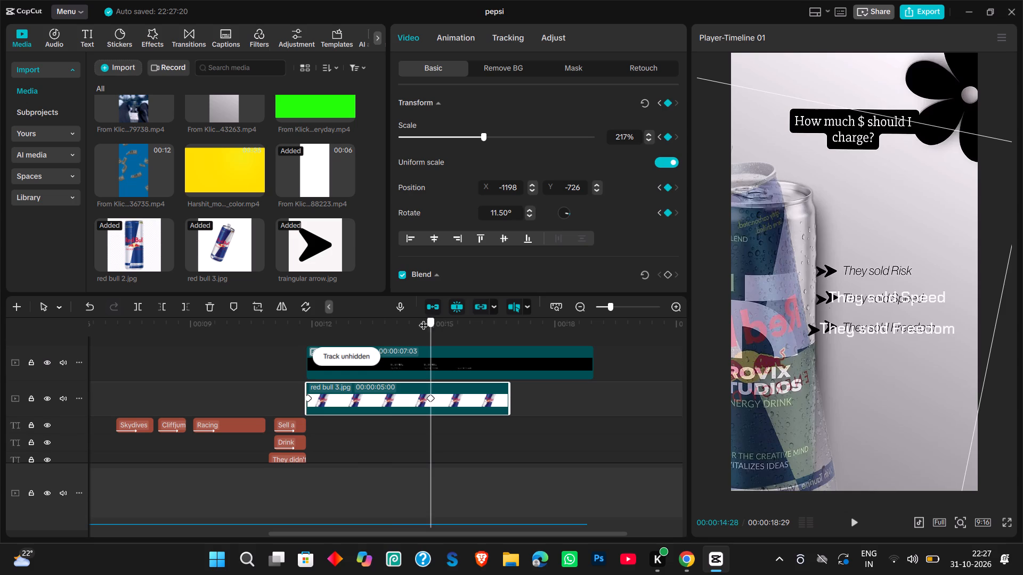
left_click_drag(424, 318, 304, 318)
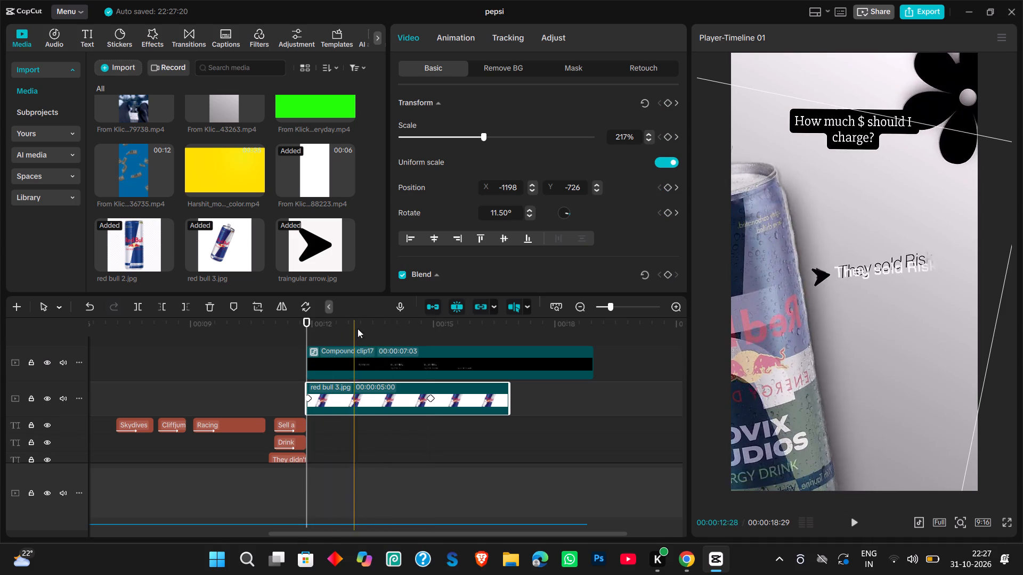
Keyframe red bull 3.jpg's opacity at 100% at 00:00:12:11, hiding its track to find the frame on the reference and unhiding it once set.
left_click(50, 395)
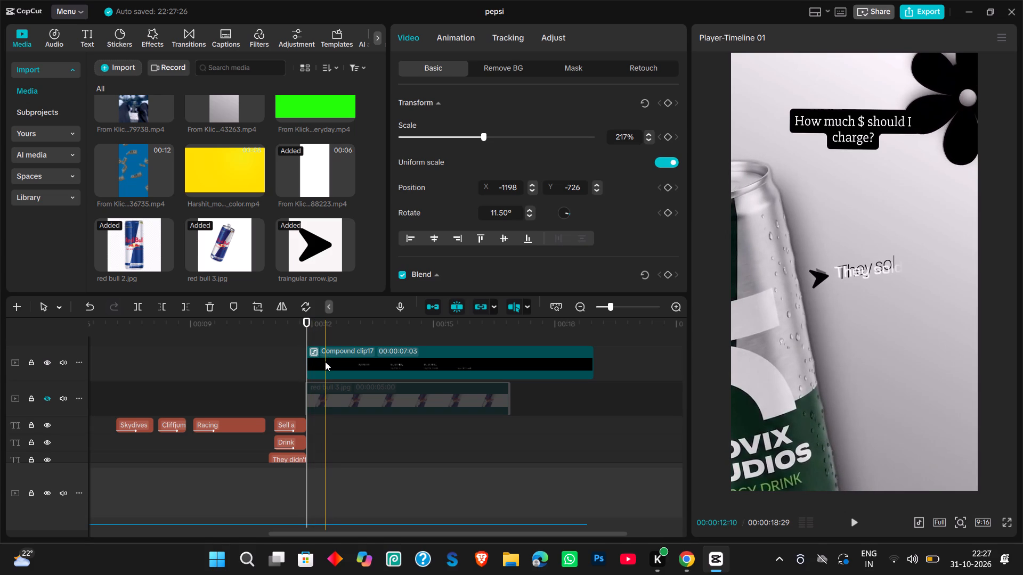
left_click(324, 392)
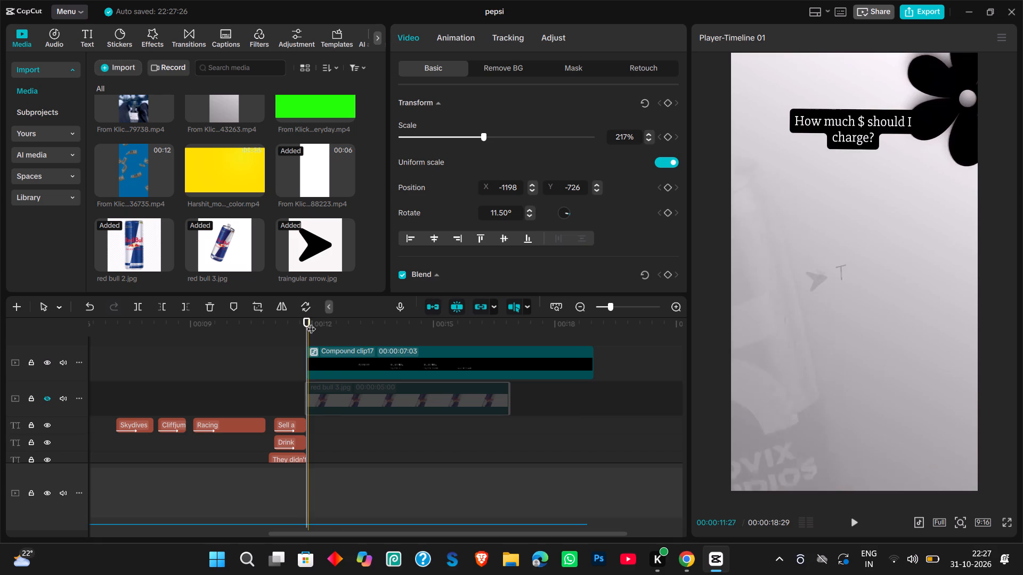
left_click_drag(308, 323, 316, 325)
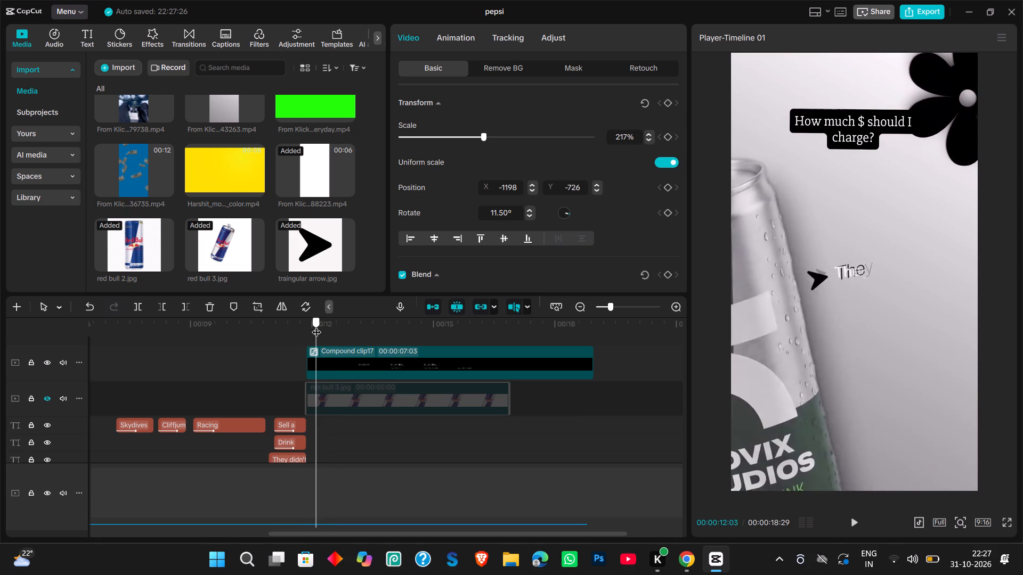
left_click_drag(316, 325, 327, 327)
scroll(451, 242, "down", 1)
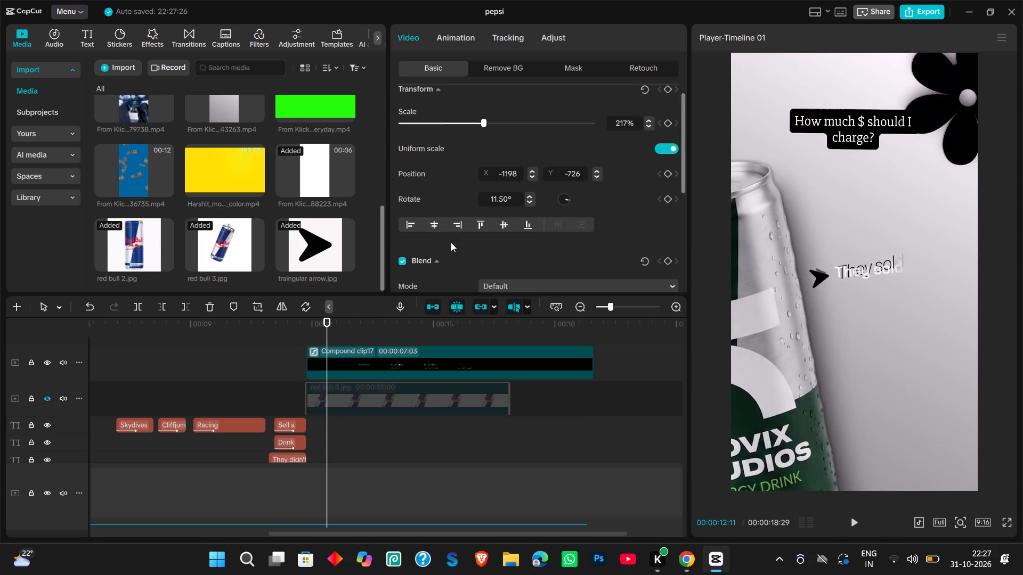
scroll(451, 242, "down", 1)
left_click(666, 290)
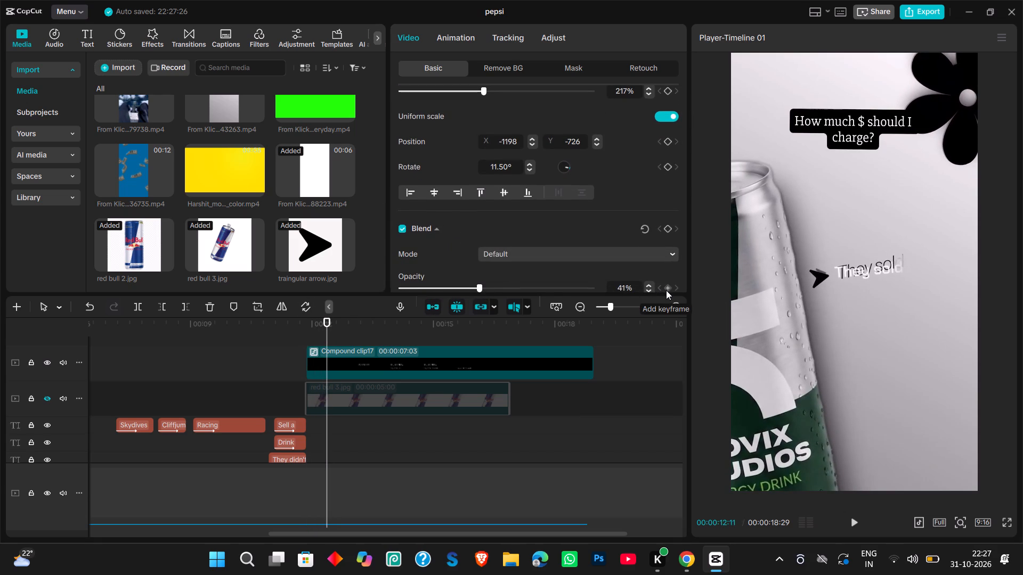
left_click_drag(479, 289, 608, 294)
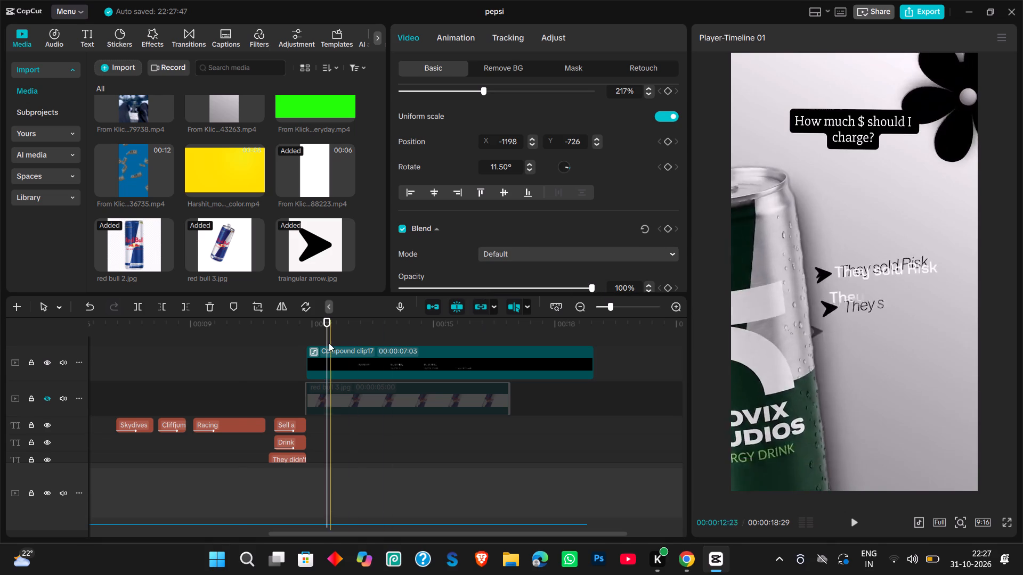
left_click(49, 397)
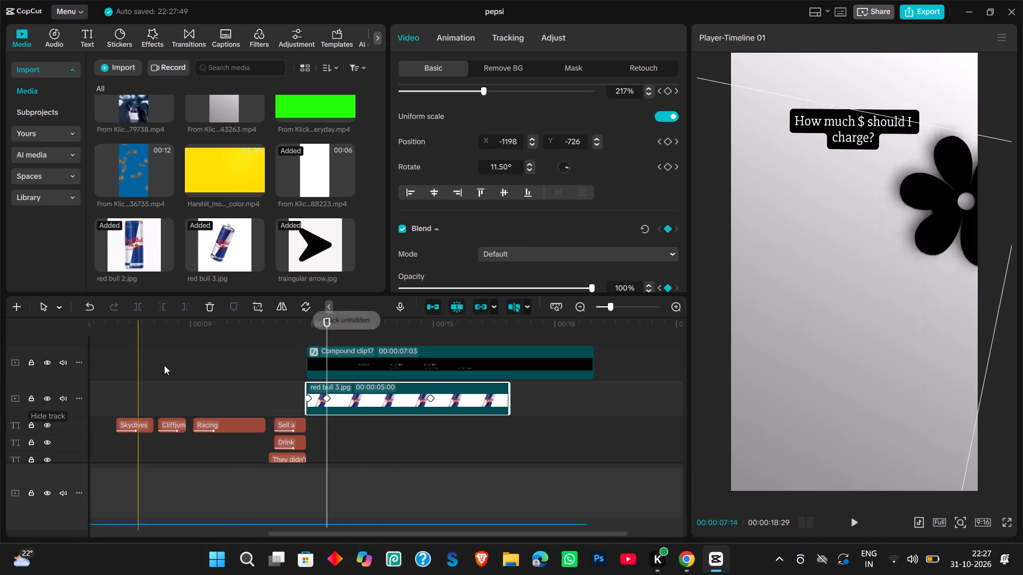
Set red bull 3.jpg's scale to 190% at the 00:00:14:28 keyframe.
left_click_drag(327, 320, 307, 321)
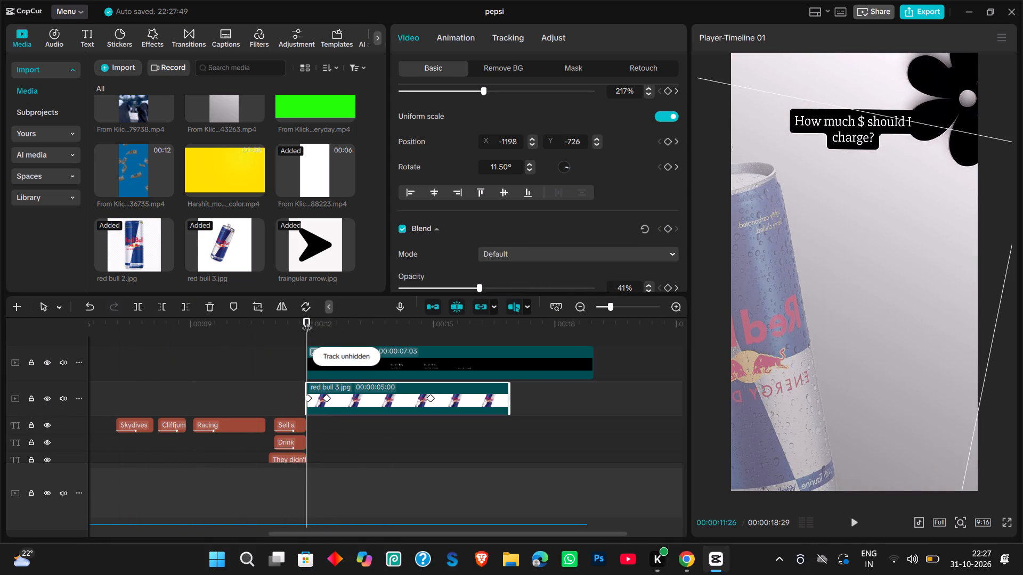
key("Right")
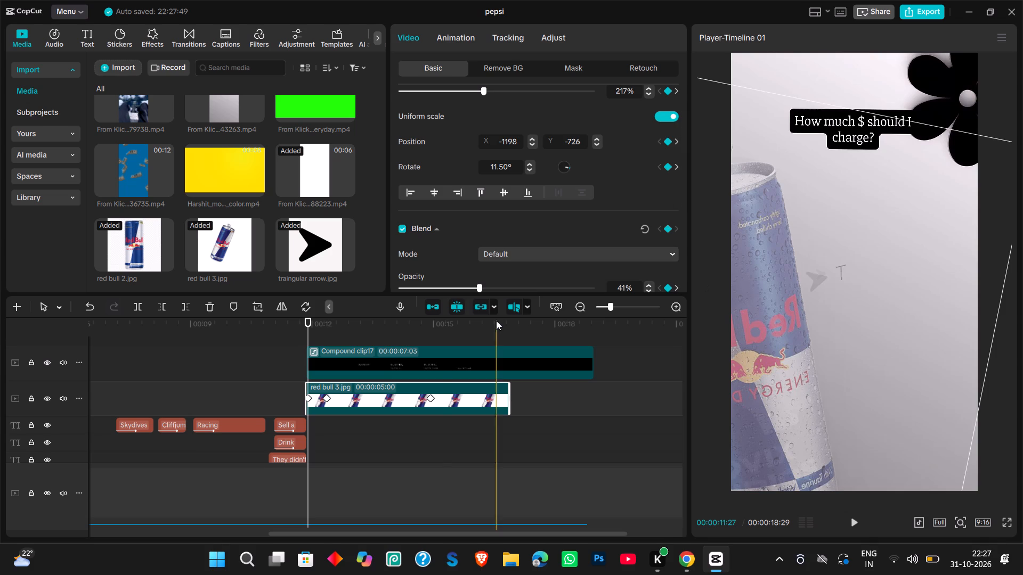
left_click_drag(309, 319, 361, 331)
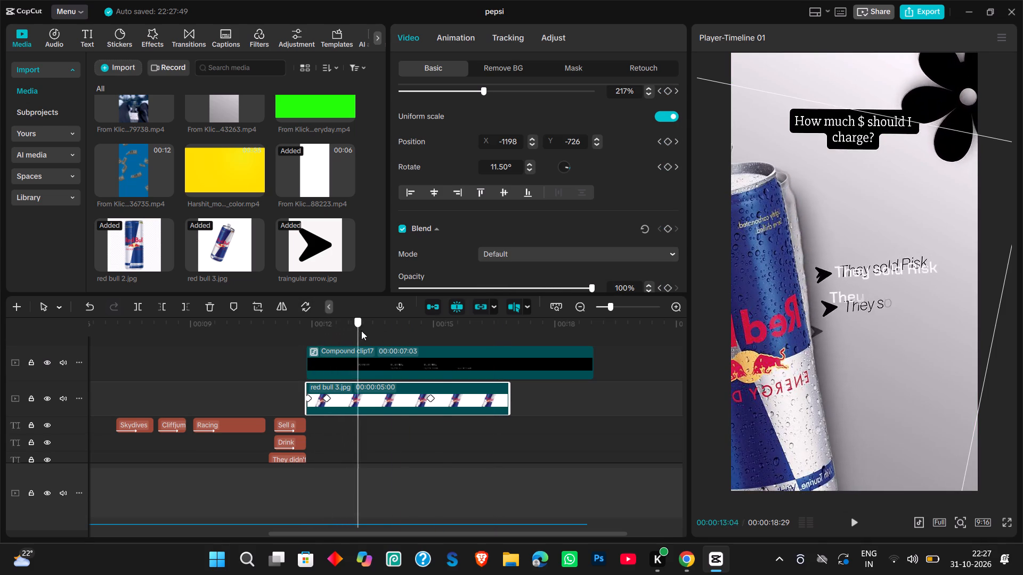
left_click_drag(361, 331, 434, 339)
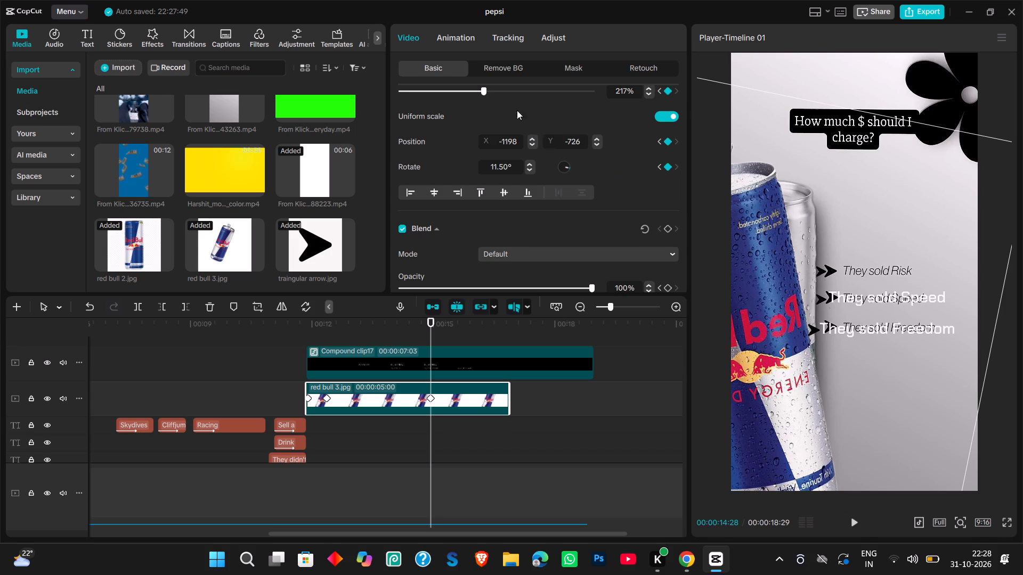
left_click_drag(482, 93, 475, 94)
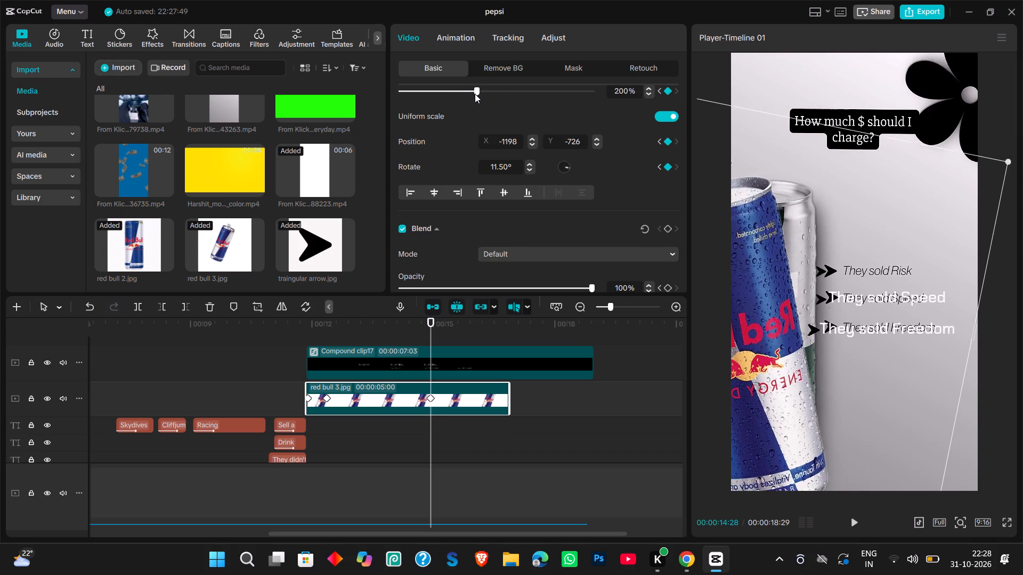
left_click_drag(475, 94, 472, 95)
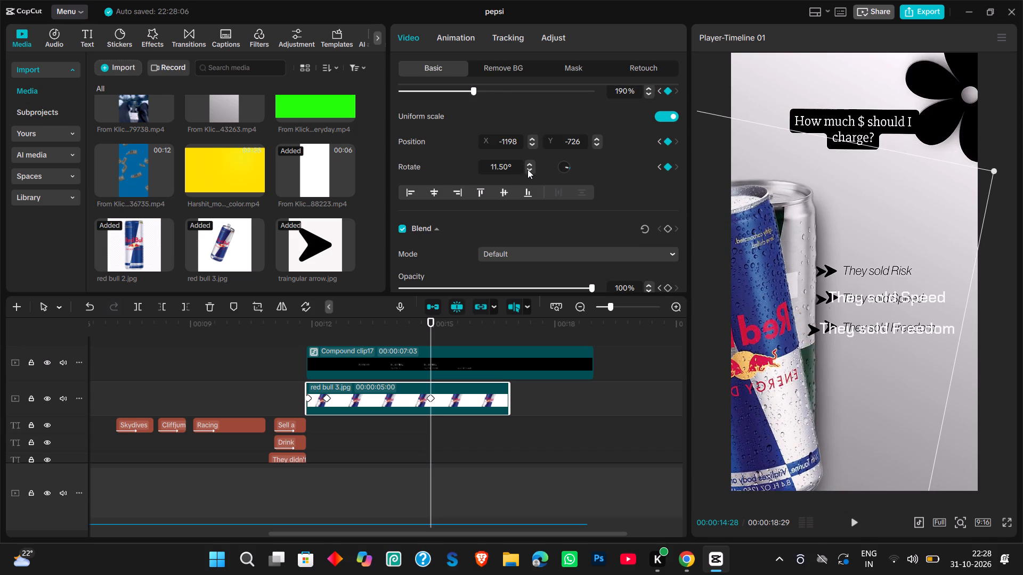
Set red bull 3.jpg's rotation to 22° at the 00:00:14:28 keyframe so the can aligns with the reference.
triple_click(527, 169)
left_click_drag(527, 169, 531, 164)
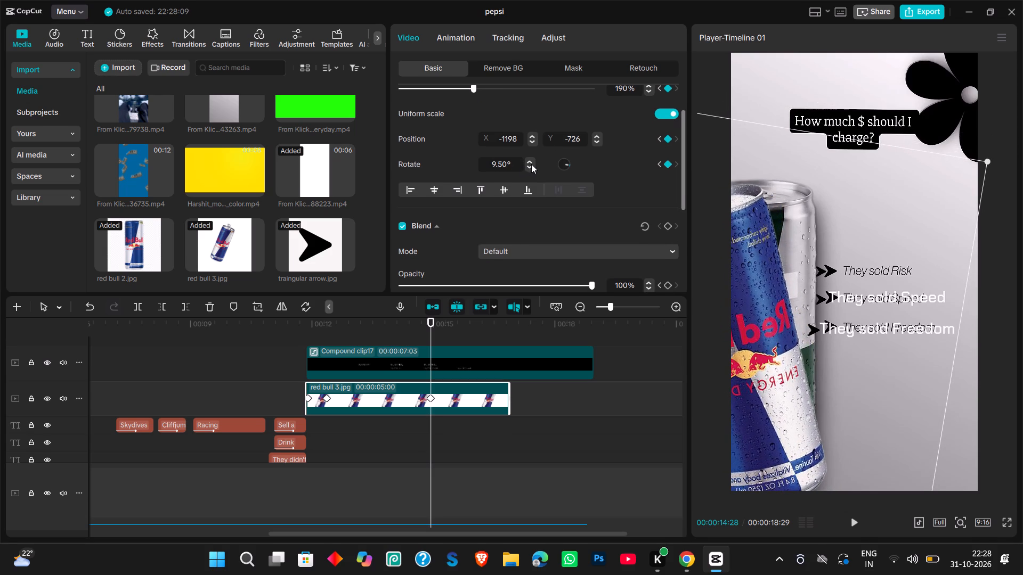
triple_click(530, 161)
triple_click(530, 161)
triple_click(530, 161)
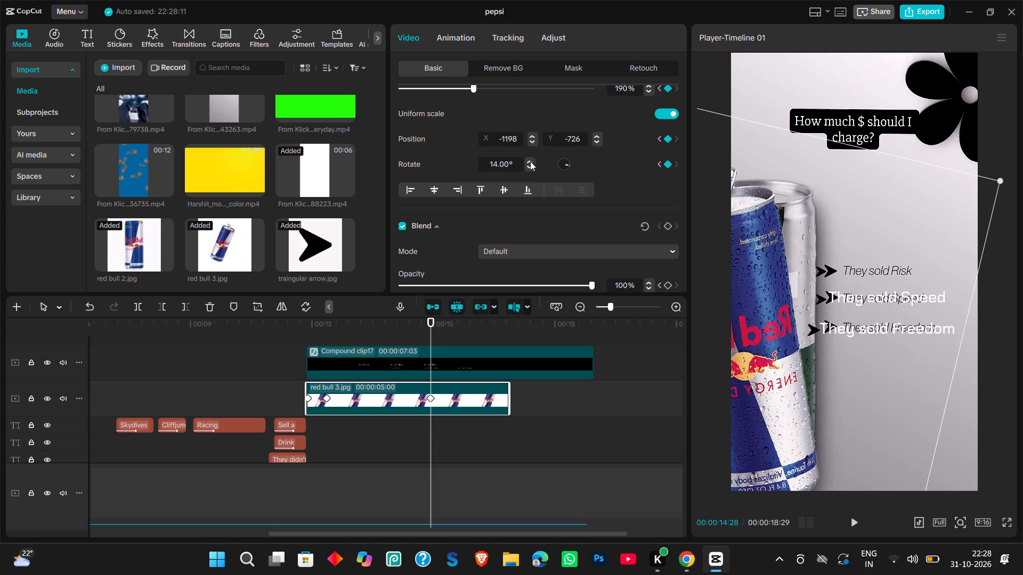
triple_click(530, 161)
triple_click(530, 161)
triple_click(530, 161)
triple_click(530, 161)
triple_click(530, 161)
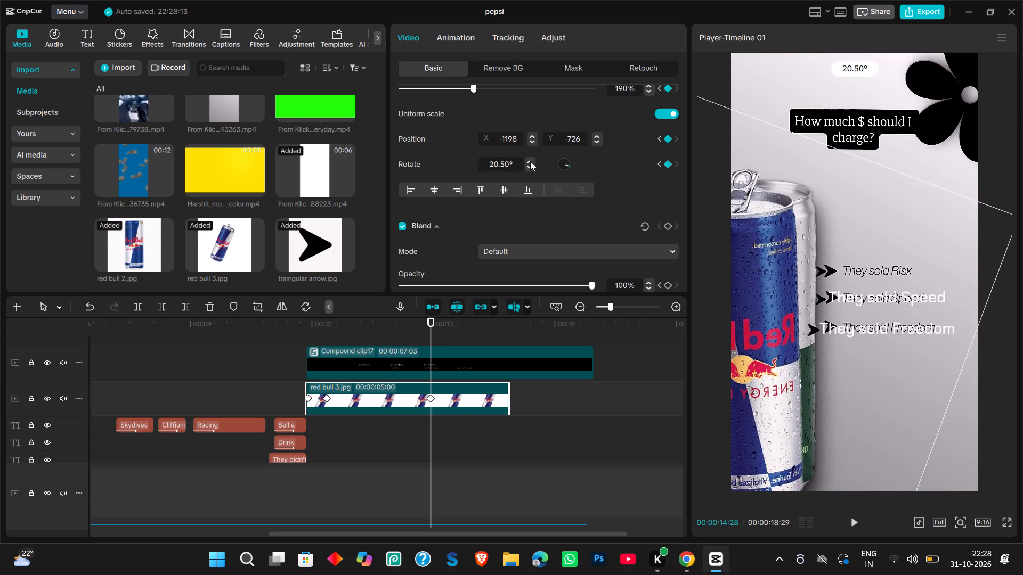
left_click(530, 161)
Move red bull 3.jpg over the reference can to position X -1146, Y -598 at the 00:00:14:28 keyframe.
left_click_drag(761, 269, 783, 254)
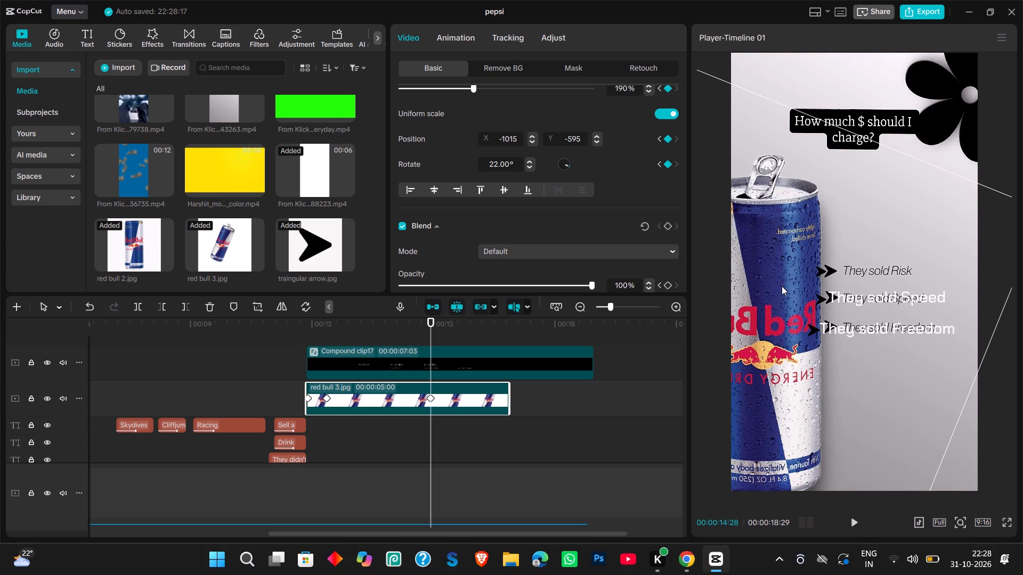
left_click_drag(782, 286, 767, 286)
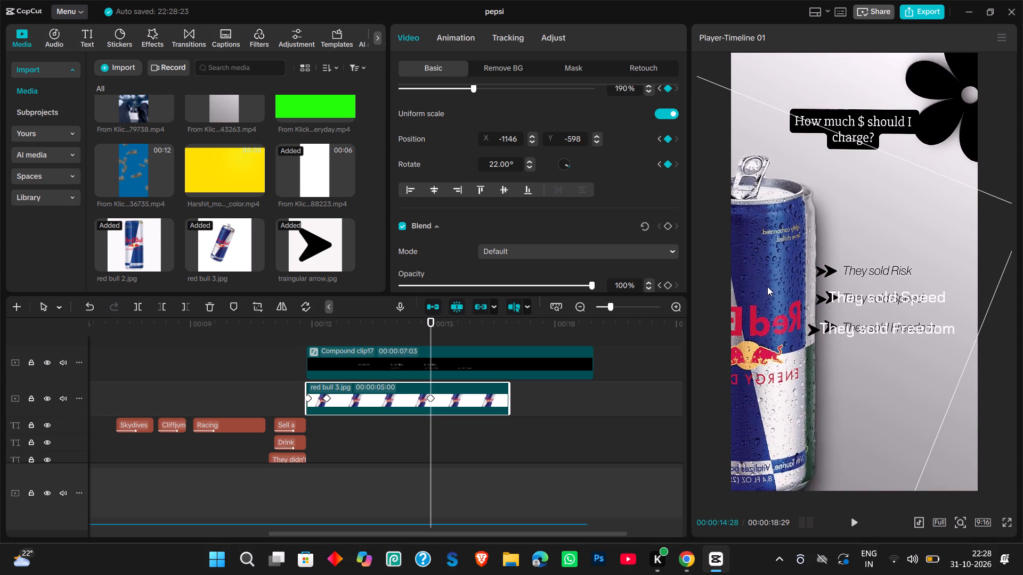
left_click(432, 396)
Step frame by frame from 00:00:11:26 past the 00:00:14:28 keyframe, examining how the animated Red Bull can follows the reference.
left_click_drag(430, 329, 307, 335)
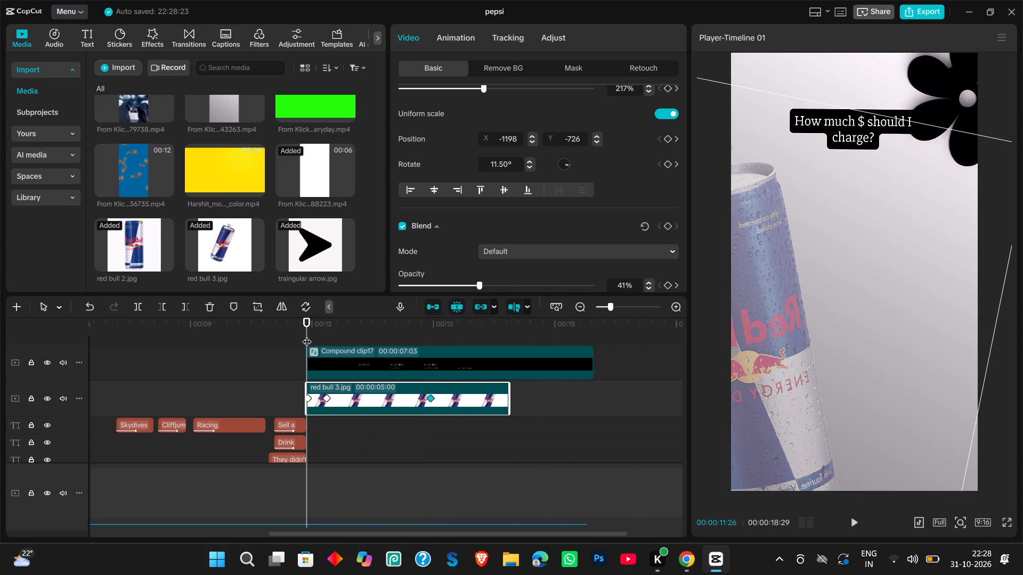
key("Right")
key("Right")
key("Right")
key("Right")
key("Right")
key("Right")
key("Right")
key("Right")
key("Right")
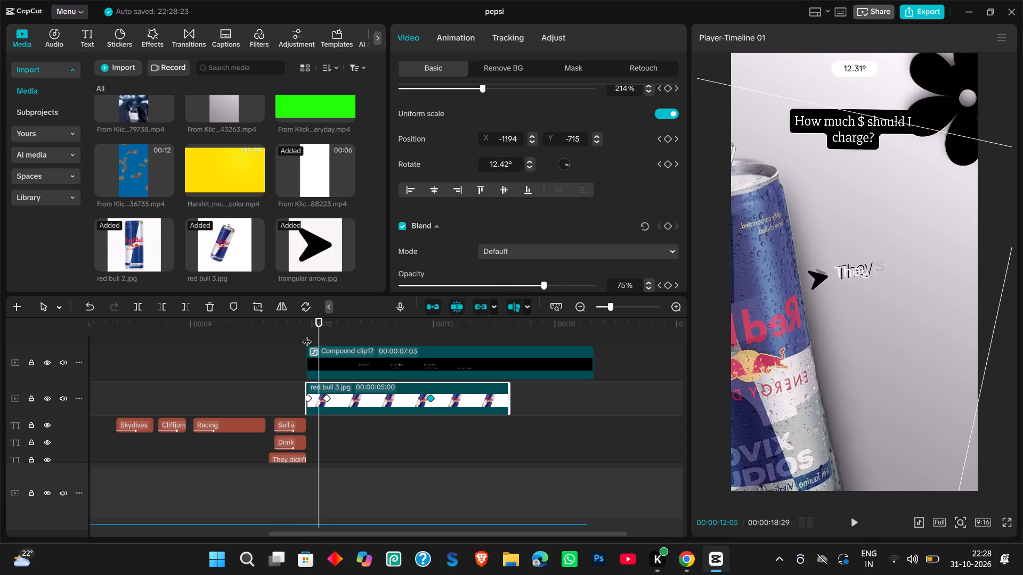
key("Right")
key("Right")
key("Right")
key("Right")
key("Right")
key("Right")
key("Right")
key("Right")
key("Right")
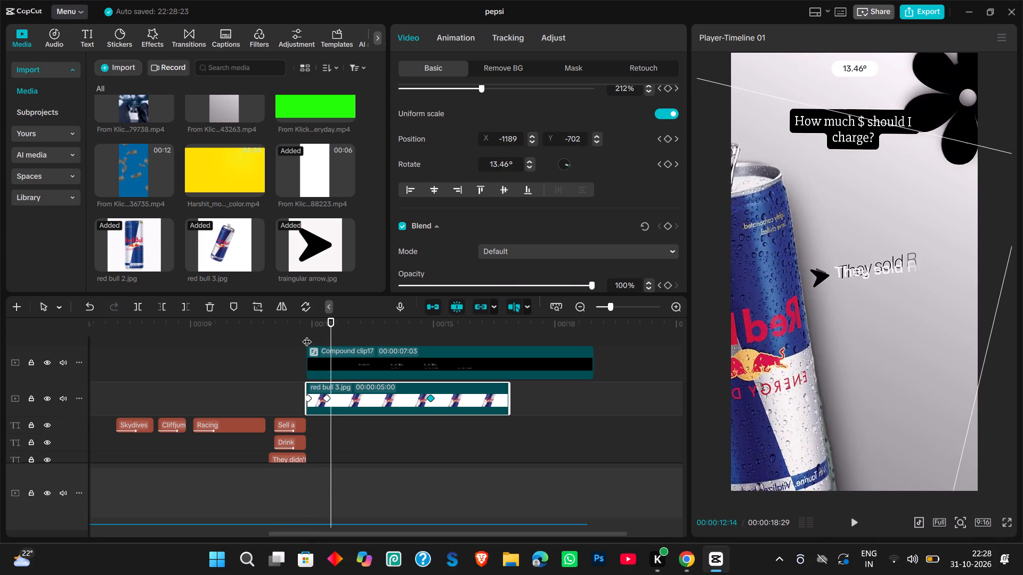
key("Right")
key("Right")
key("Right")
key("Right")
key("Right")
key("Right")
key("Right")
key("Right")
key("Right")
key("Right")
key("Right")
key("Right")
key("Right")
key("Right")
key("Right")
key("Right")
key("Right")
key("Right")
key("Right")
key("Right")
key("Right")
key("Right")
key("Right")
key("Right")
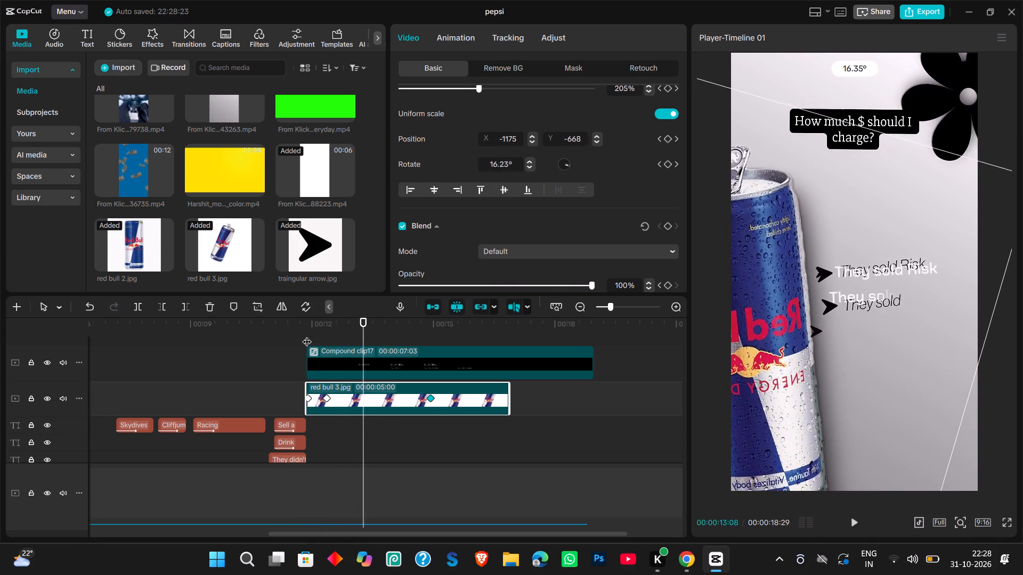
key("Right")
key("Right")
key("Right")
key("Right")
key("Right")
key("Right")
key("Right")
key("Right")
key("Right")
key("Right")
key("Right")
key("Right")
key("Right")
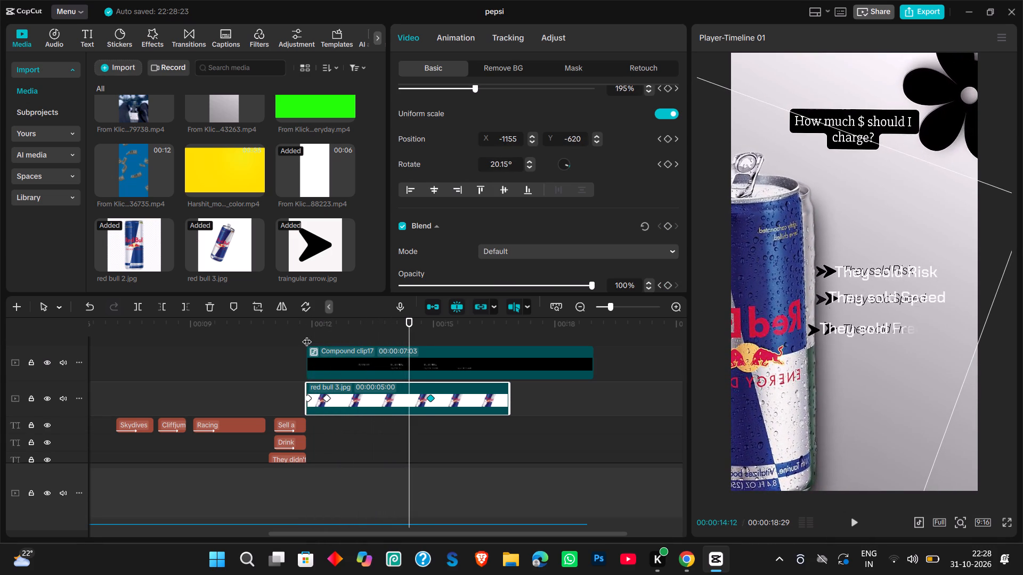
key("Right")
key("Right")
key("Right")
key("Right")
key("Right")
key("Right")
key("Right")
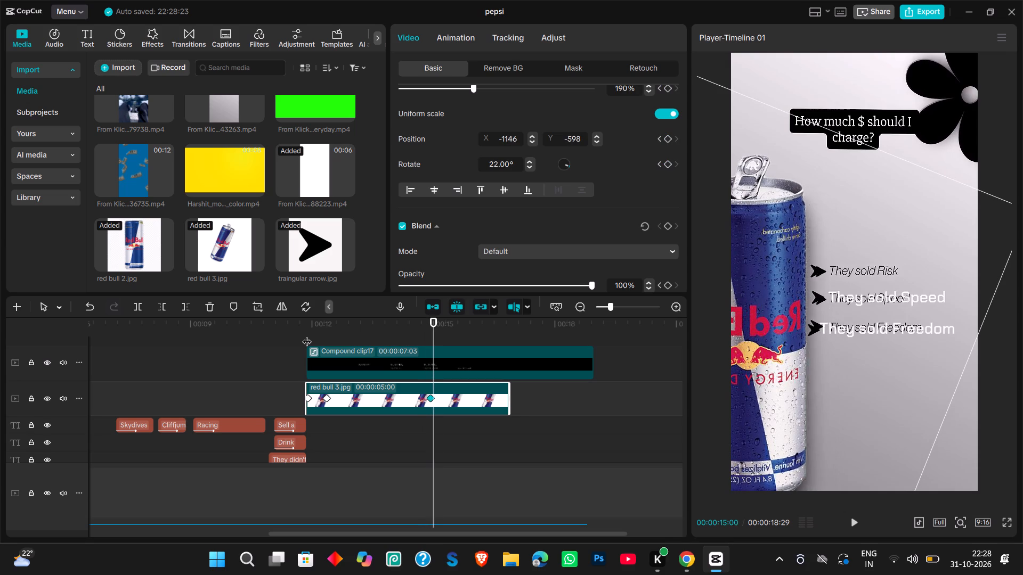
Set red bull 3.jpg's scale to 179% at the 00:00:14:28 keyframe.
left_click(437, 326)
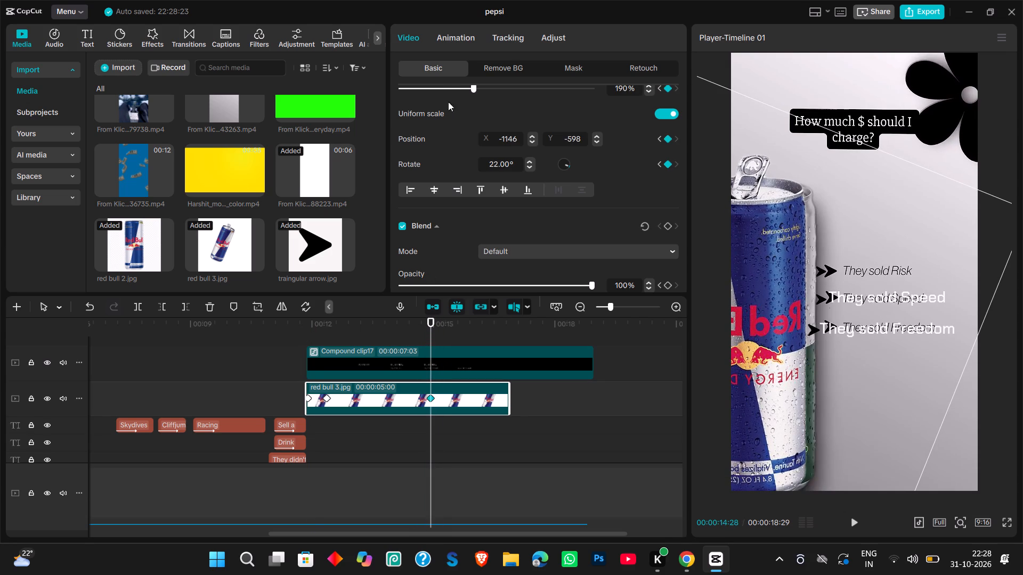
left_click(467, 91)
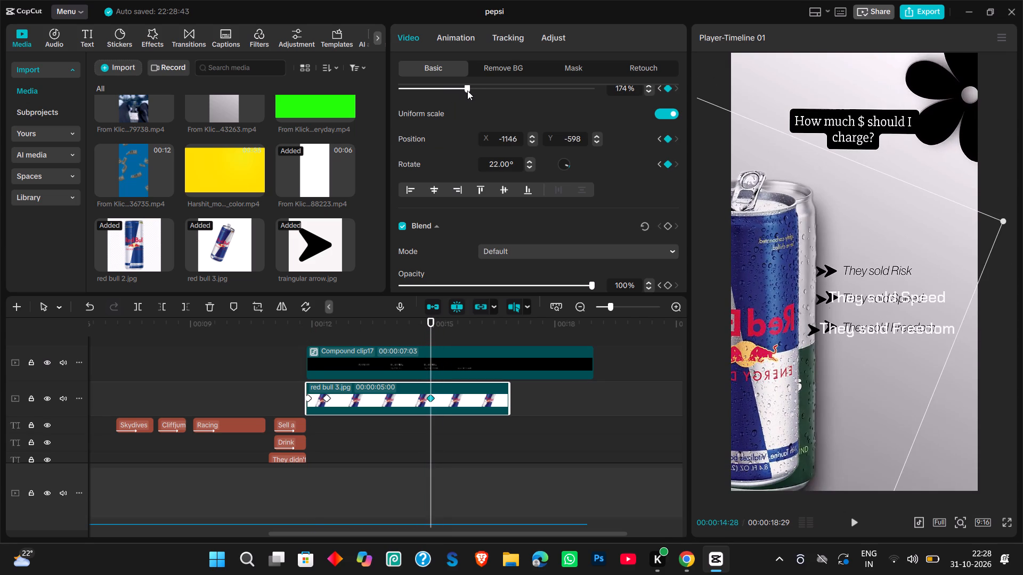
triple_click(648, 86)
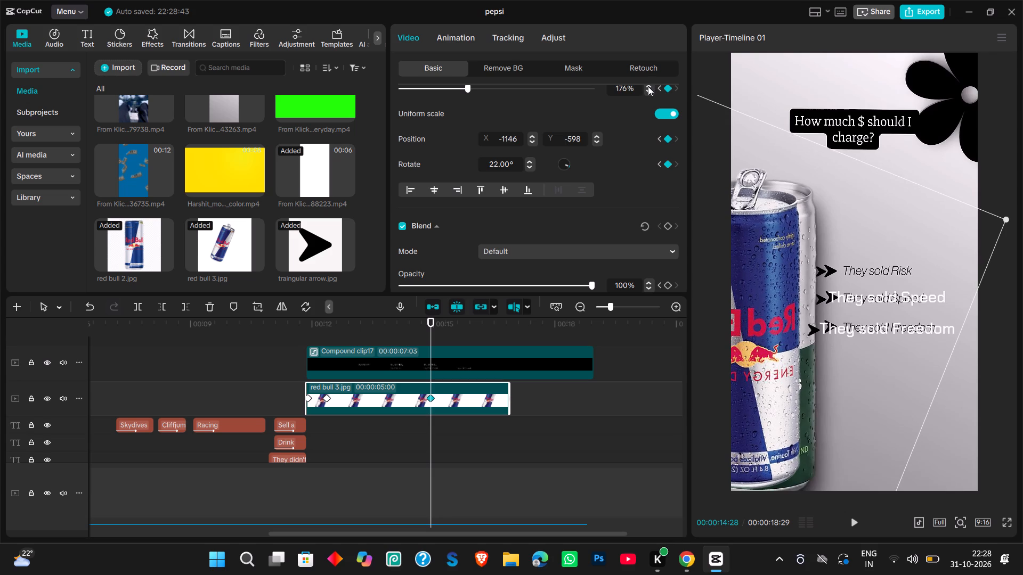
double_click(648, 86)
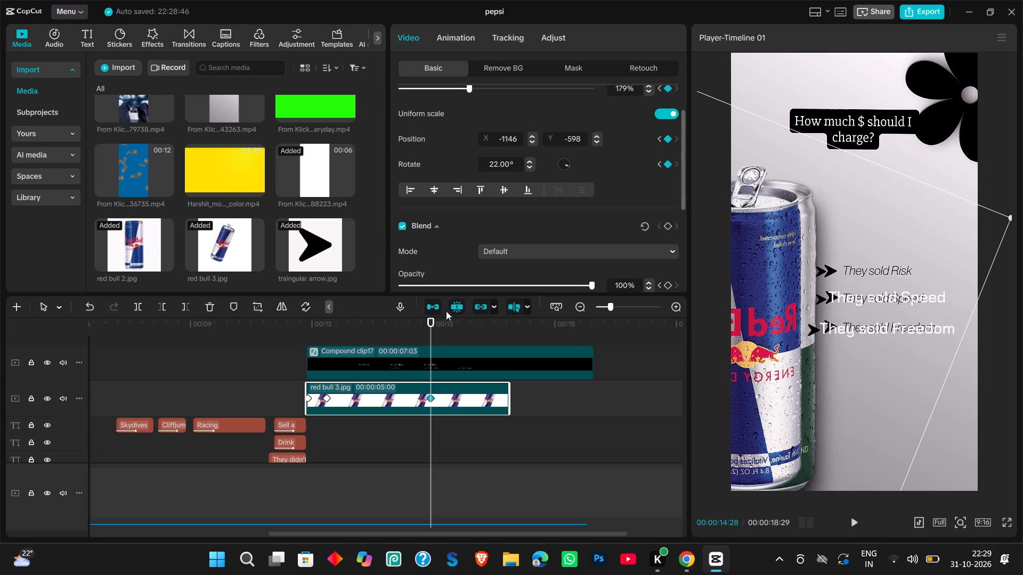
Unhide the lowest hidden tracks: Compound clip1 and Compound clip15, the speed and freeze clips, red bull.jpg, Compound clip9, and the first short red bull clip.
left_click_drag(433, 321, 39, 334)
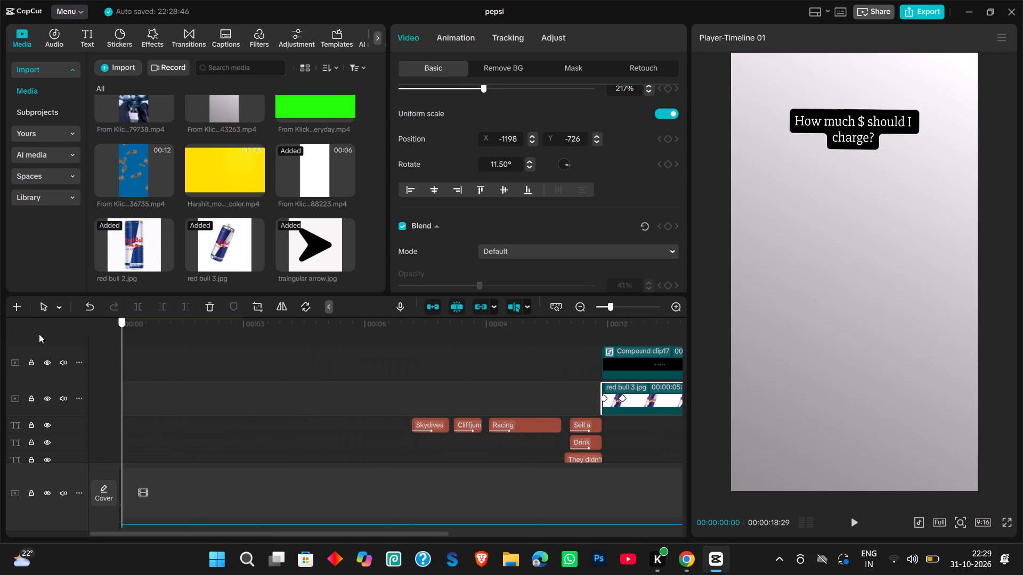
left_click_drag(39, 334, 30, 333)
scroll(362, 437, "down", 2)
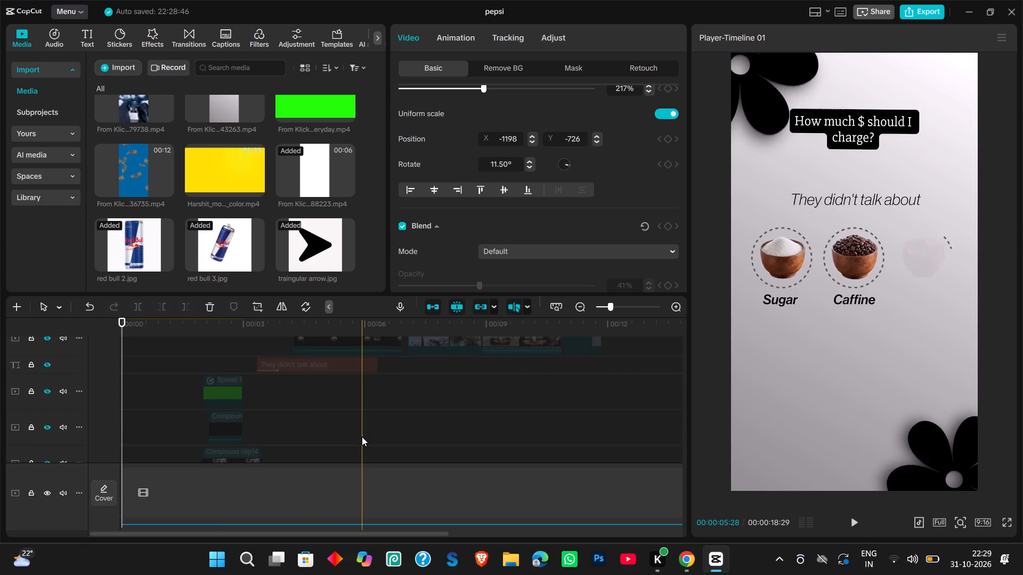
scroll(286, 429, "down", 3)
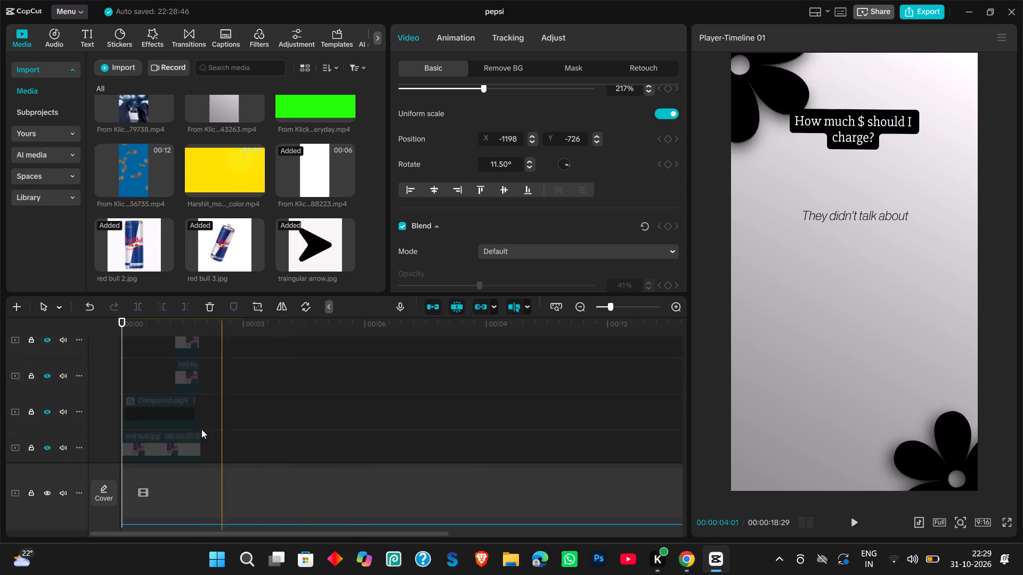
scroll(188, 428, "down", 1)
left_click(51, 425)
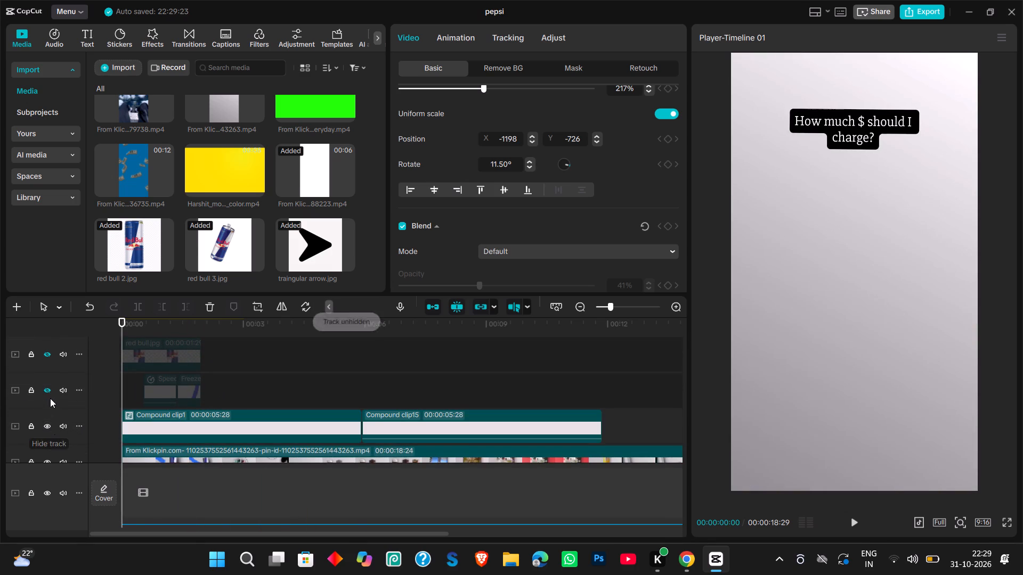
left_click(50, 393)
left_click(47, 352)
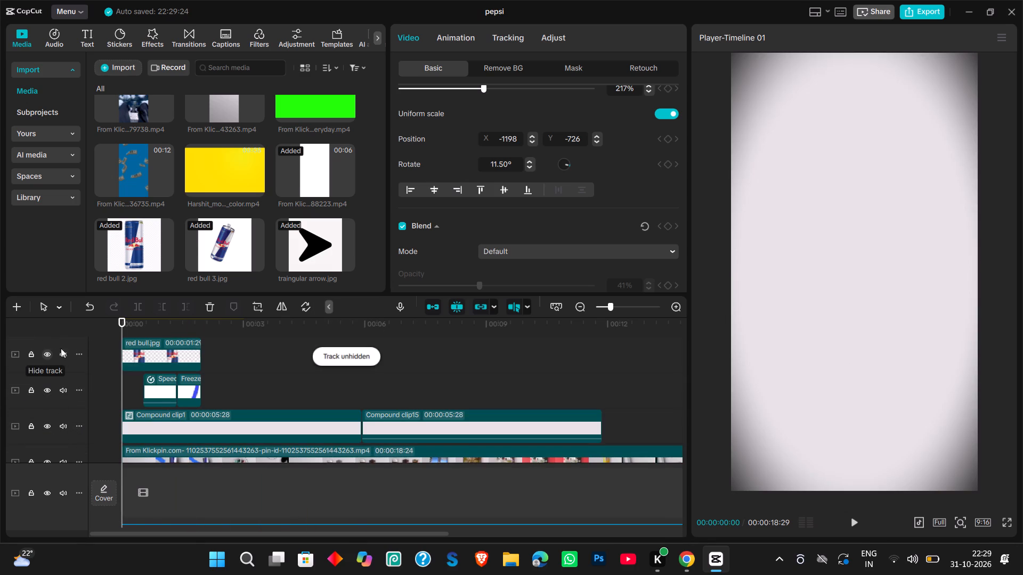
scroll(161, 379, "up", 1)
left_click(48, 386)
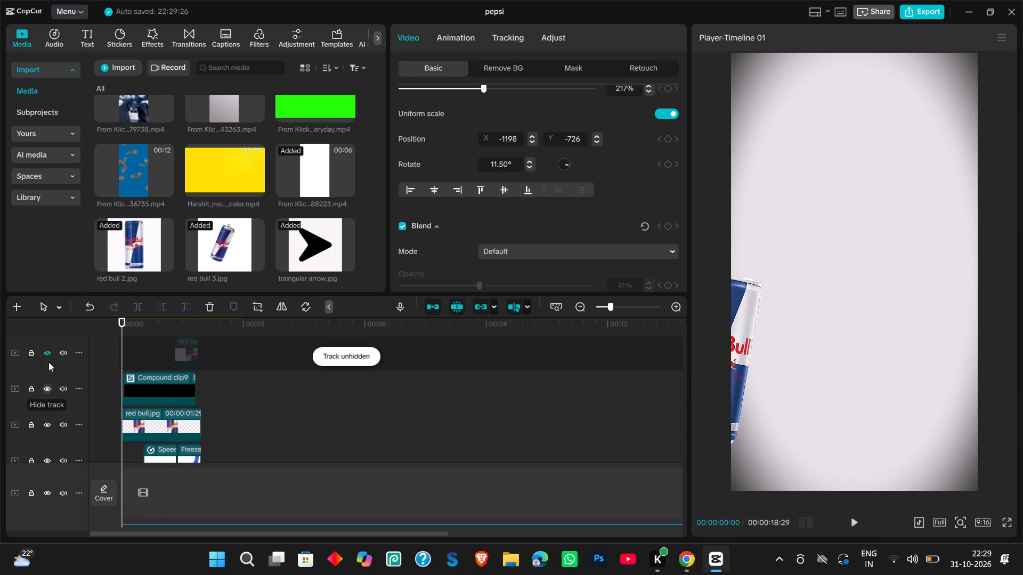
left_click(50, 358)
Unhide the second short red bull clip's track, the effect track, the Vector image track and the Compound clip14 track.
scroll(155, 368, "up", 1)
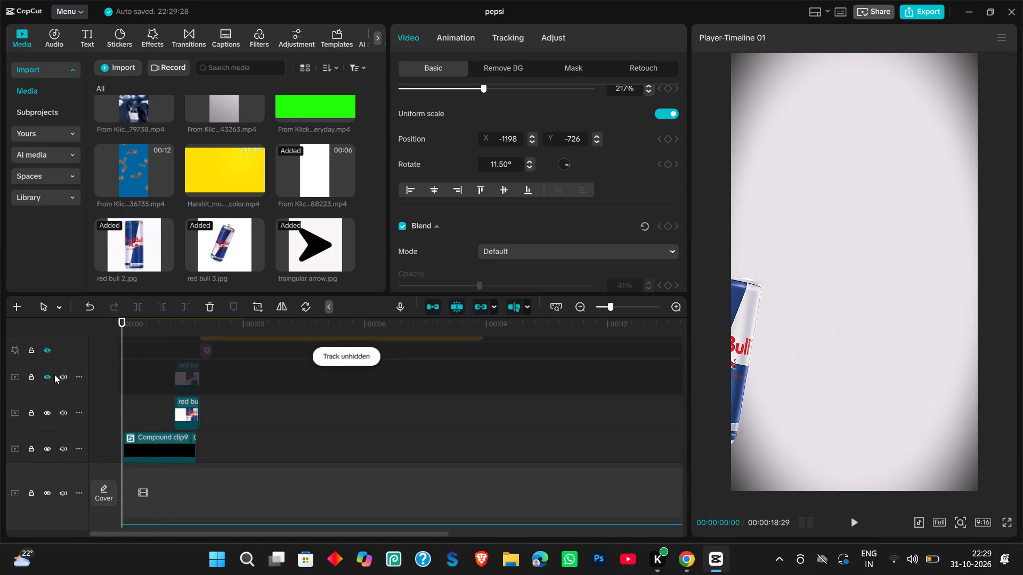
left_click_drag(54, 374, 50, 375)
left_click(50, 375)
left_click(49, 348)
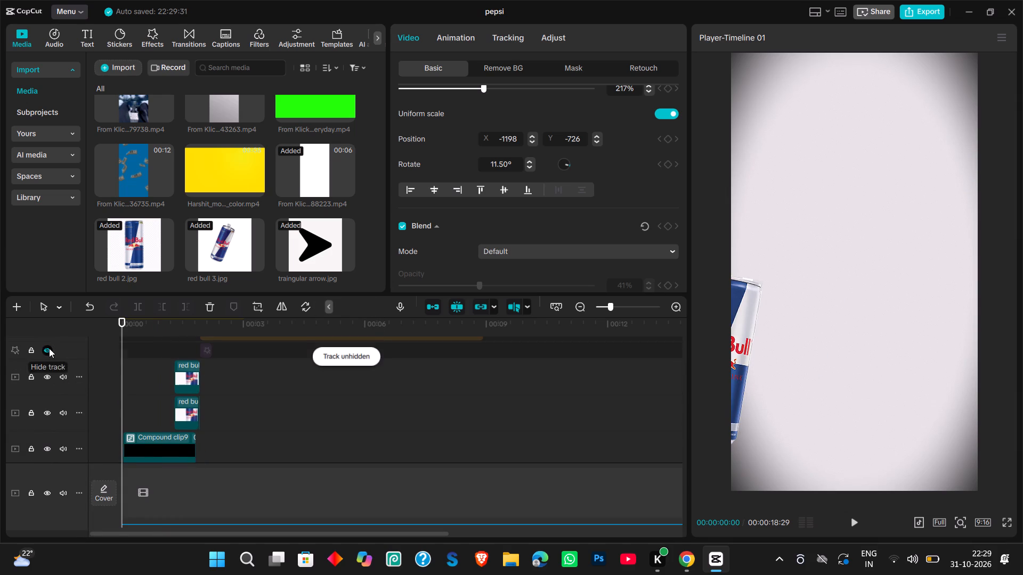
scroll(206, 374, "up", 1)
left_click(44, 381)
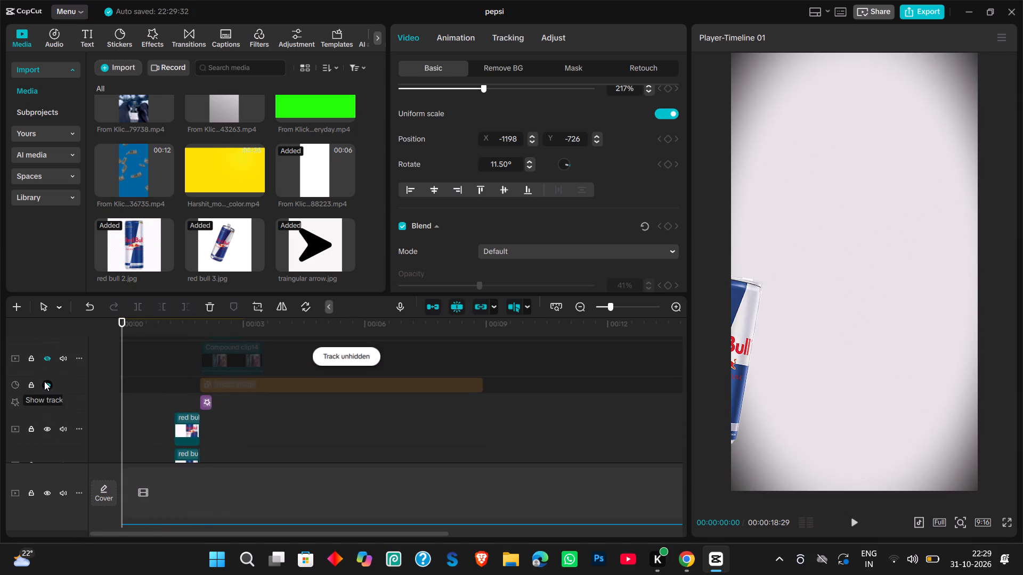
left_click(44, 381)
left_click(44, 381)
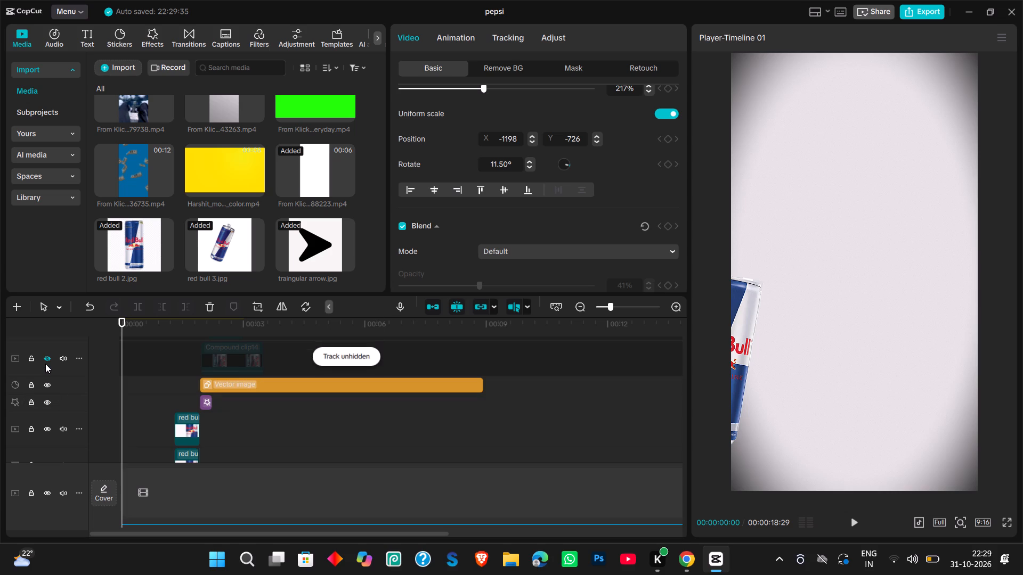
left_click(45, 363)
Unhide the remaining tracks: the compound clip above Compound clip14, the green Speed clip, the "They didn't talk about" text, and Compound clip16.
scroll(94, 361, "up", 1)
scroll(190, 371, "up", 1)
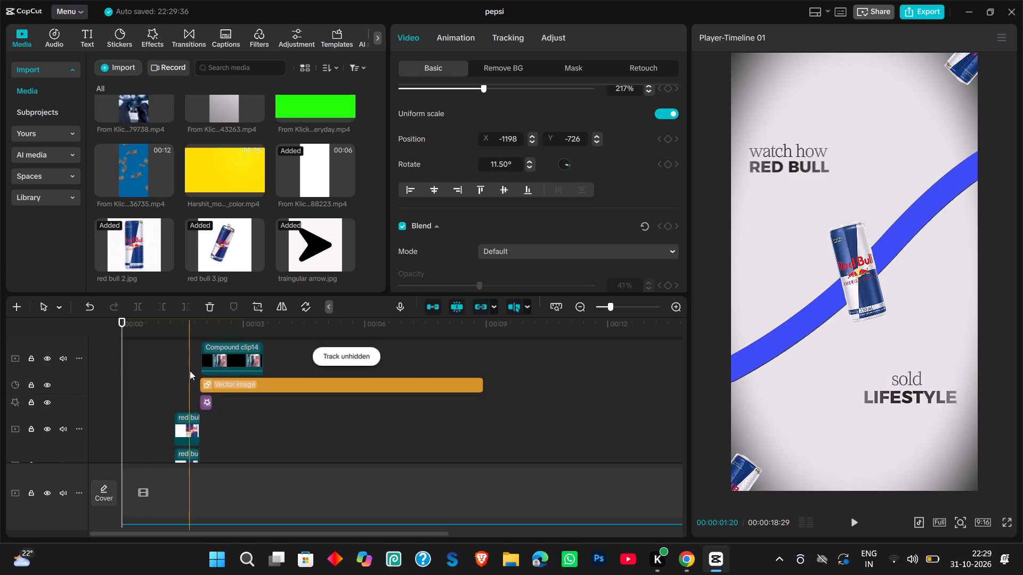
scroll(190, 371, "up", 1)
left_click(52, 375)
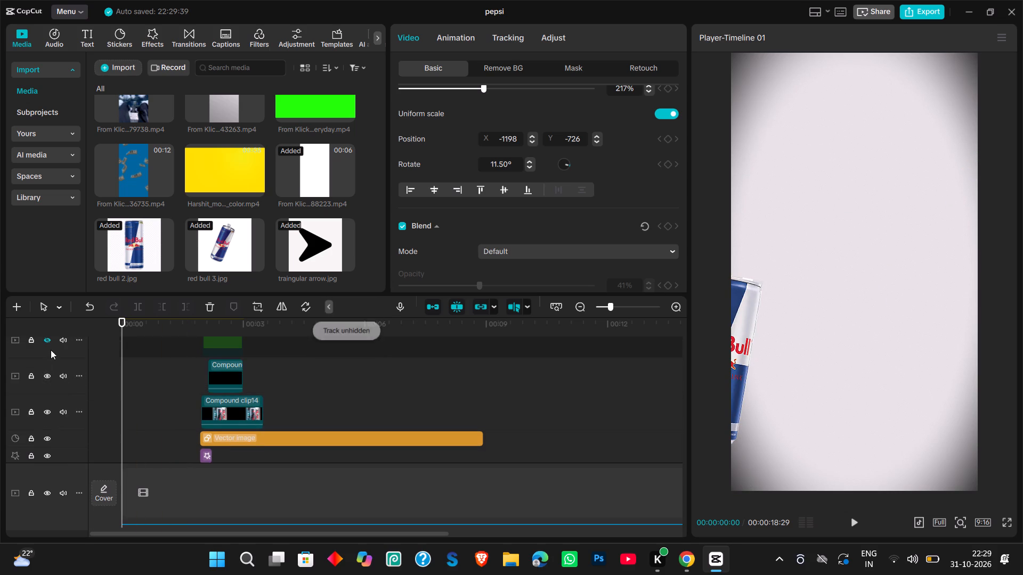
left_click(52, 338)
scroll(276, 441, "up", 1)
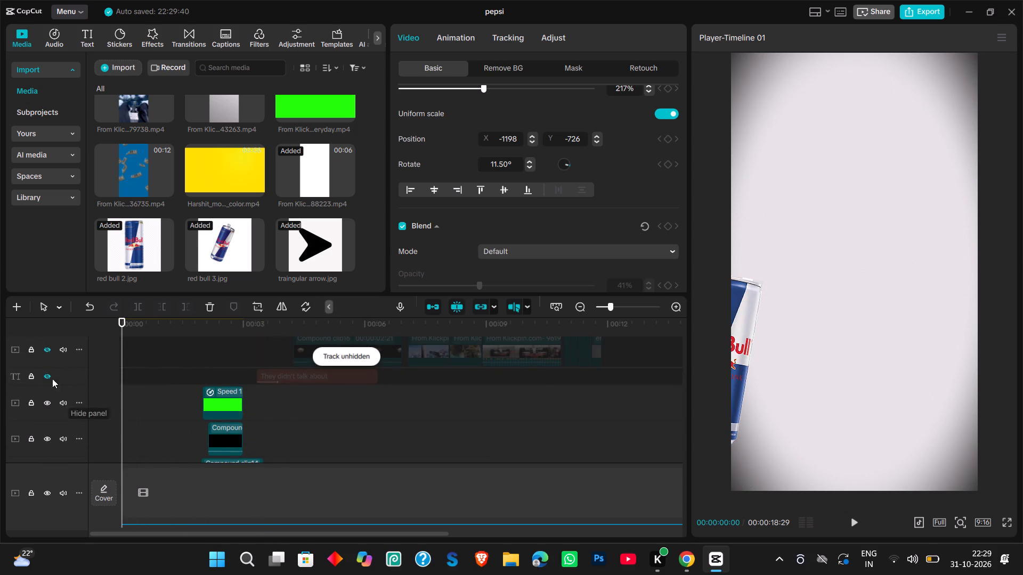
left_click(42, 375)
left_click(46, 353)
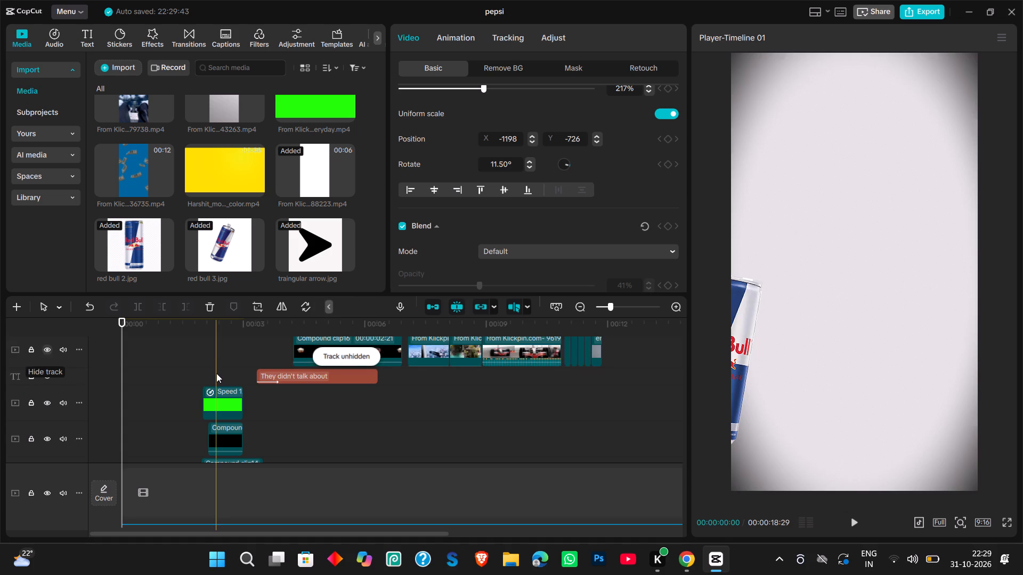
Play the timeline from the beginning through the "They sold Risk / Speed / Freedom" section to review the restored edit.
scroll(216, 373, "up", 2)
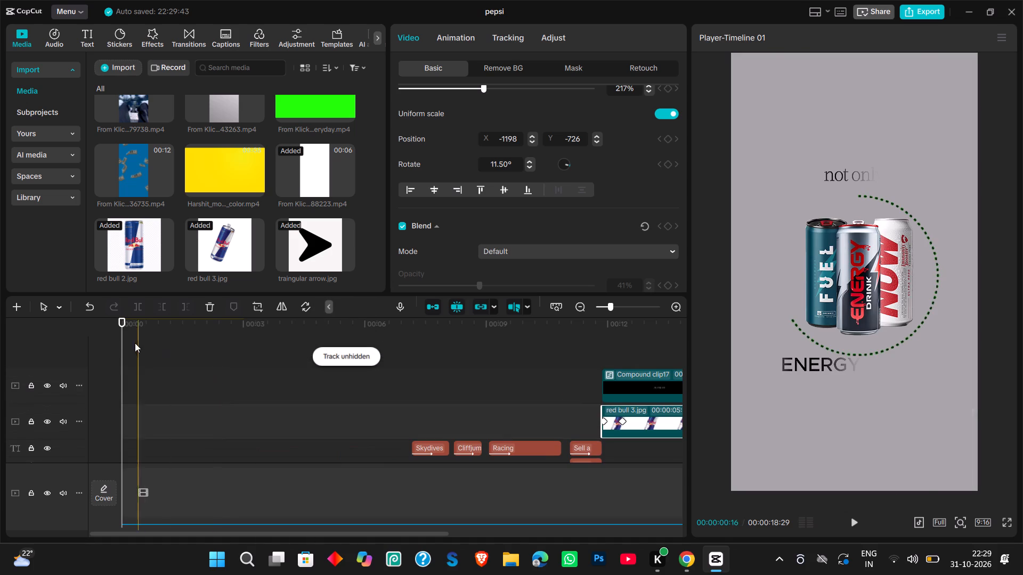
left_click(122, 334)
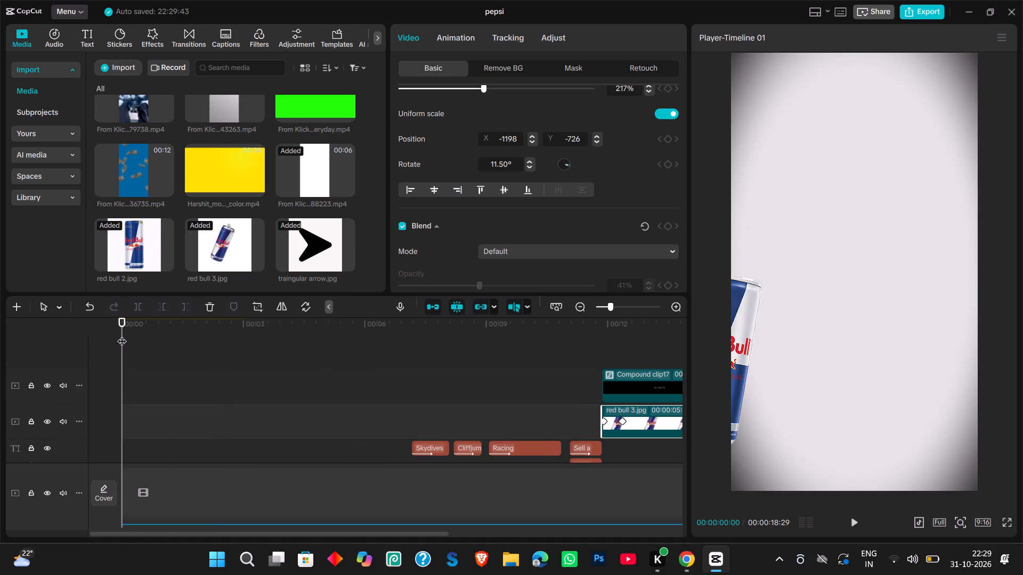
key("space")
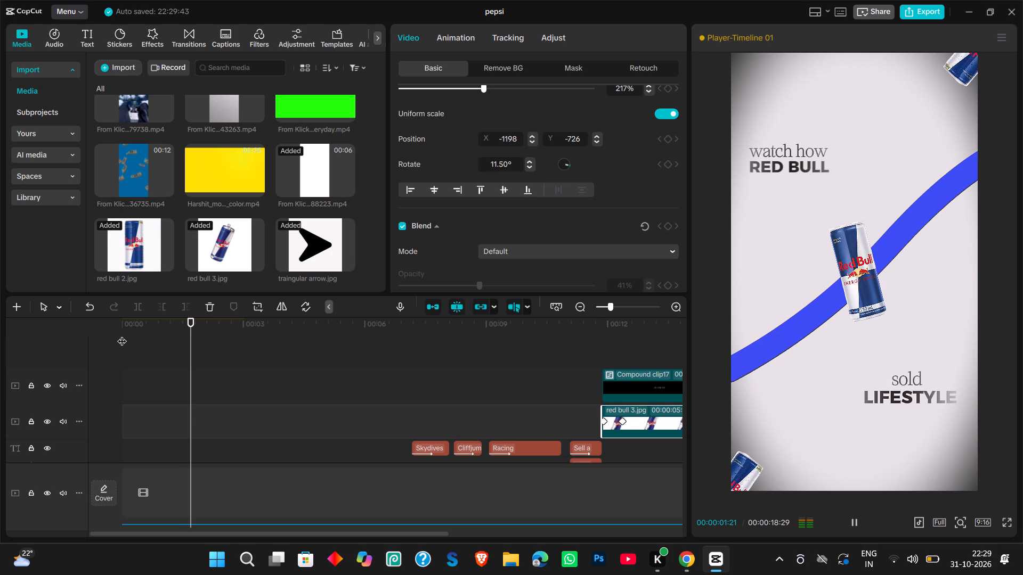
key("space")
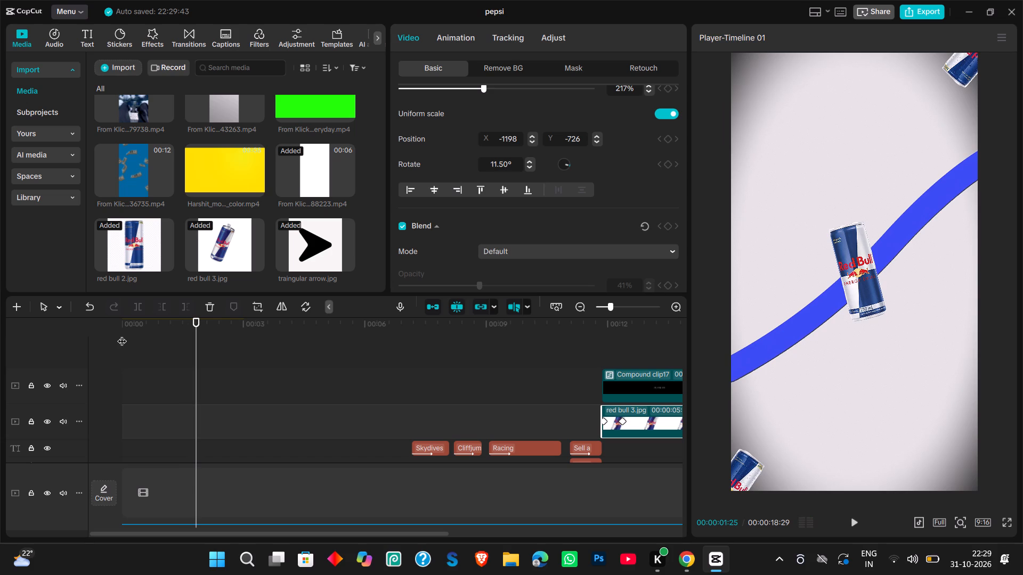
key("space")
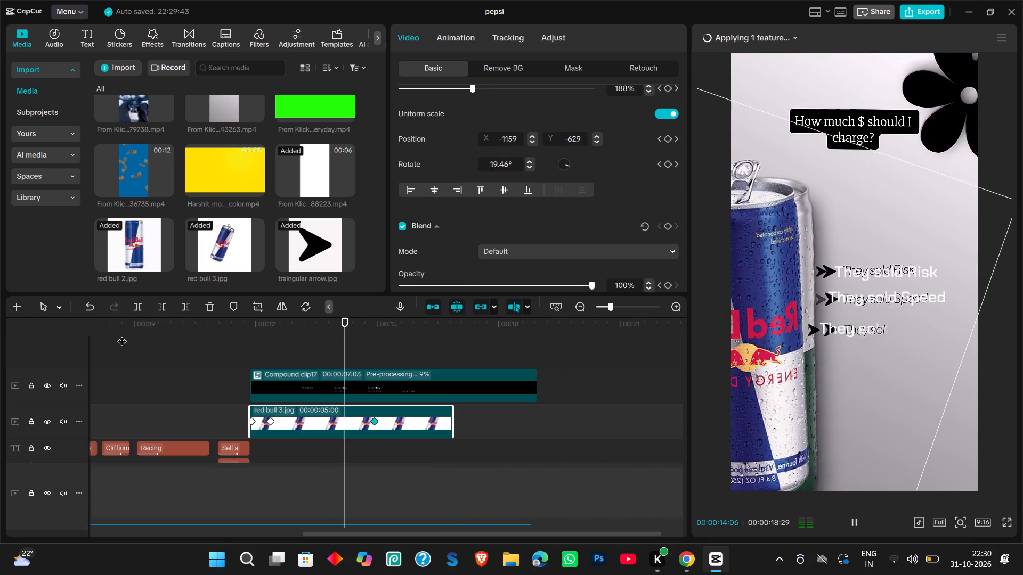
key("space")
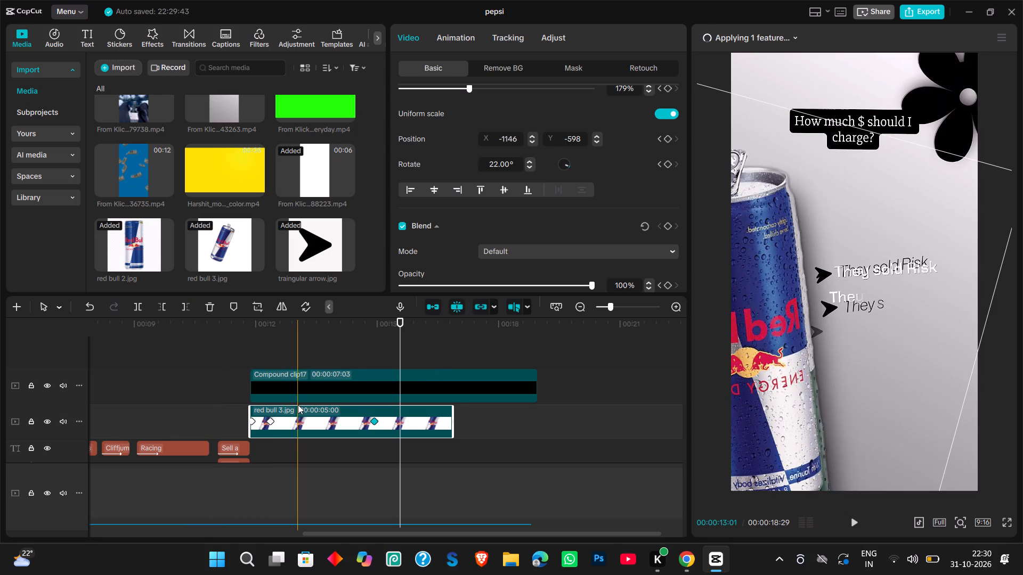
Examine the "They didn't Sell a Drink" sequence near 00:00:11, comparing the can sizes in red bull.jpg and energy drink 3.jpg.
left_click_drag(398, 326, 208, 333)
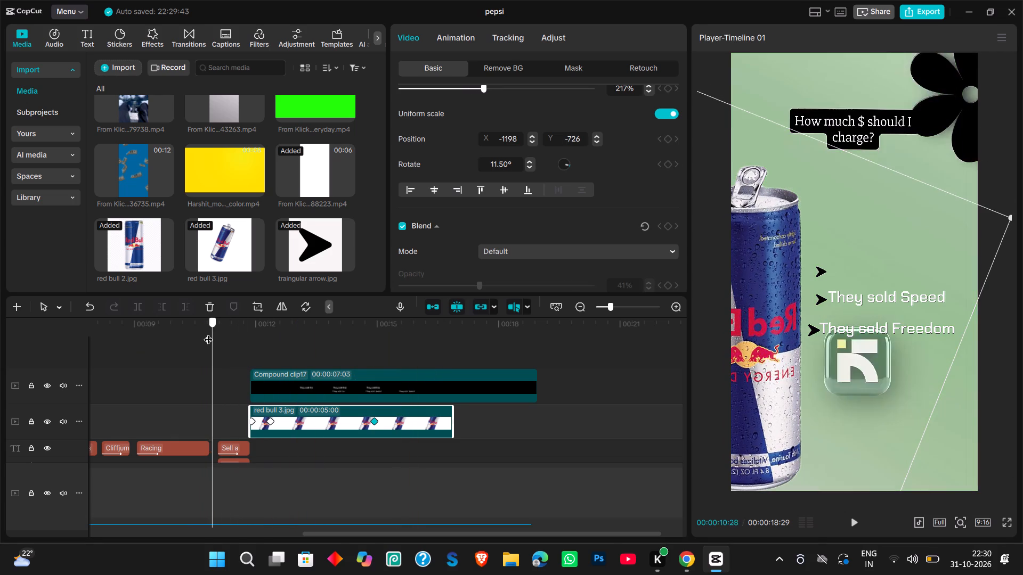
left_click_drag(208, 333, 158, 339)
scroll(204, 399, "down", 1)
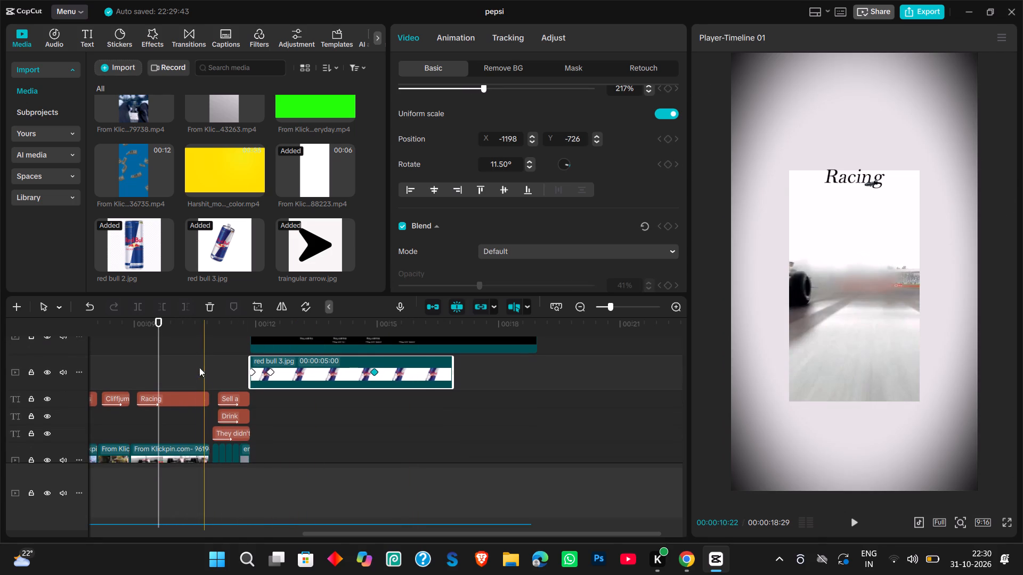
left_click_drag(155, 327, 114, 325)
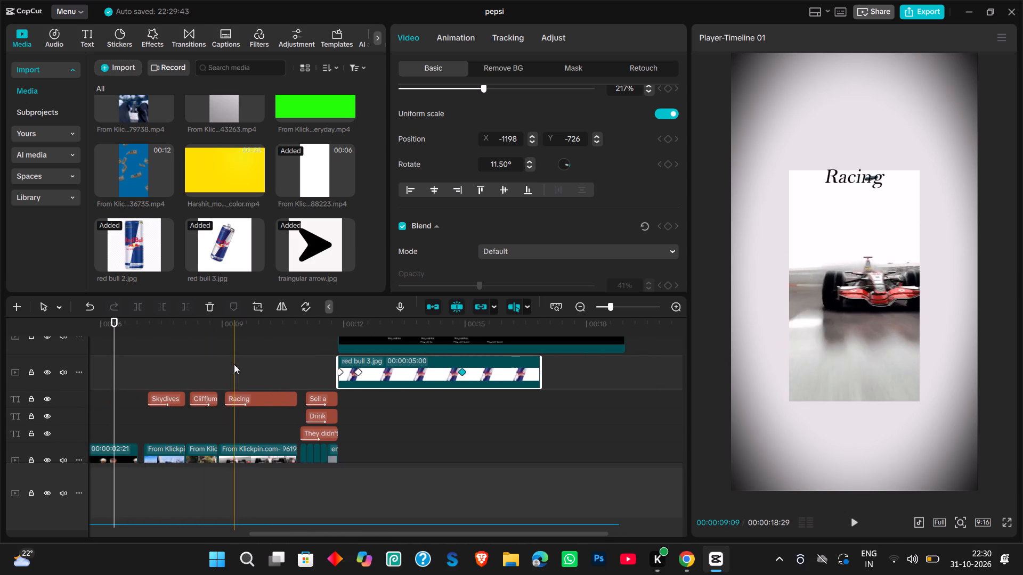
scroll(234, 364, "down", 1)
scroll(275, 375, "up", 18, "ctrl")
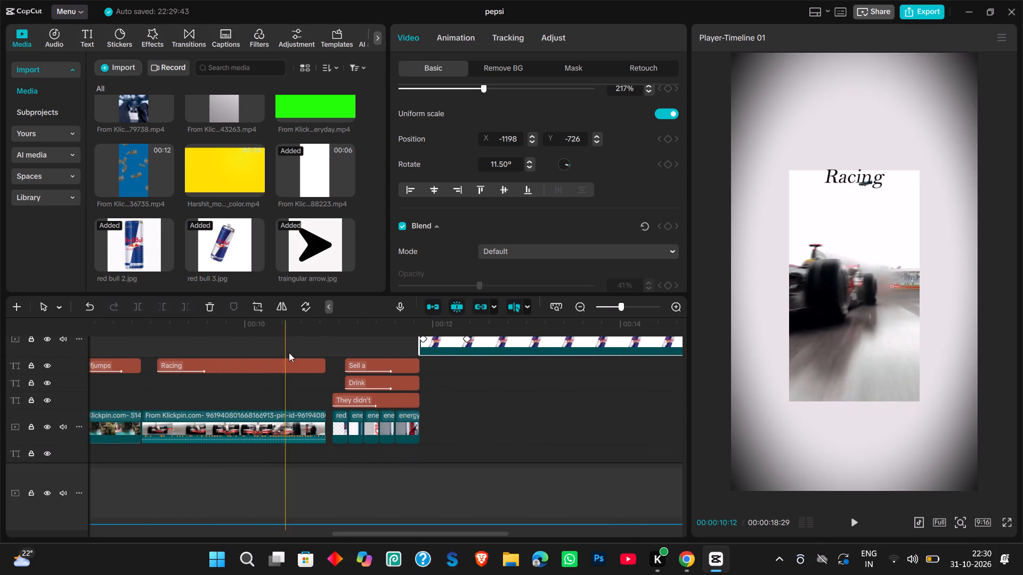
left_click(343, 420)
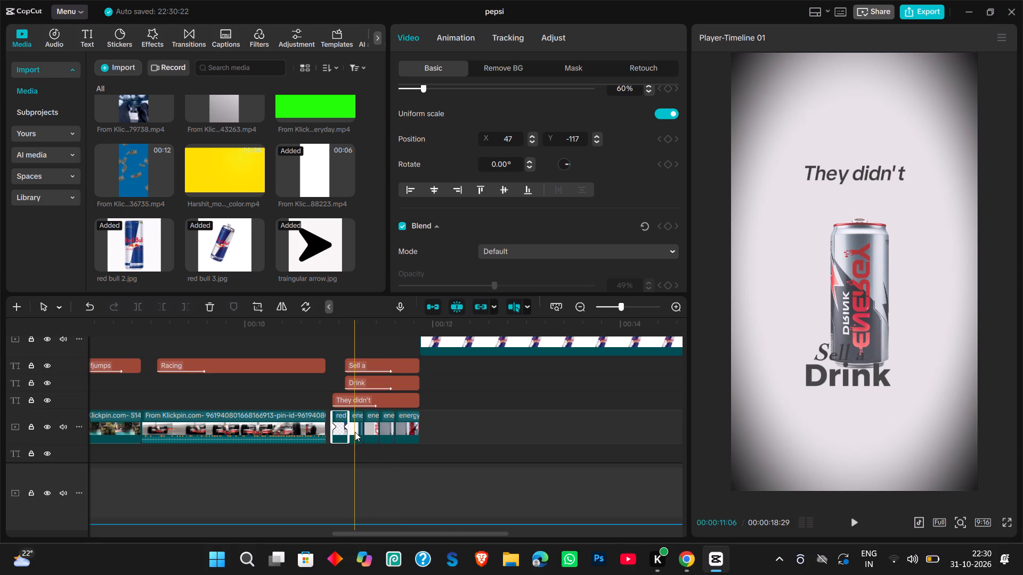
left_click(355, 432)
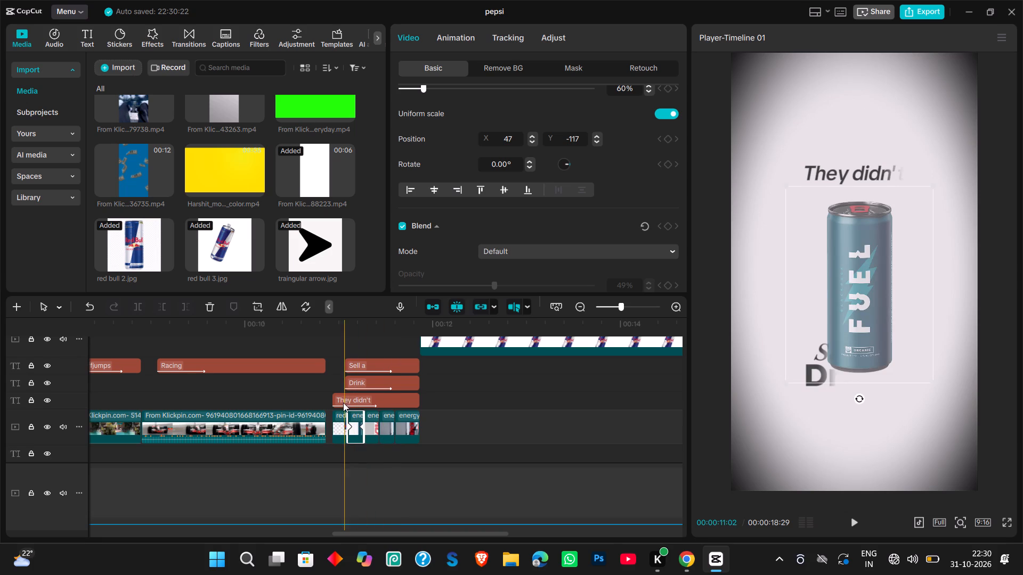
left_click(339, 420)
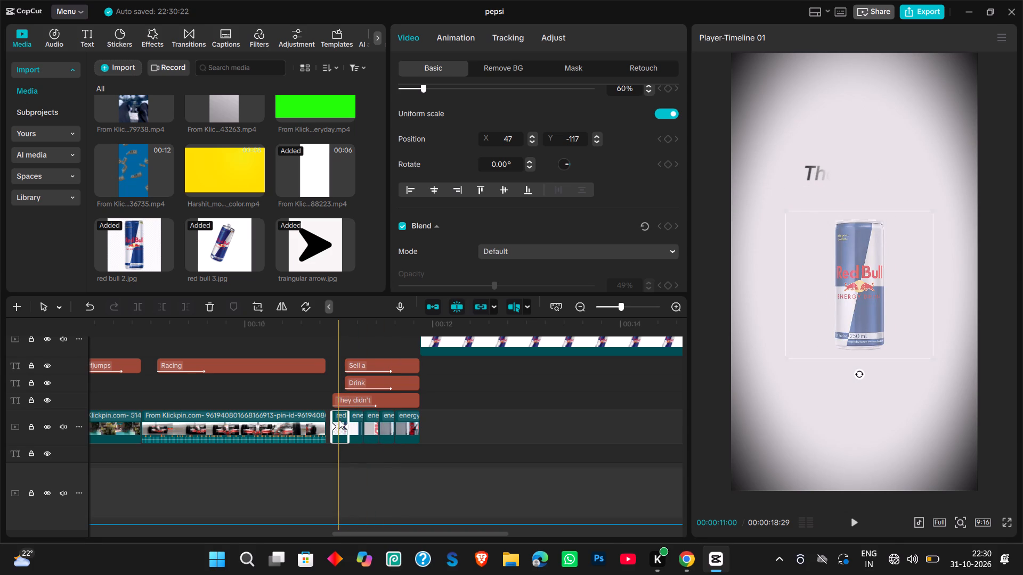
left_click(354, 422)
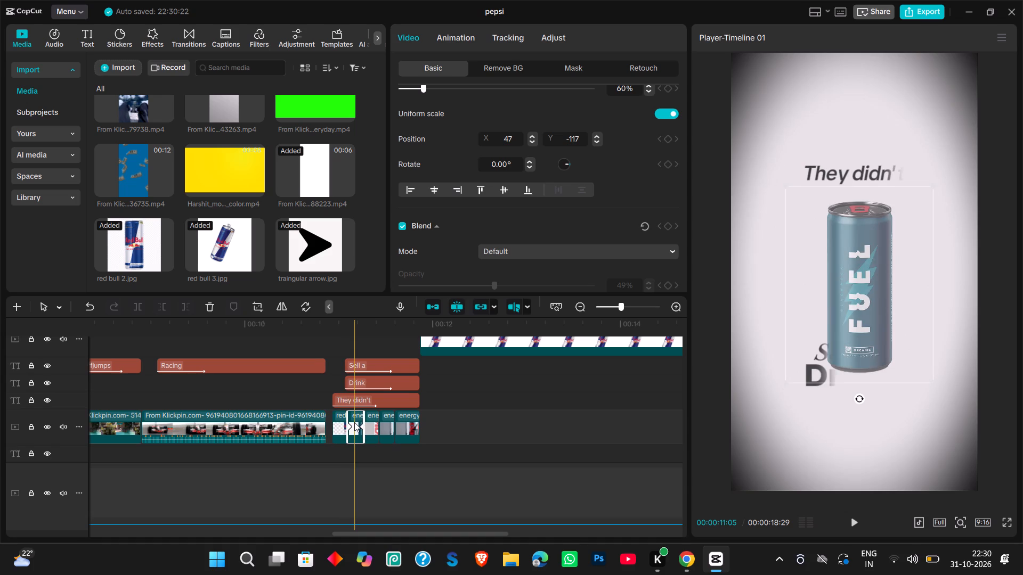
Move energy drink 3.jpg to a separate track above red bull.jpg and view both cans overlapped at 00:00:10:29.
scroll(354, 422, "up", 13, "ctrl")
scroll(354, 422, "up", 8, "ctrl")
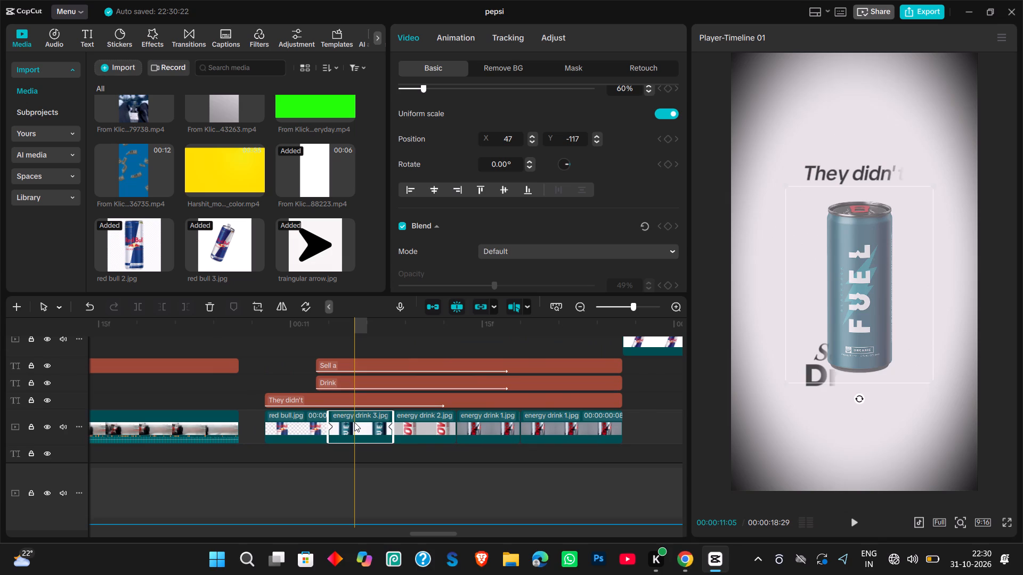
left_click_drag(354, 422, 278, 376)
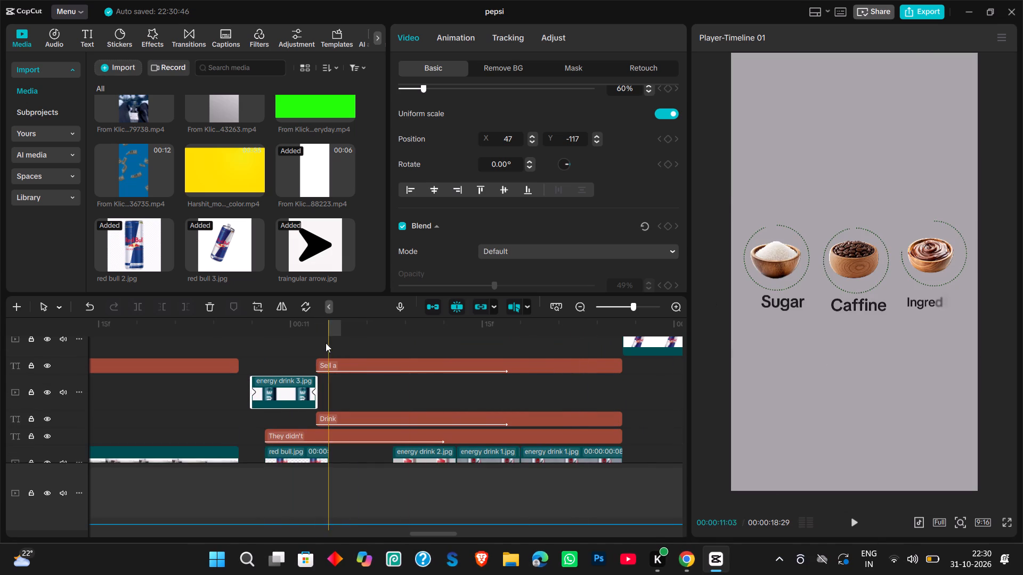
left_click(275, 350)
left_click(282, 377)
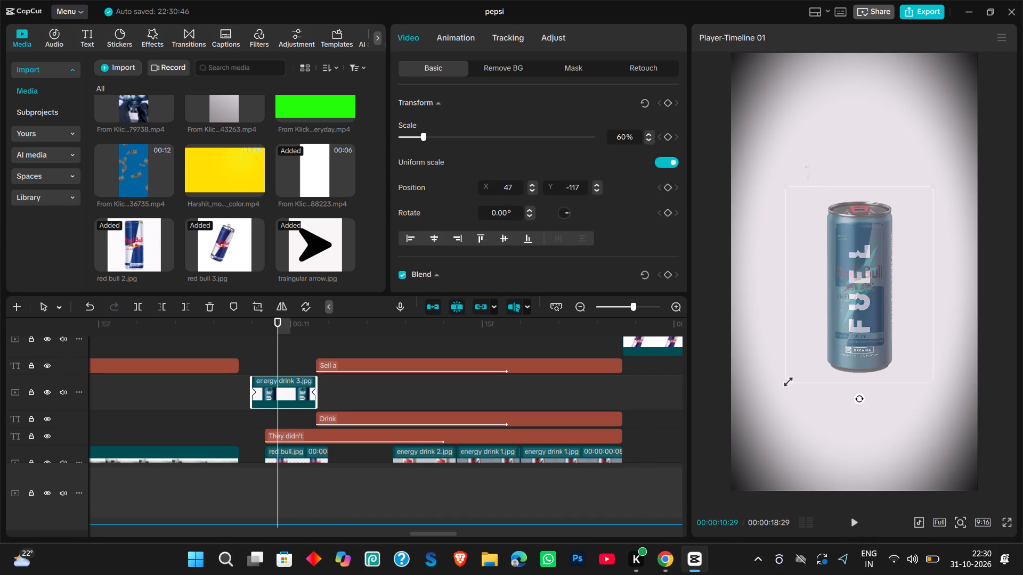
Scale energy drink 3.jpg down to 46% so the Fuel can matches the Red Bull can's size.
left_click_drag(786, 382, 836, 363)
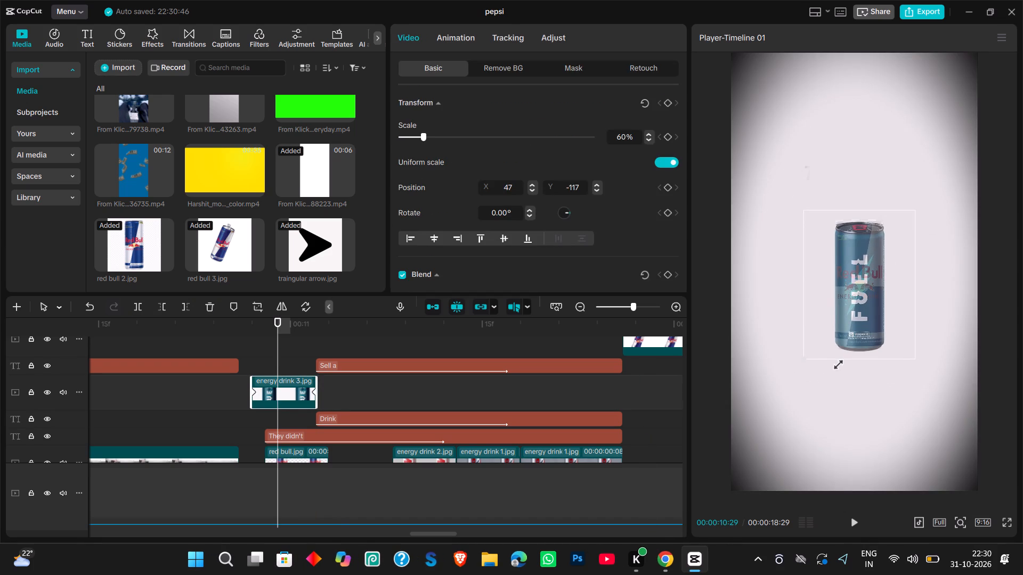
left_click_drag(836, 363, 834, 364)
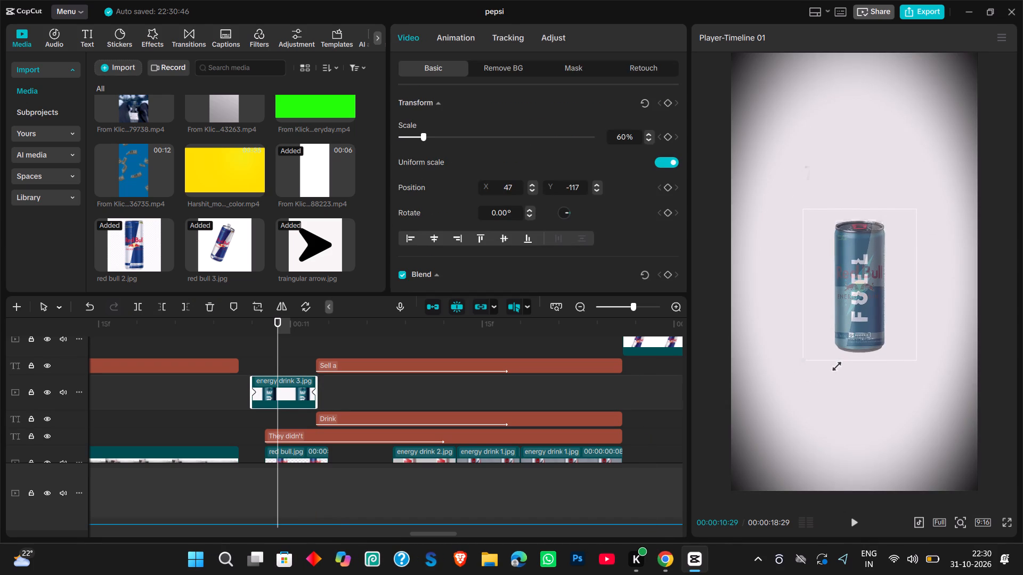
left_click_drag(834, 364, 834, 365)
Move energy drink 3.jpg back into the gap between red bull.jpg and energy drink 2.jpg.
scroll(367, 396, "down", 1)
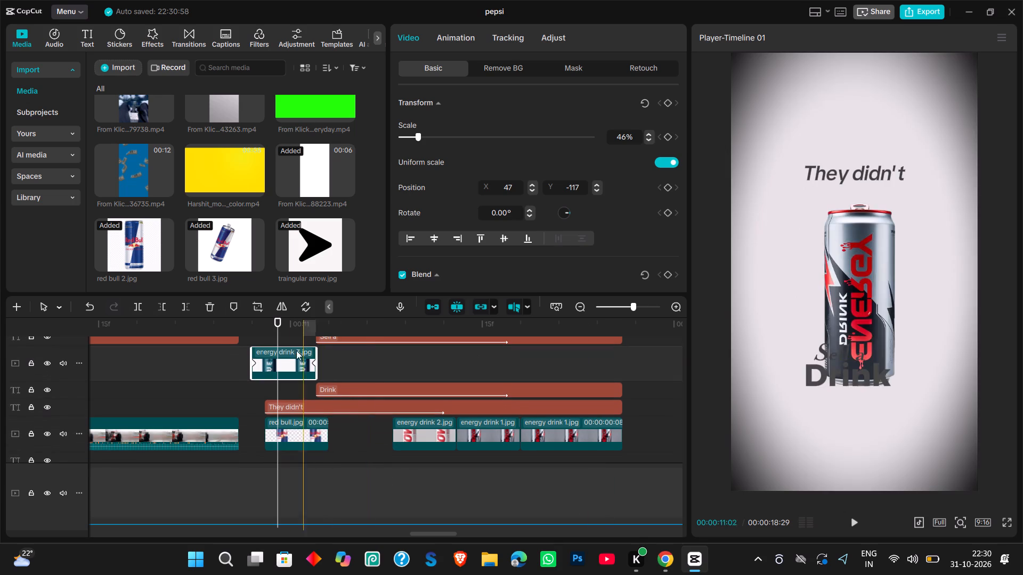
left_click_drag(284, 356, 362, 424)
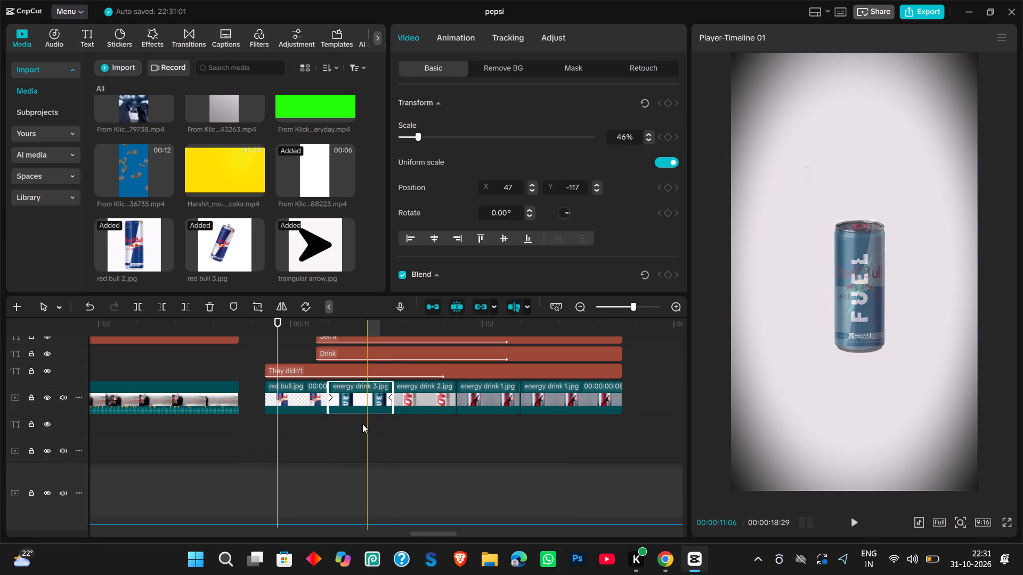
Overlay energy drink 2.jpg on red bull.jpg to scale it down to 50%, returning it to its gap after energy drink 3.jpg.
left_click_drag(420, 402, 279, 351)
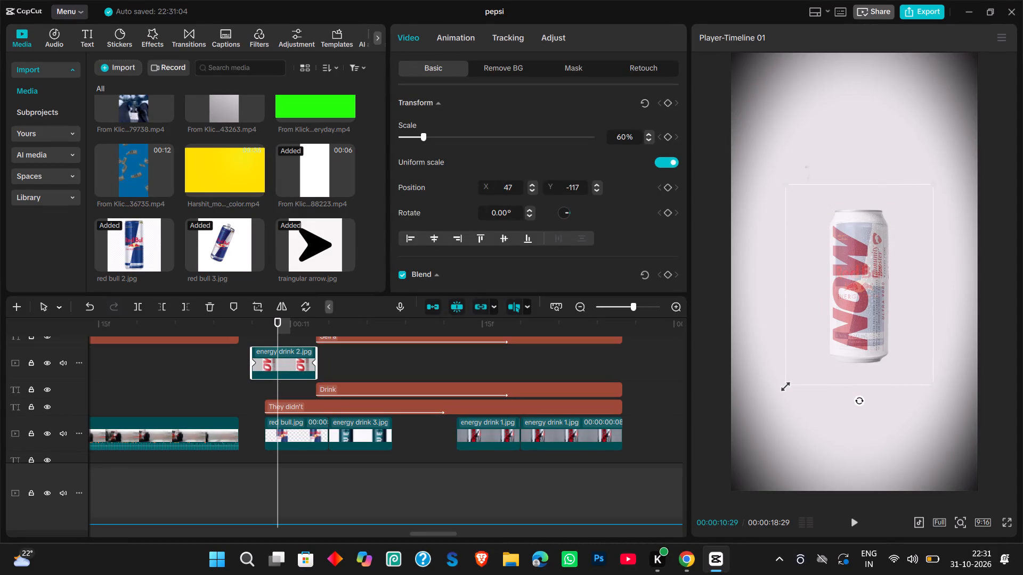
left_click_drag(783, 384, 823, 374)
left_click_drag(285, 358, 443, 442)
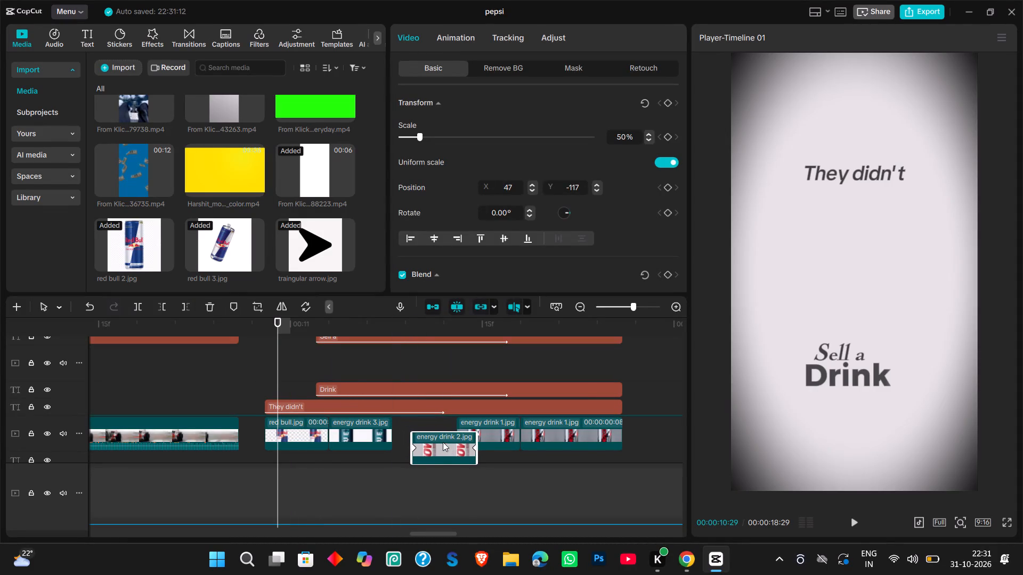
left_click_drag(443, 442, 428, 429)
Overlay the first energy drink 1.jpg clip on red bull.jpg and fit its can at 53% scale, position X 32, Y -52.
left_click_drag(480, 405, 290, 344)
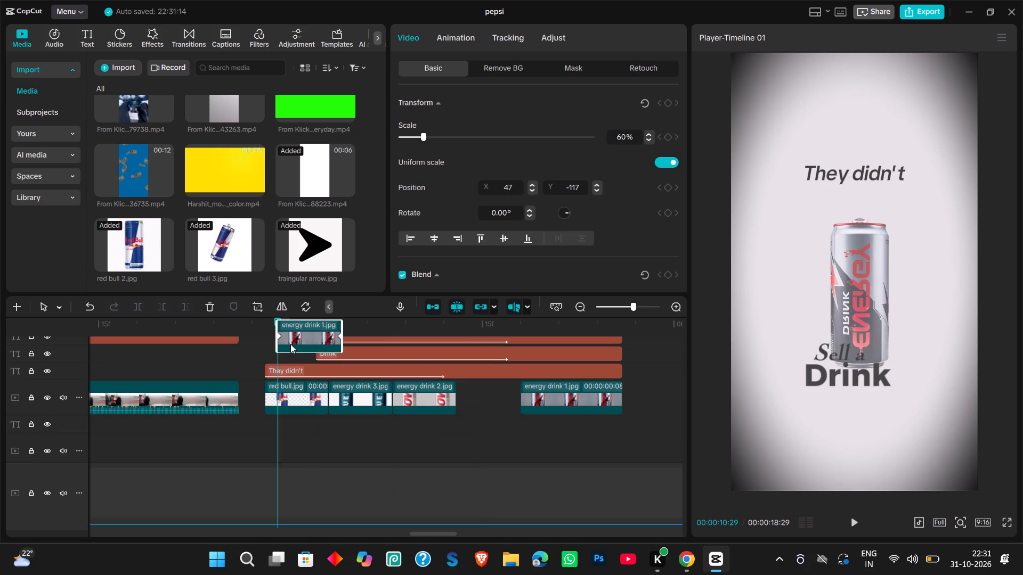
left_click_drag(290, 344, 283, 344)
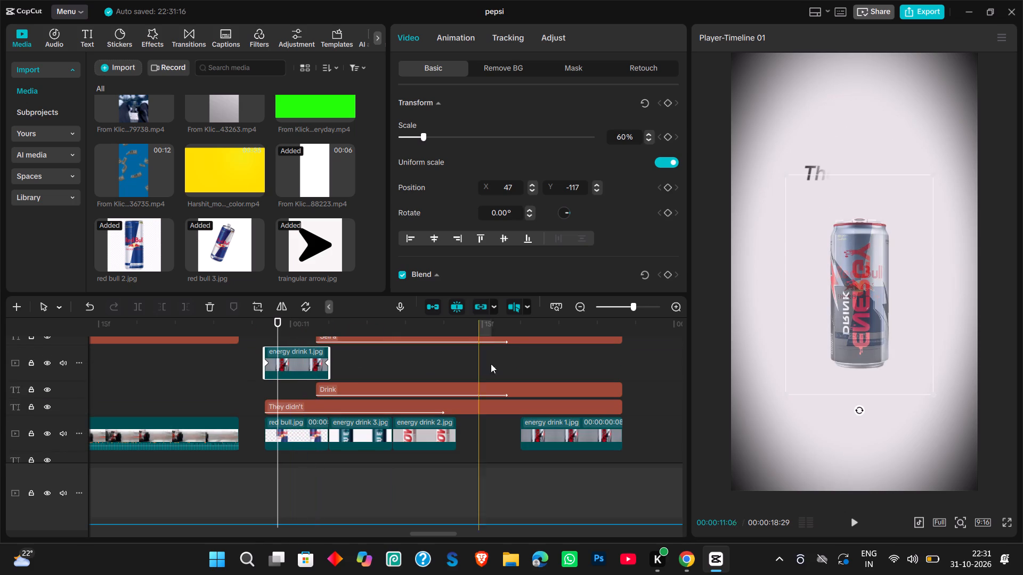
left_click_drag(787, 394, 818, 381)
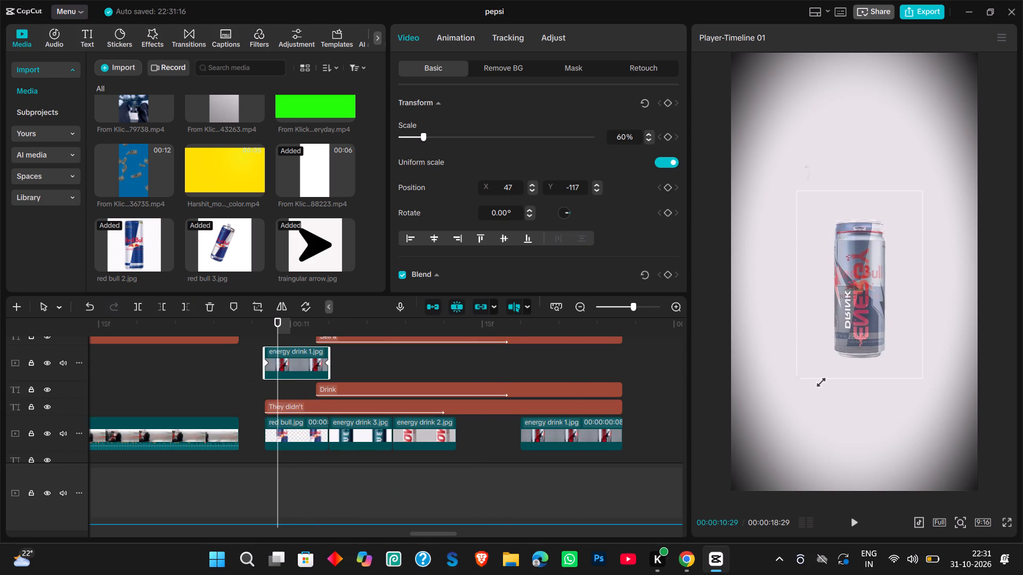
left_click_drag(818, 381, 808, 381)
left_click_drag(857, 336, 858, 303)
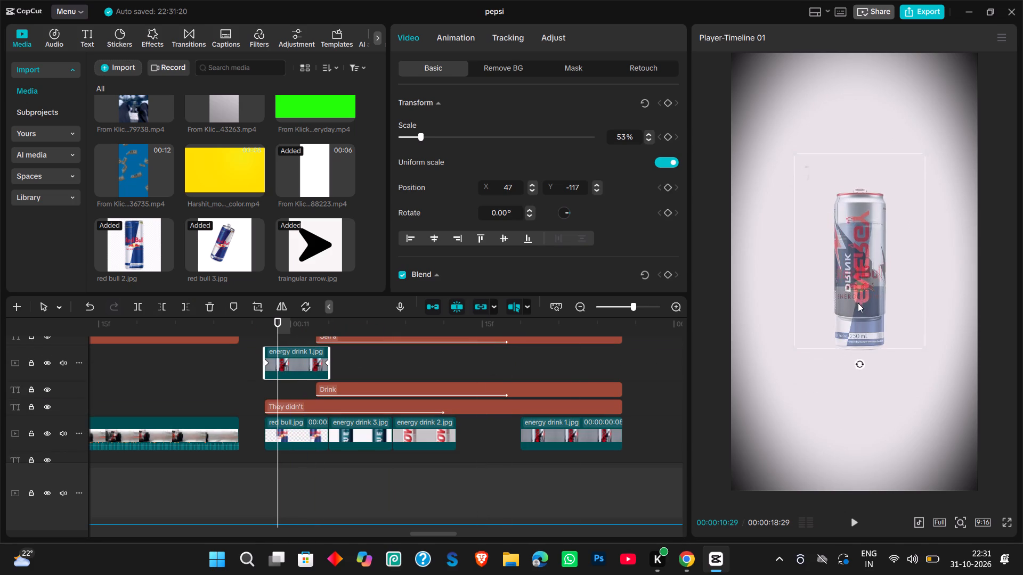
left_click_drag(858, 303, 856, 328)
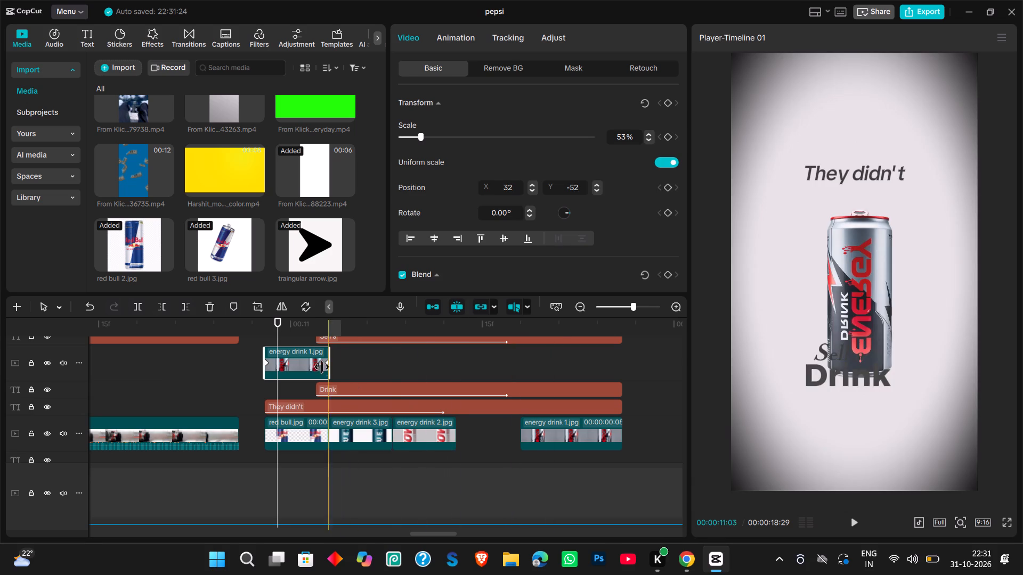
Move the resized energy drink 1.jpg clip back into the gap after energy drink 2.jpg.
left_click_drag(299, 362, 496, 433)
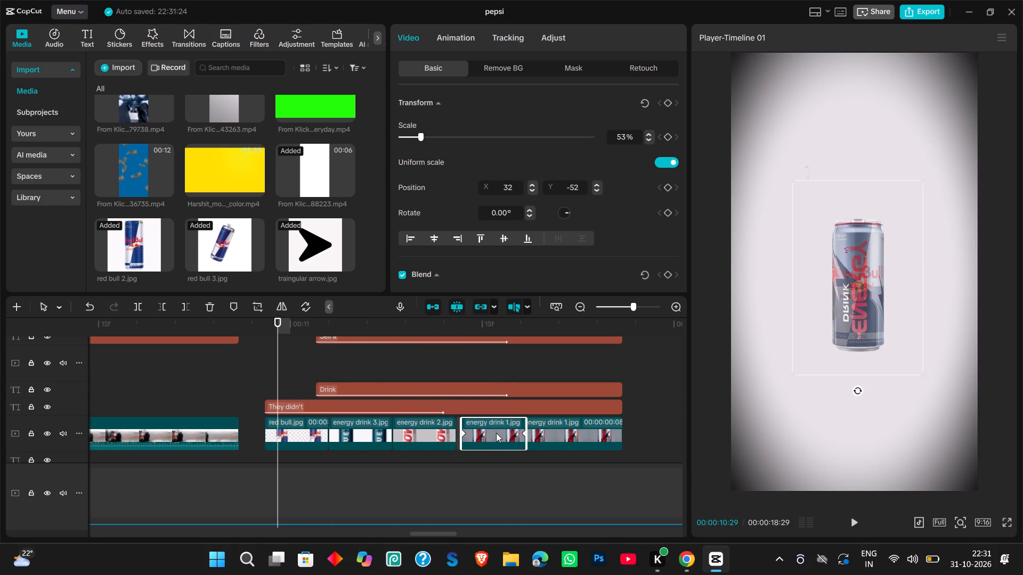
left_click_drag(496, 433, 494, 433)
Move the last energy drink 1.jpg clip to a separate track above red bull.jpg.
left_click_drag(560, 402, 297, 319)
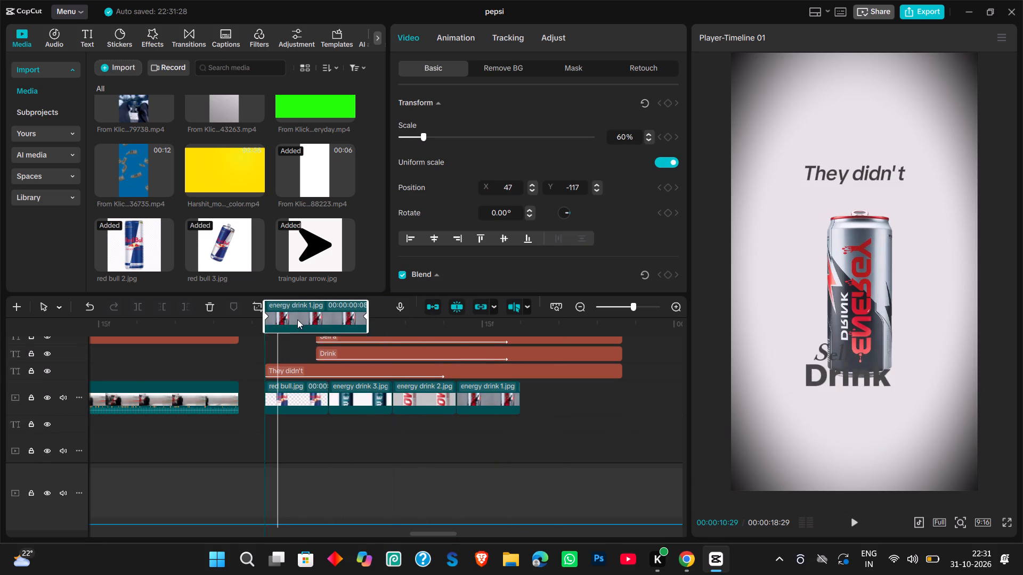
left_click_drag(297, 319, 296, 342)
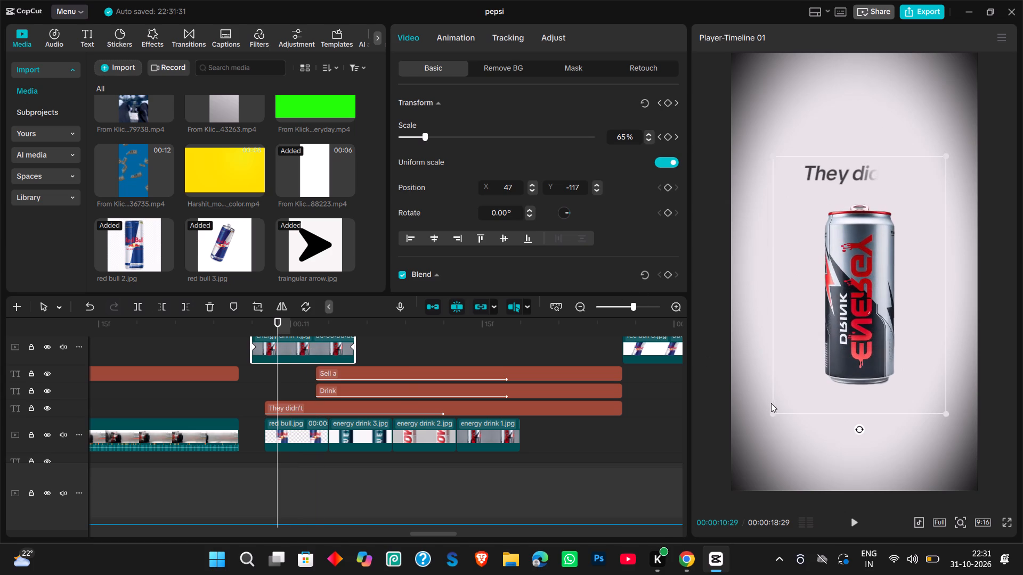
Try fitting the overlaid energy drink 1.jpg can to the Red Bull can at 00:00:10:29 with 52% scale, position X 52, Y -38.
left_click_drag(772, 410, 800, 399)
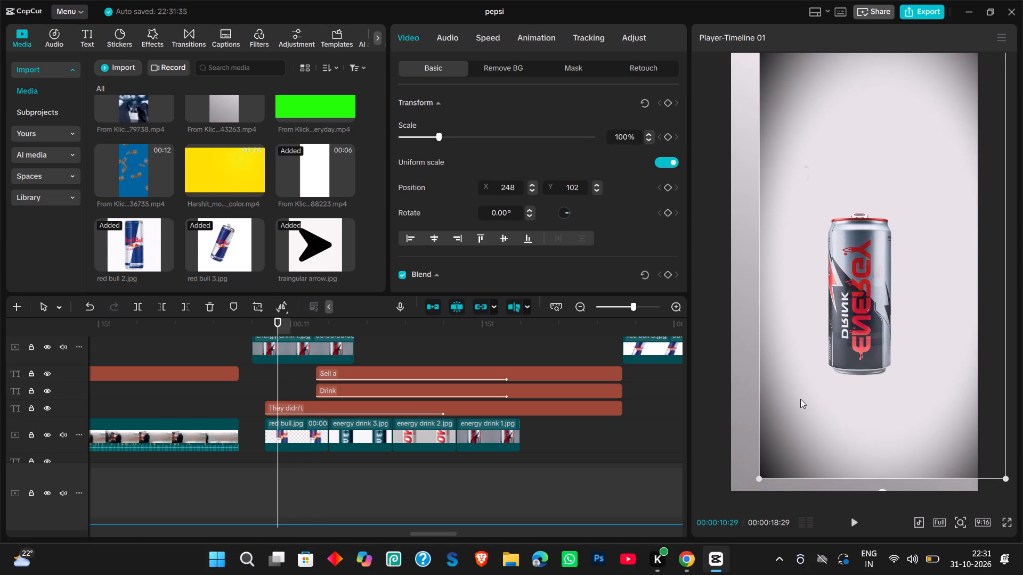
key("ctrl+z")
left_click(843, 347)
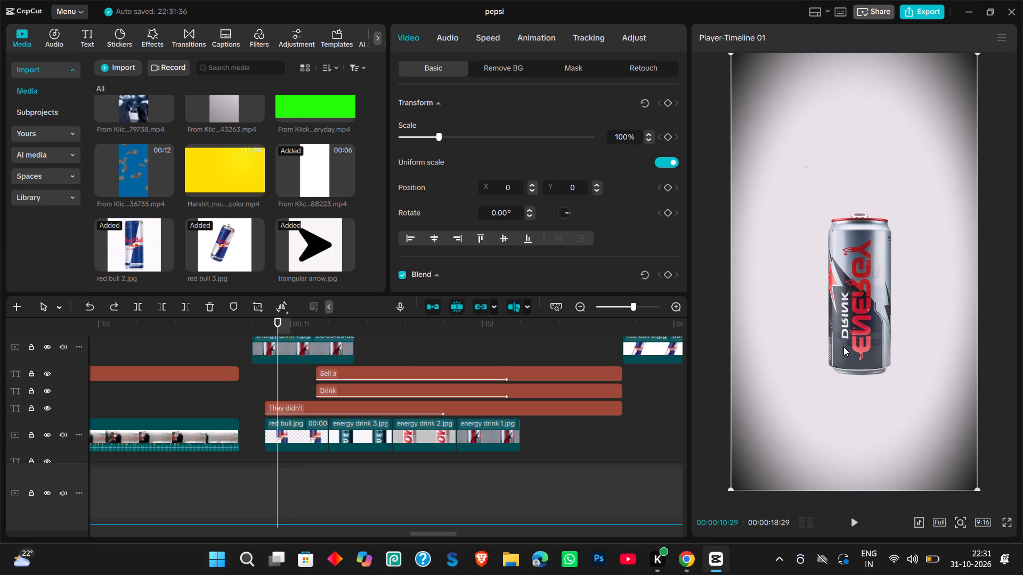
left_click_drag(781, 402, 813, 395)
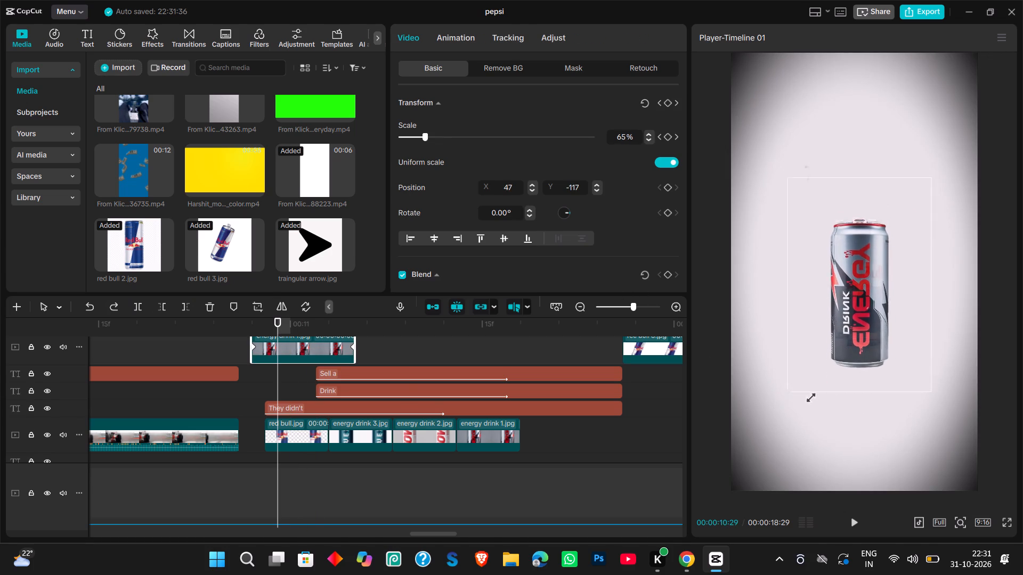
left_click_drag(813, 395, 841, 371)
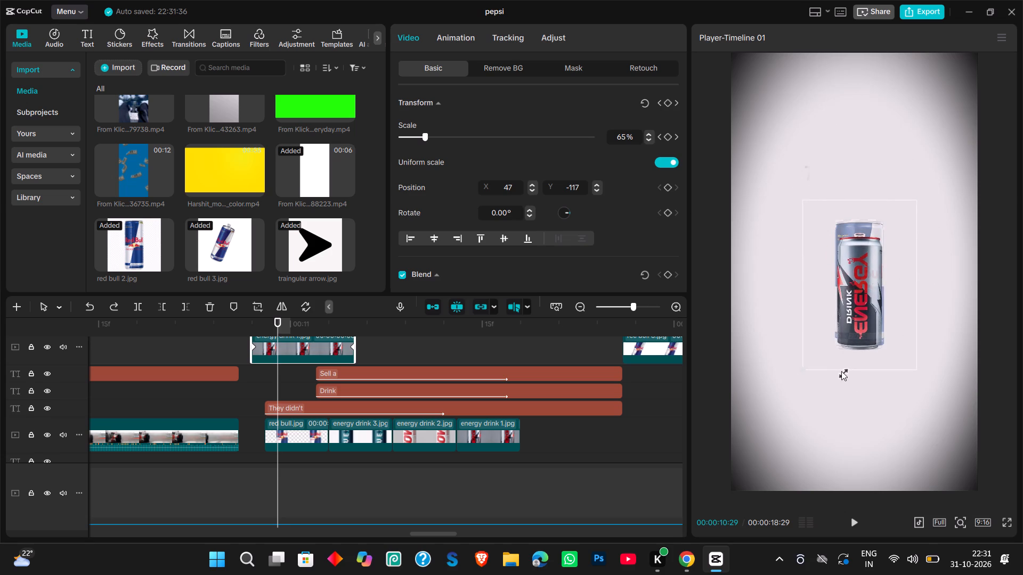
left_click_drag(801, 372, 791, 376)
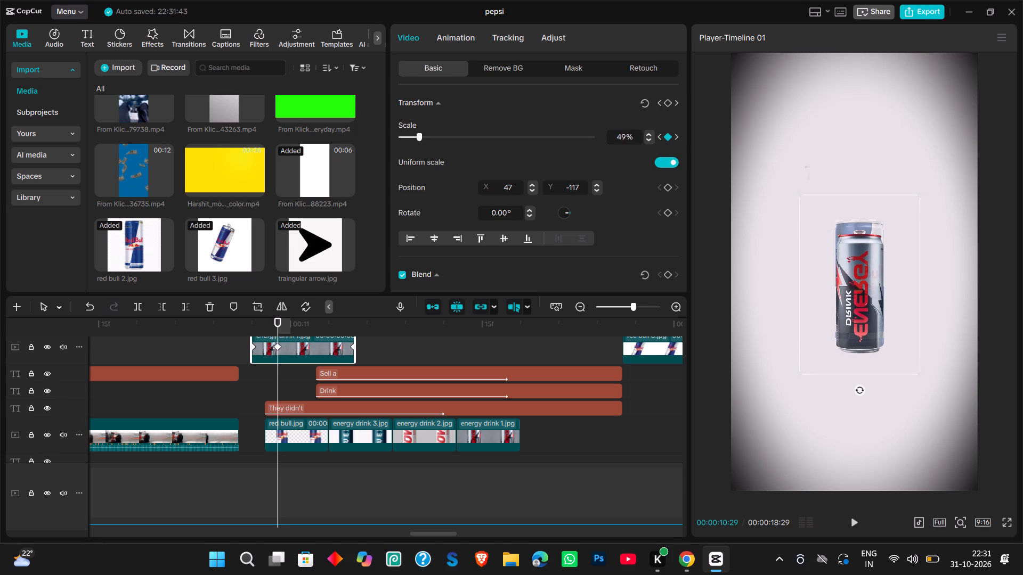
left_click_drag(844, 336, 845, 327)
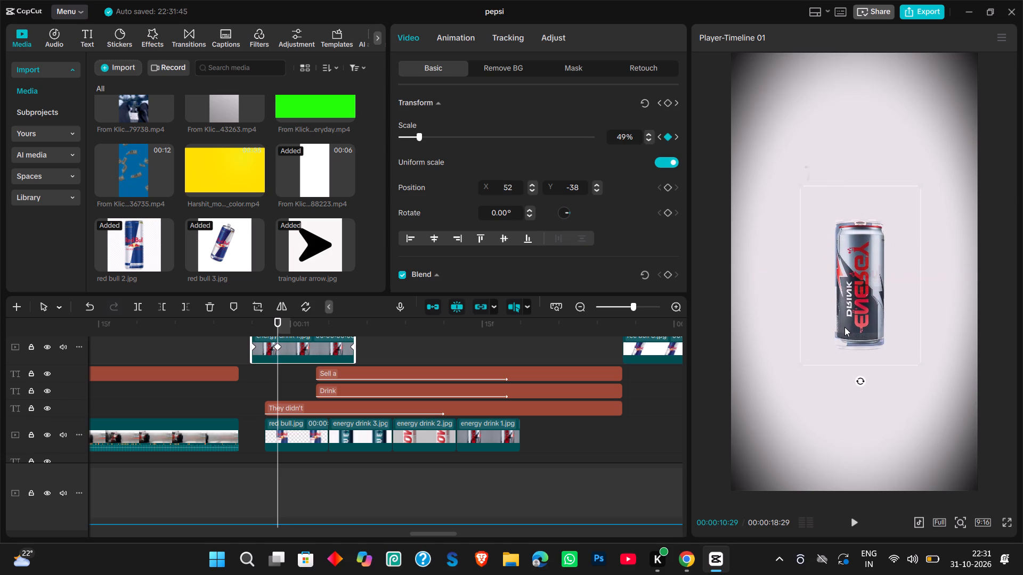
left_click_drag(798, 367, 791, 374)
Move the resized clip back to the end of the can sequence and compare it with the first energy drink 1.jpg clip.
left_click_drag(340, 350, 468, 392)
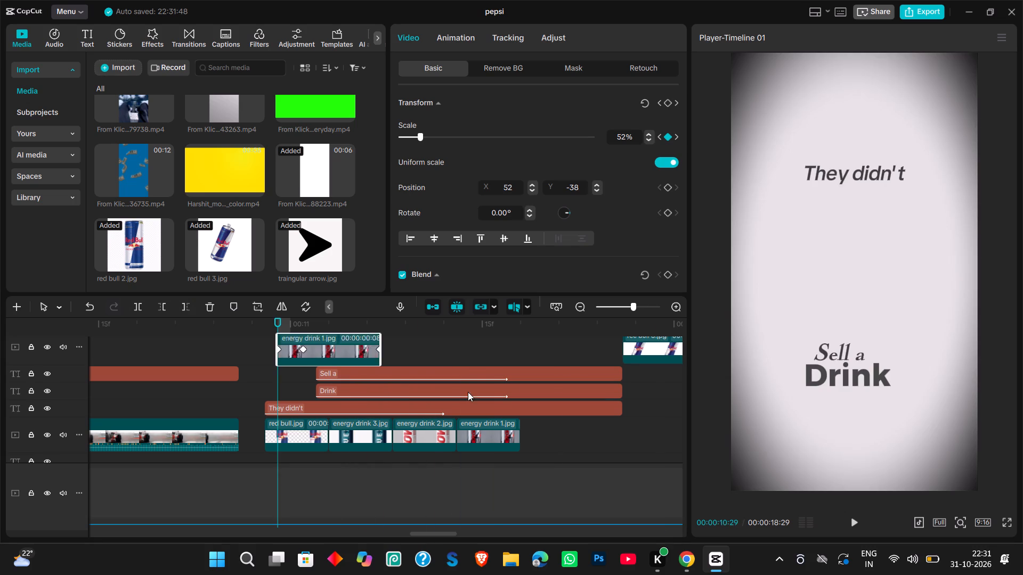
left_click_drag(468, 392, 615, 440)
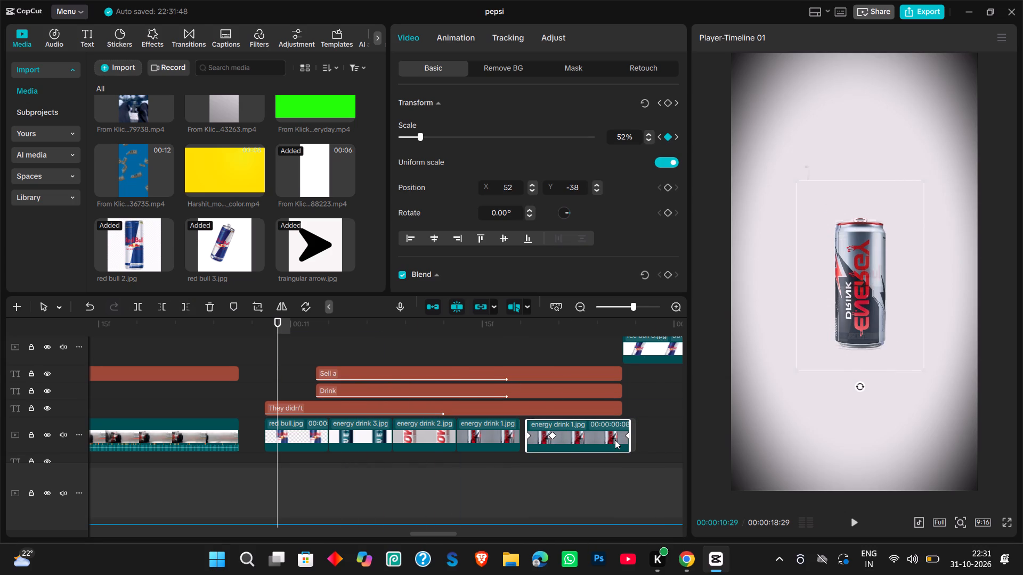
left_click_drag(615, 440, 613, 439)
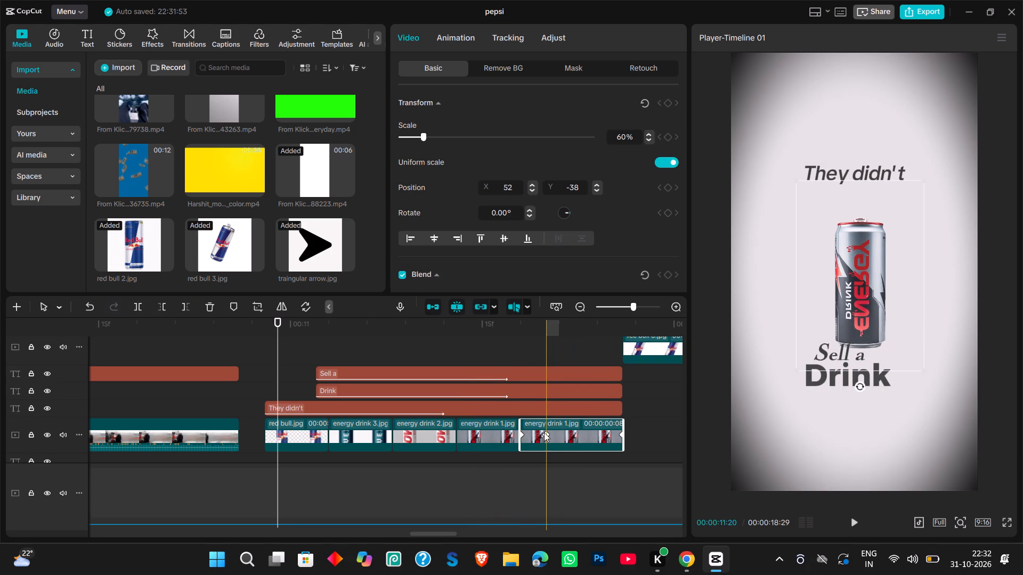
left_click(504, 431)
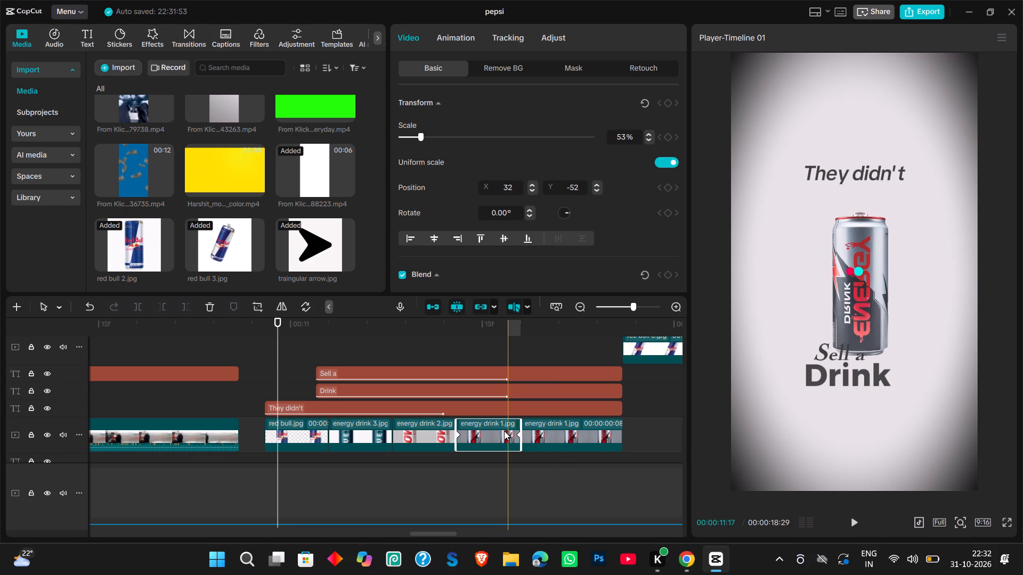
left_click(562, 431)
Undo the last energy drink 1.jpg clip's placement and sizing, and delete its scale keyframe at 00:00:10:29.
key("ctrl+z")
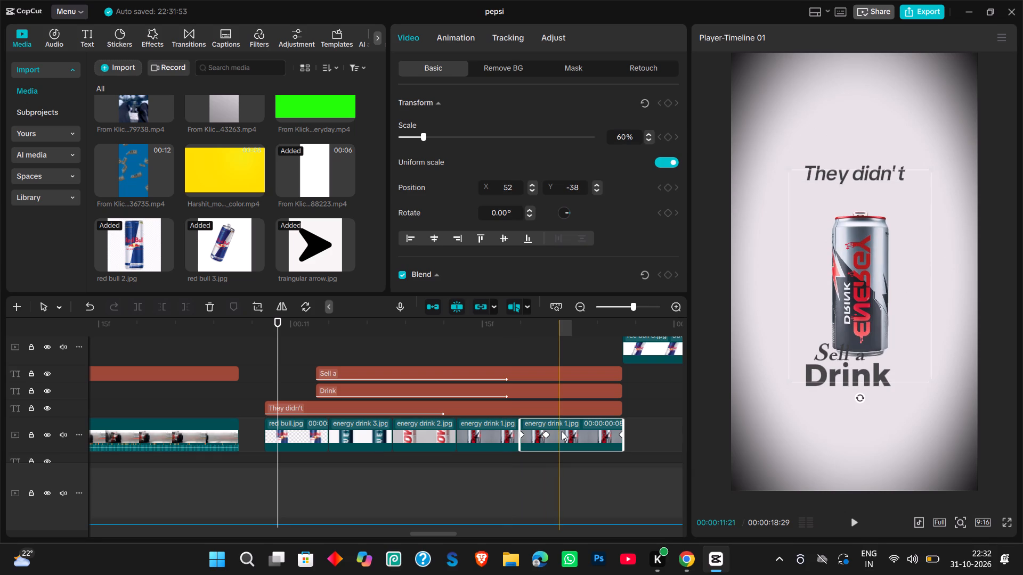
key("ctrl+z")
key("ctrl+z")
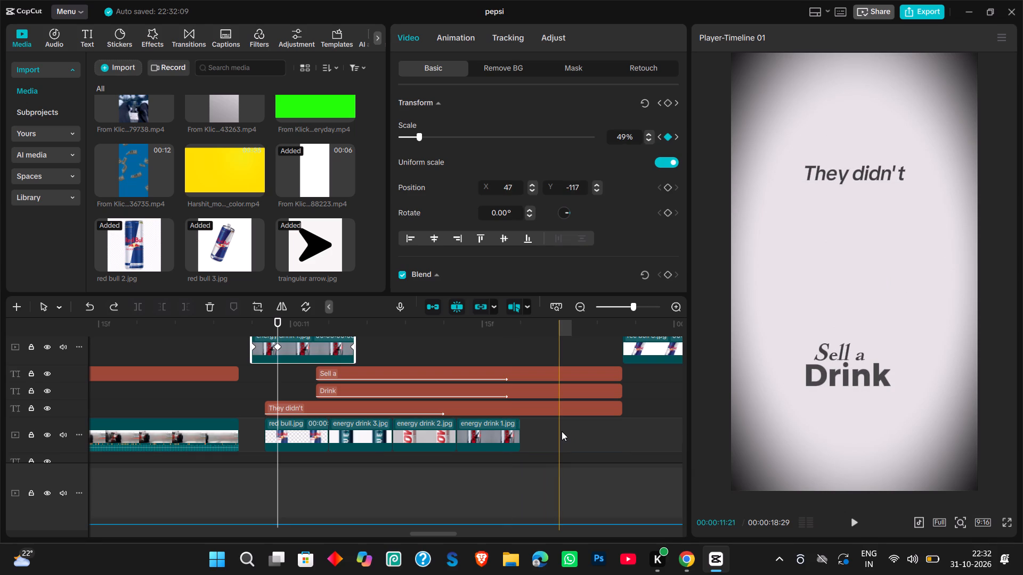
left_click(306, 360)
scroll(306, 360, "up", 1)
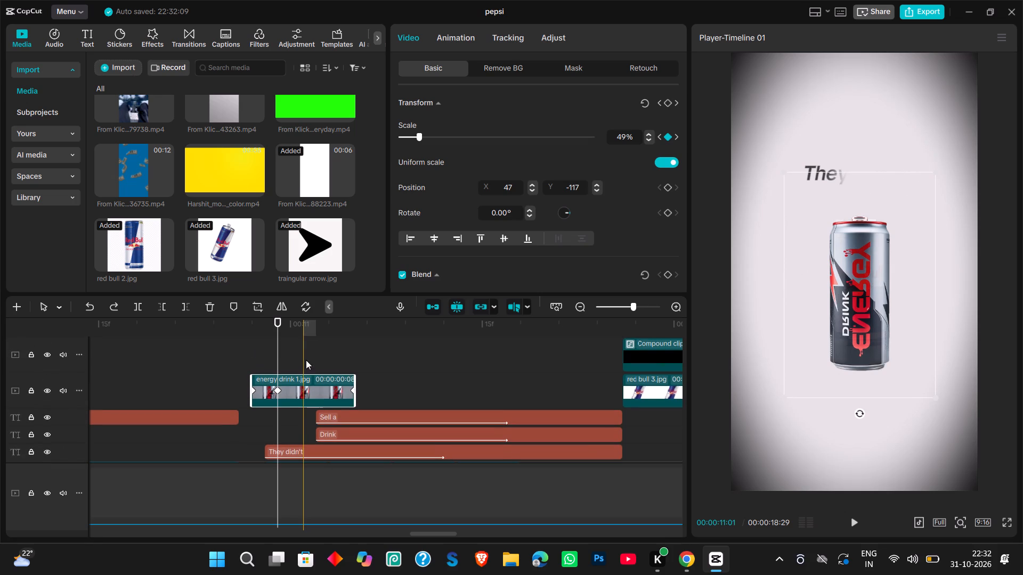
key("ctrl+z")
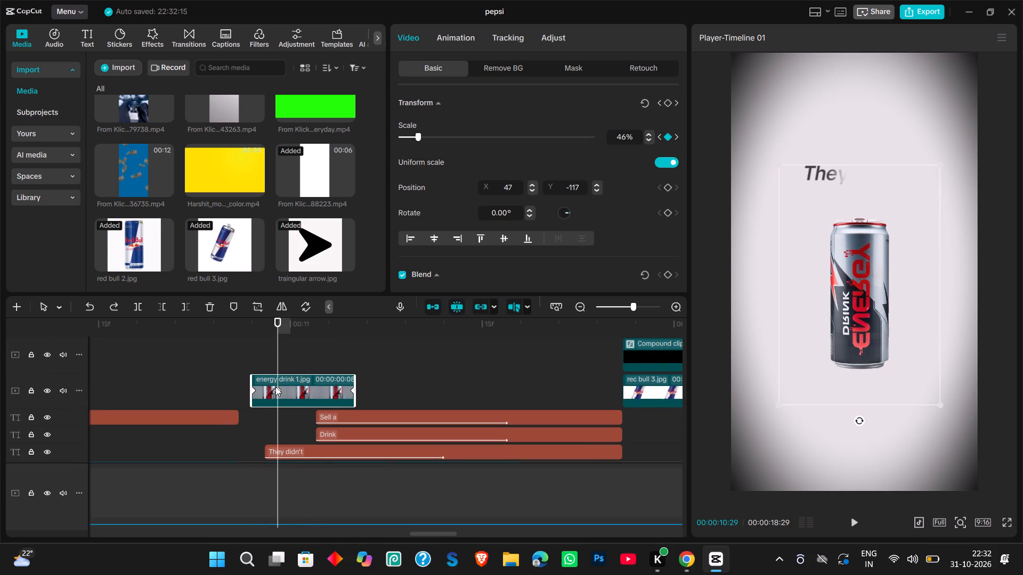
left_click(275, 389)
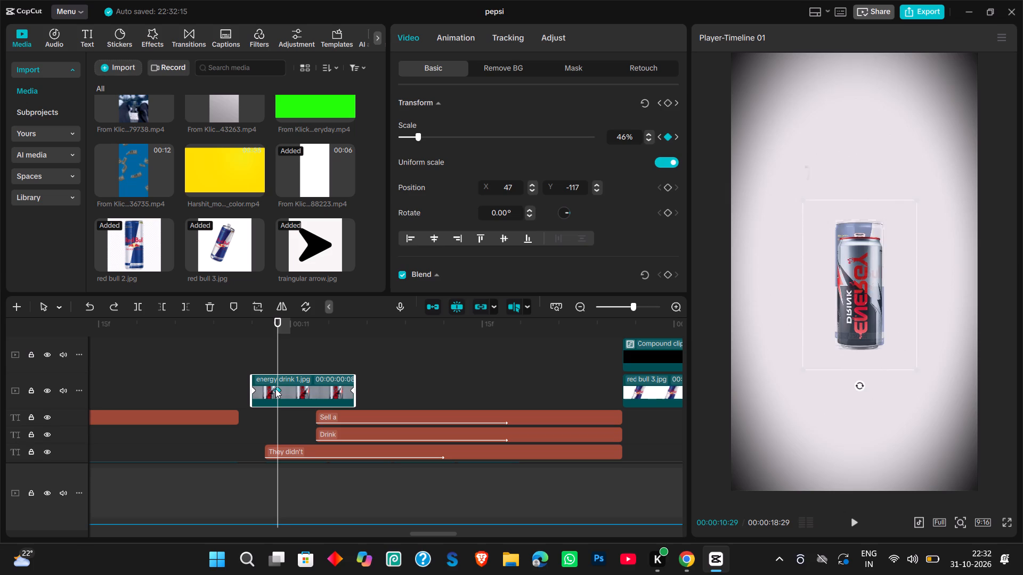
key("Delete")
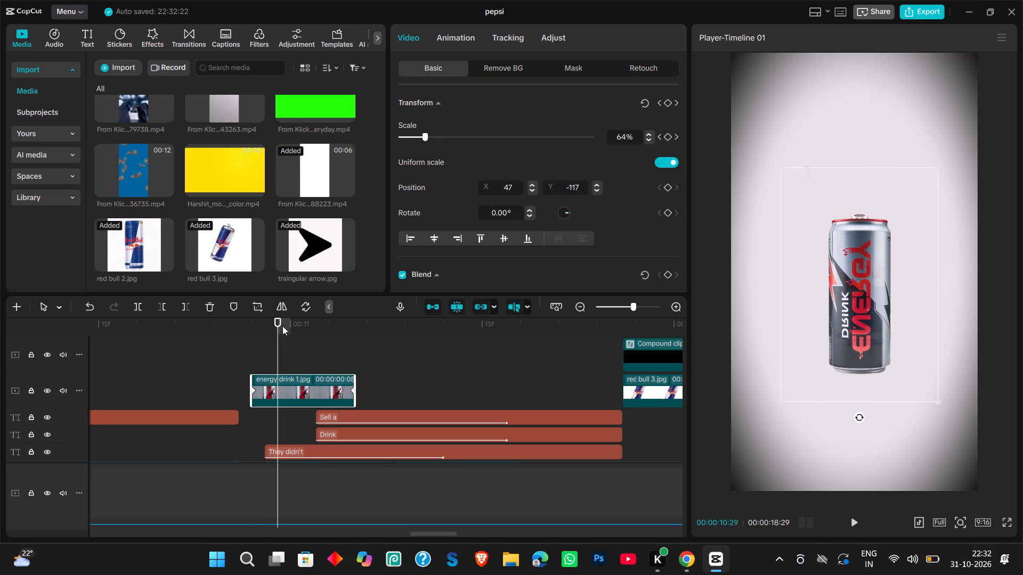
Set the scale keyframe at the start of the overlaid energy drink 1.jpg clip, at 00:00:10:27, to 47%.
left_click_drag(275, 324, 285, 326)
left_click_drag(285, 326, 344, 335)
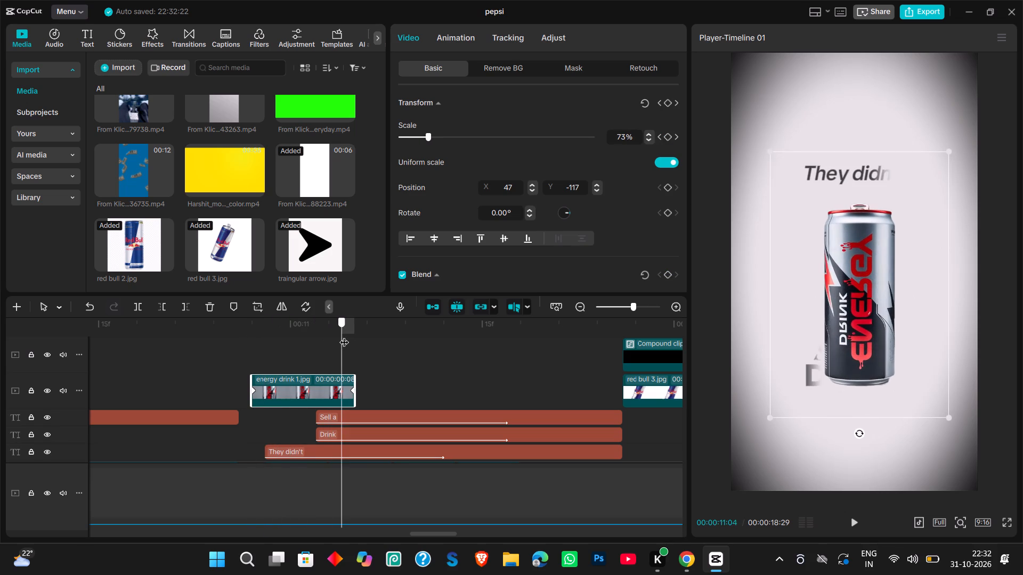
left_click_drag(344, 335, 267, 335)
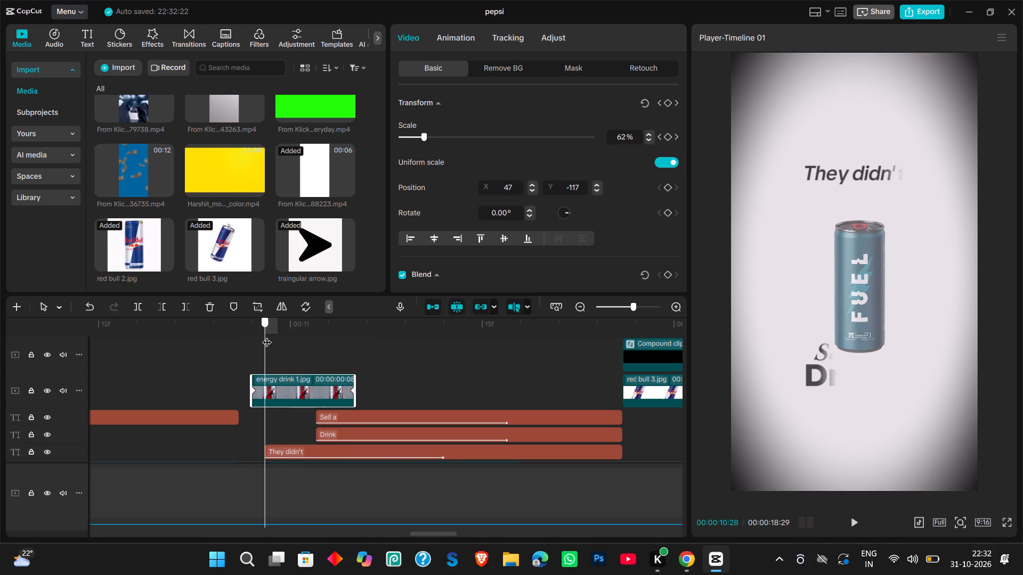
left_click_drag(267, 335, 253, 334)
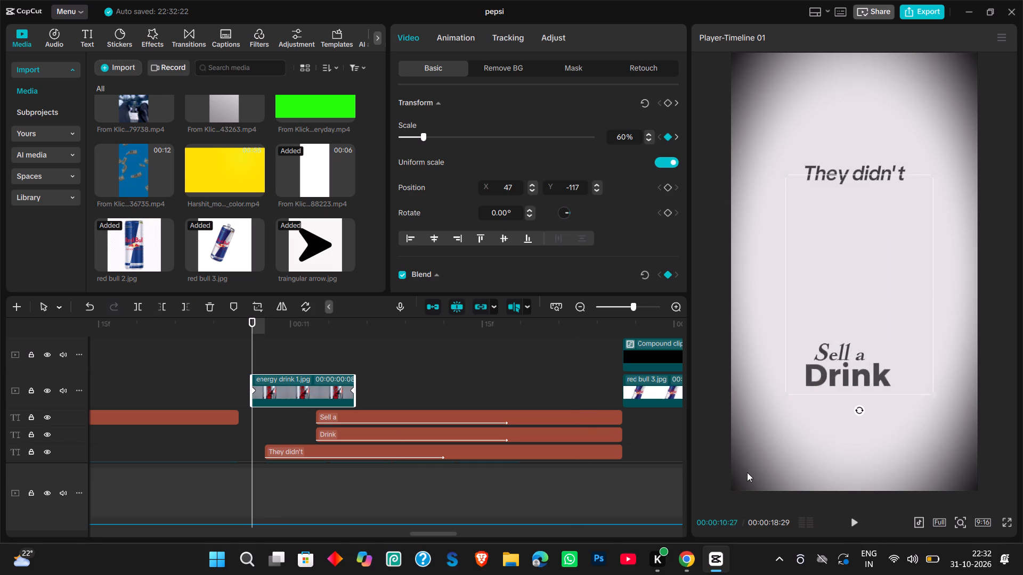
left_click_drag(786, 392, 846, 381)
Shift the overlaid energy drink 1.jpg clip along its track to start at about 00:00:10:29 above red bull.jpg.
scroll(498, 409, "down", 1)
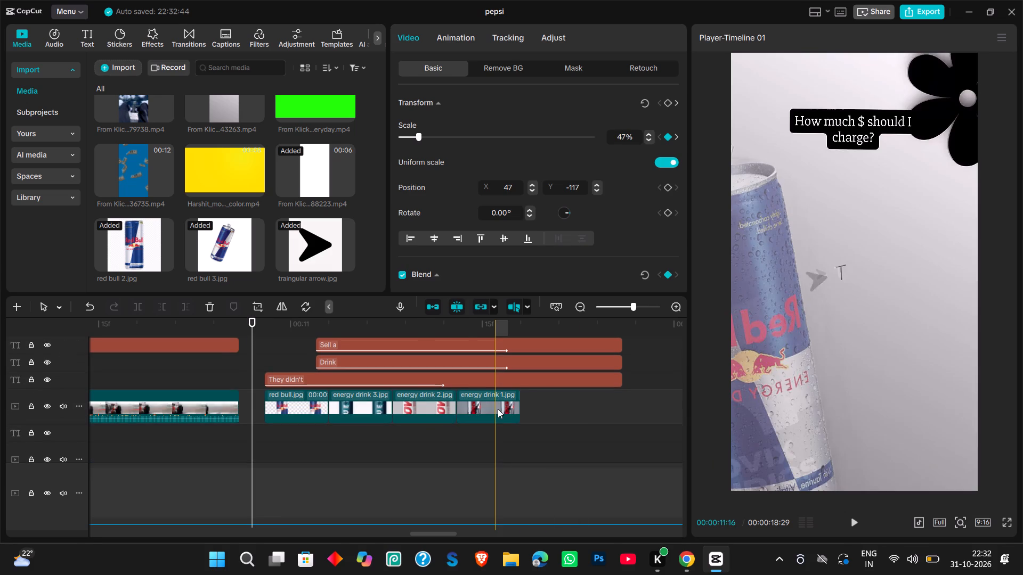
scroll(408, 382, "up", 1)
left_click_drag(290, 368, 311, 369)
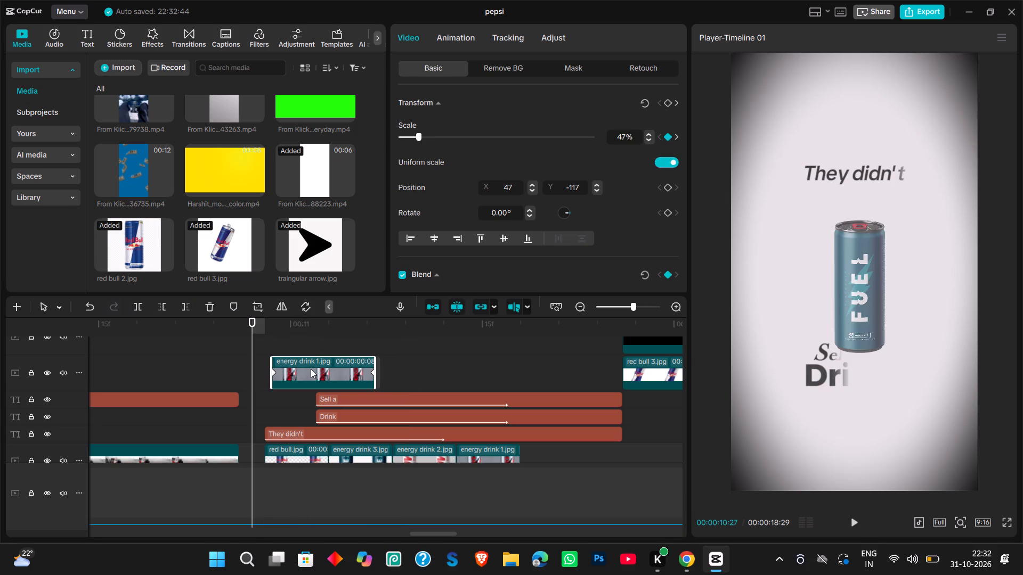
left_click_drag(311, 369, 311, 369)
At 00:00:11:00, align the overlaid energy drink 1.jpg can with the Red Bull can at position X 50, Y -67.
left_click_drag(252, 326, 288, 333)
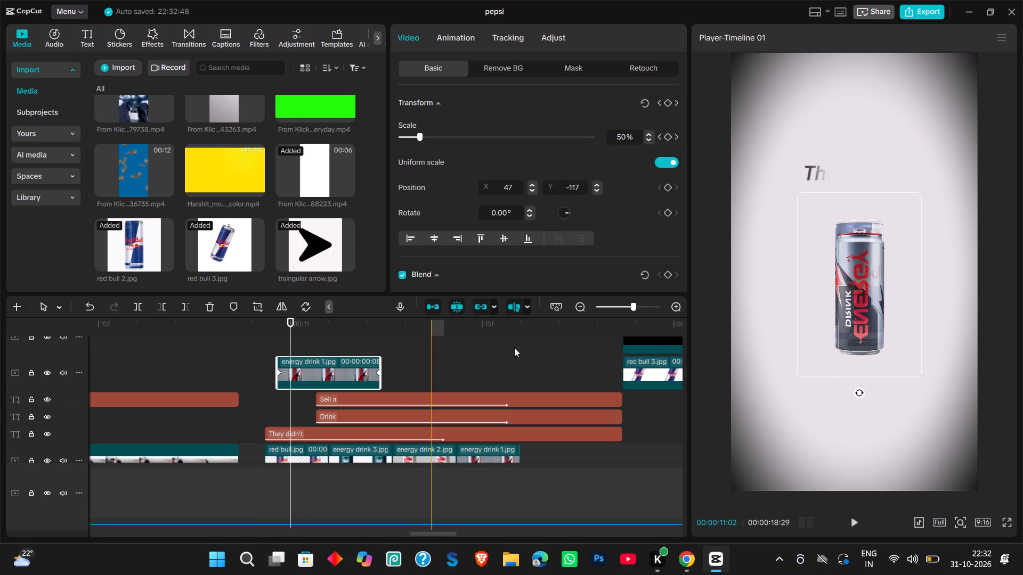
left_click_drag(849, 279, 851, 270)
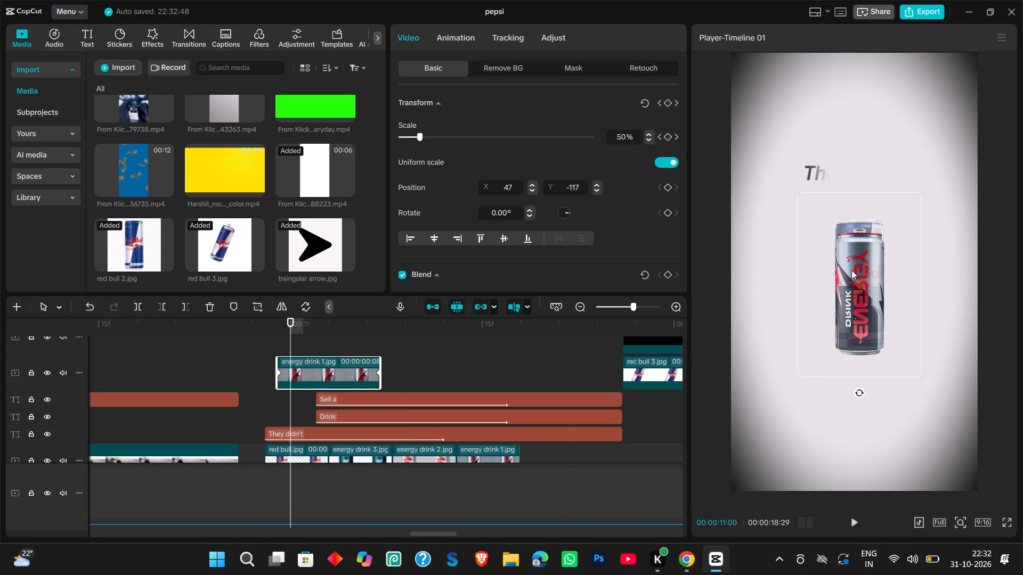
left_click_drag(851, 270, 850, 274)
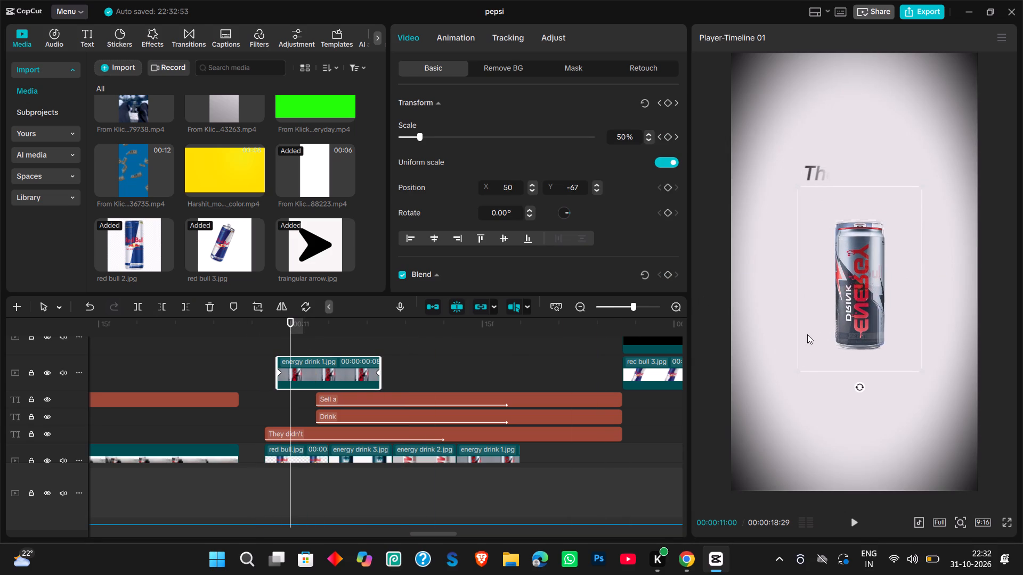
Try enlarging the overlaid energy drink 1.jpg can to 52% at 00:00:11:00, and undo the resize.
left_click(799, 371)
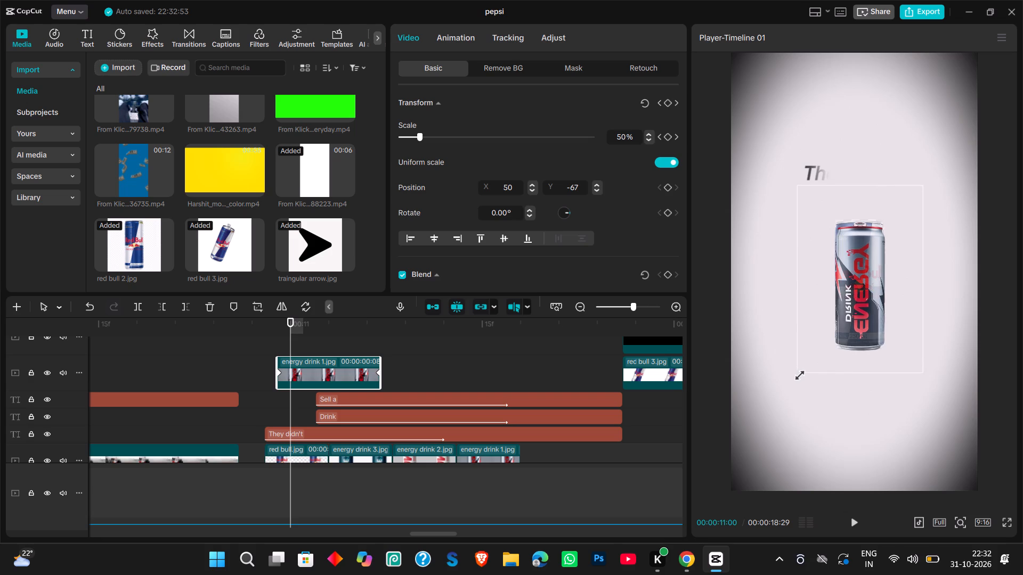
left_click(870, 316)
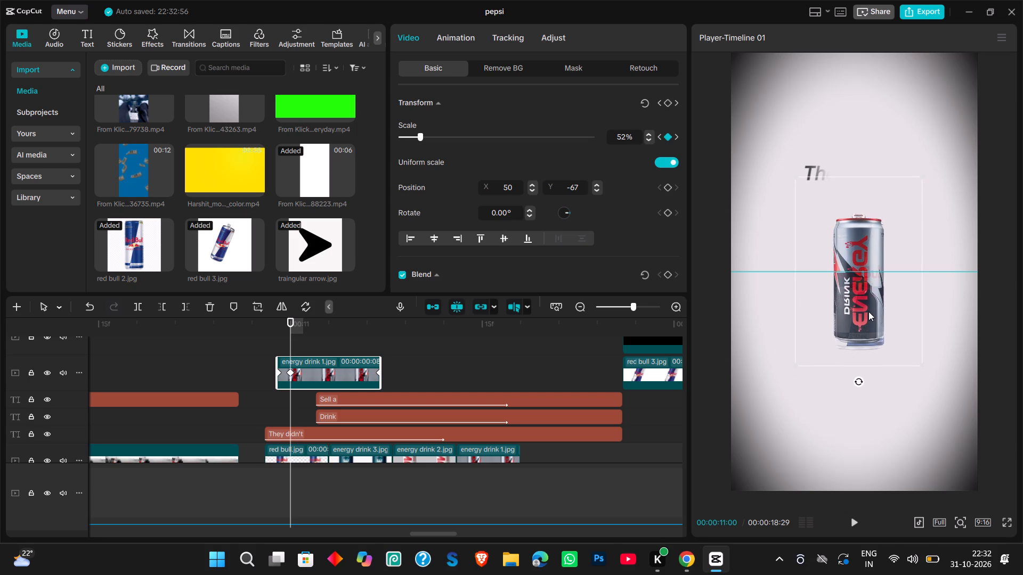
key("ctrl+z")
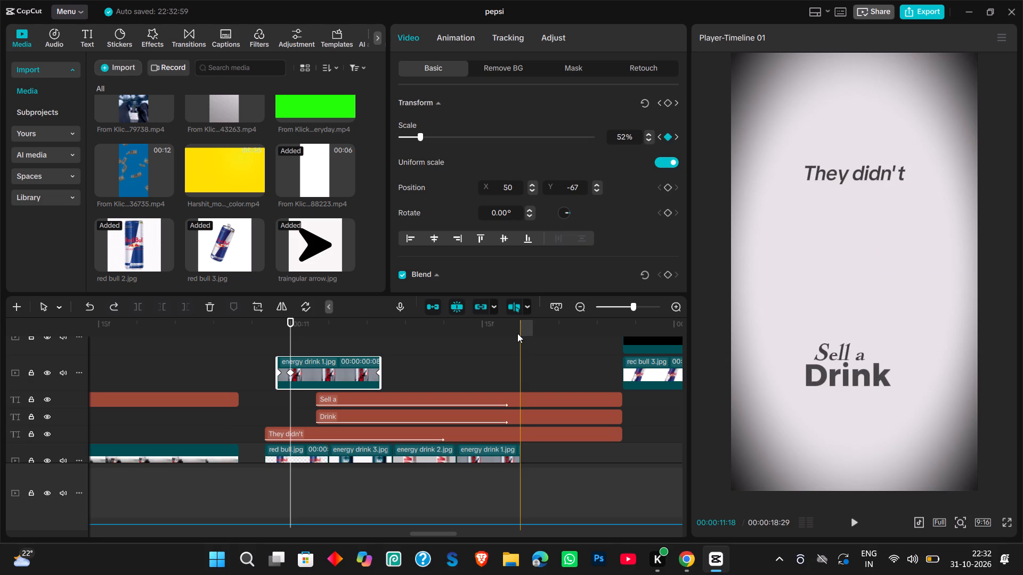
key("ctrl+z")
At 00:00:10:29, set the overlaid energy drink 1.jpg clip's scale to 52% and align its can with the Red Bull can at X 50, Y -35.
left_click_drag(287, 330, 273, 333)
left_click(280, 376)
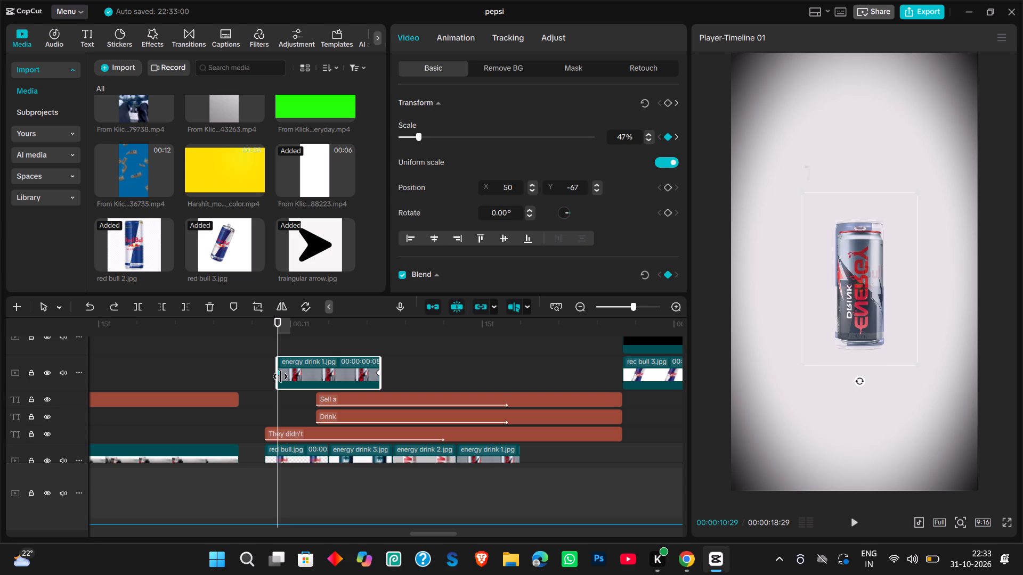
left_click_drag(855, 284, 856, 278)
left_click_drag(856, 278, 856, 278)
left_click_drag(802, 360, 797, 376)
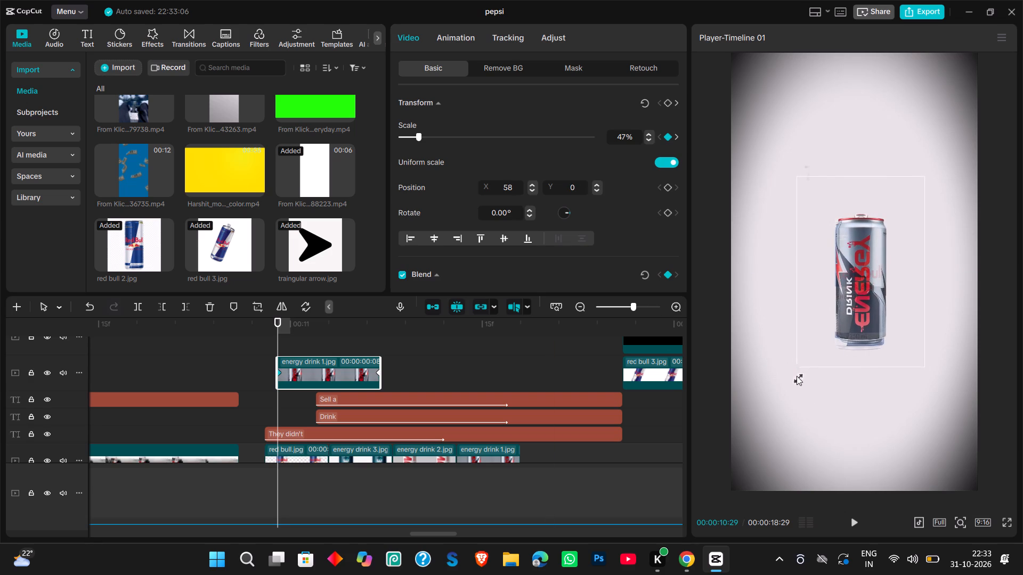
left_click(846, 294)
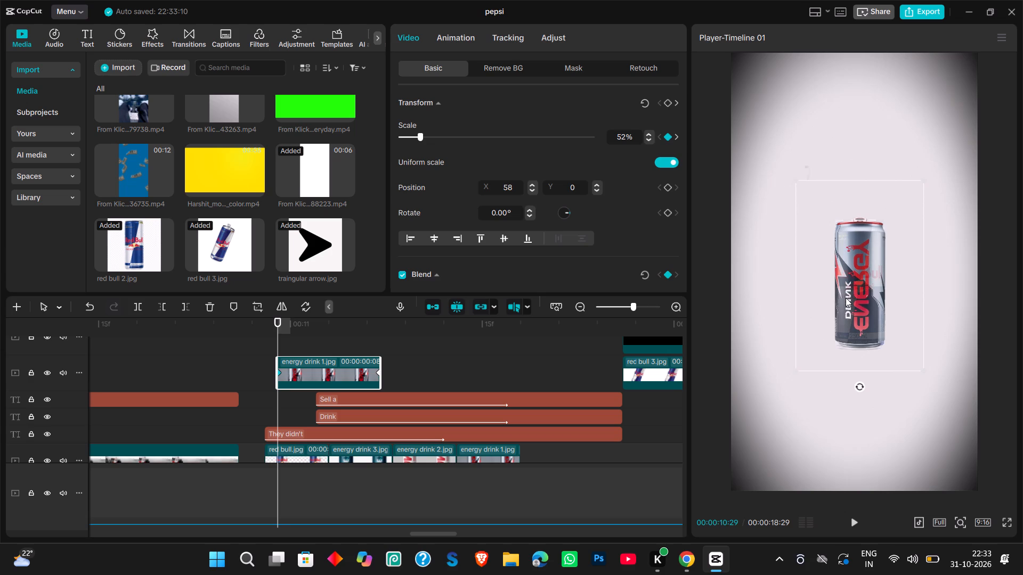
Move the overlaid energy drink 1.jpg clip down to the can track, directly after the existing energy drink 1.jpg clip.
scroll(338, 362, "down", 1)
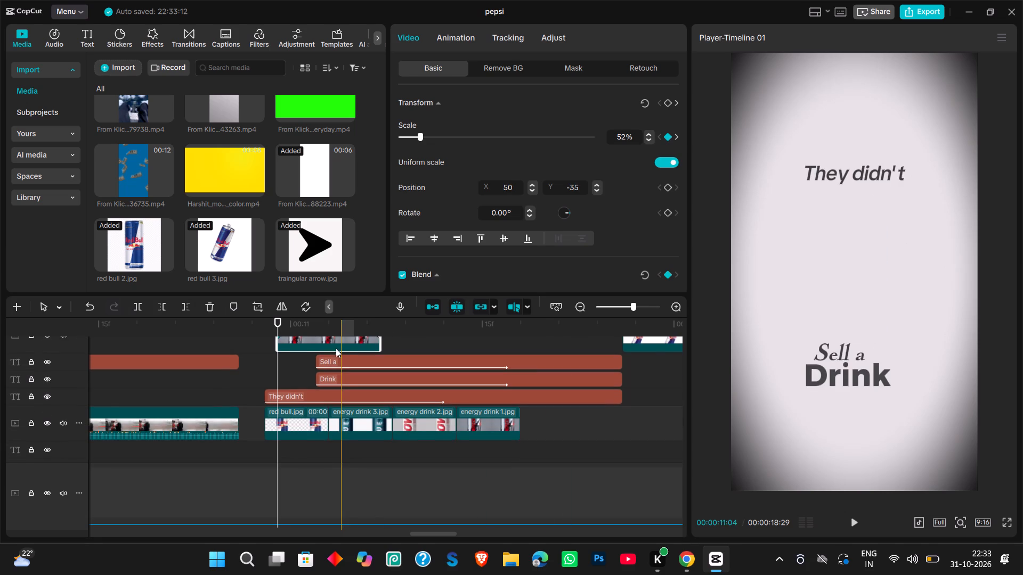
left_click_drag(335, 344, 578, 431)
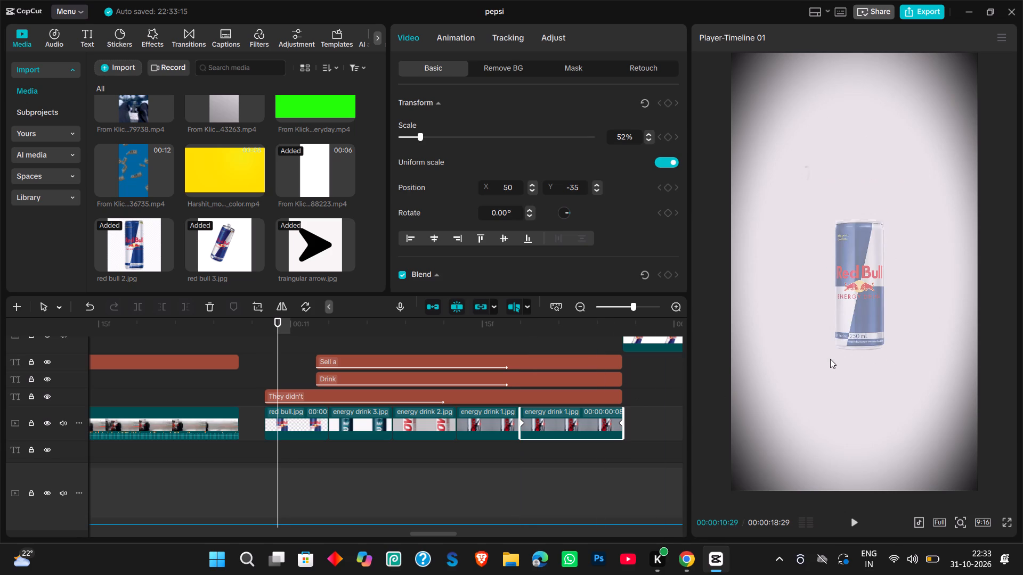
Change the "Sell a" text's font to Ramaraja-Regular and enlarge the text slightly at 00:00:11:18.
left_click(410, 363)
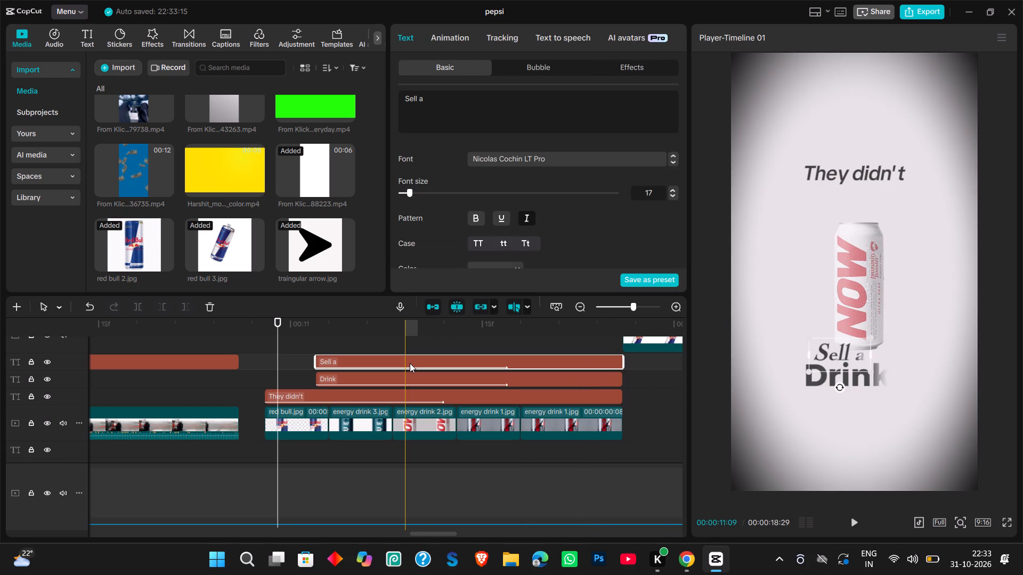
left_click(574, 163)
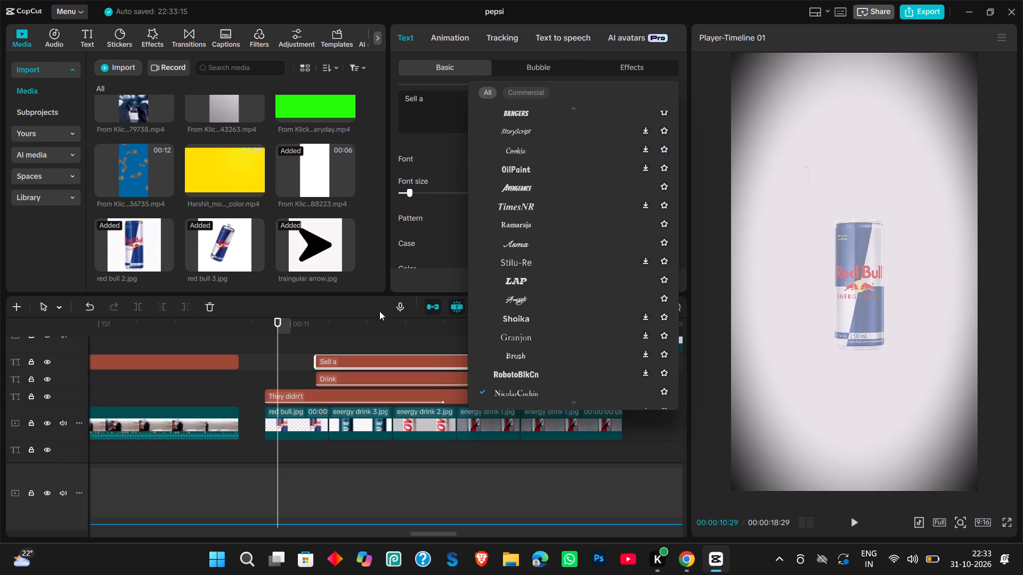
left_click_drag(275, 322, 458, 324)
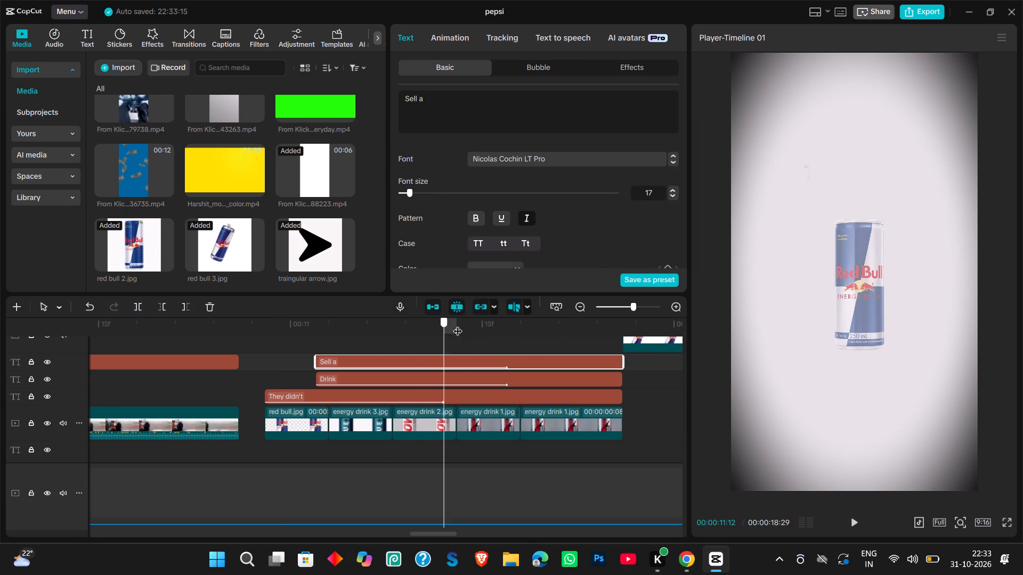
left_click_drag(458, 324, 526, 322)
left_click(577, 154)
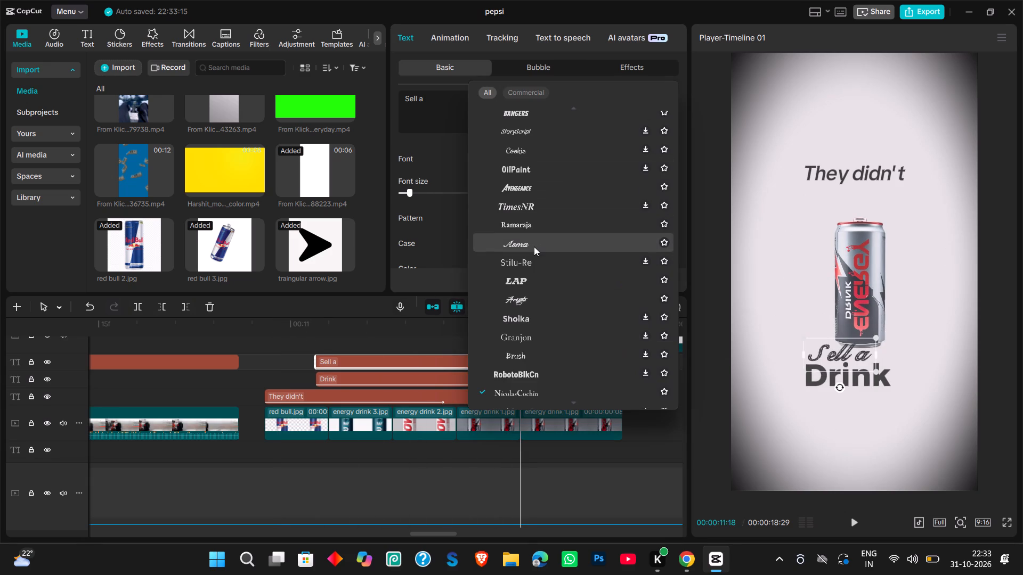
left_click(534, 228)
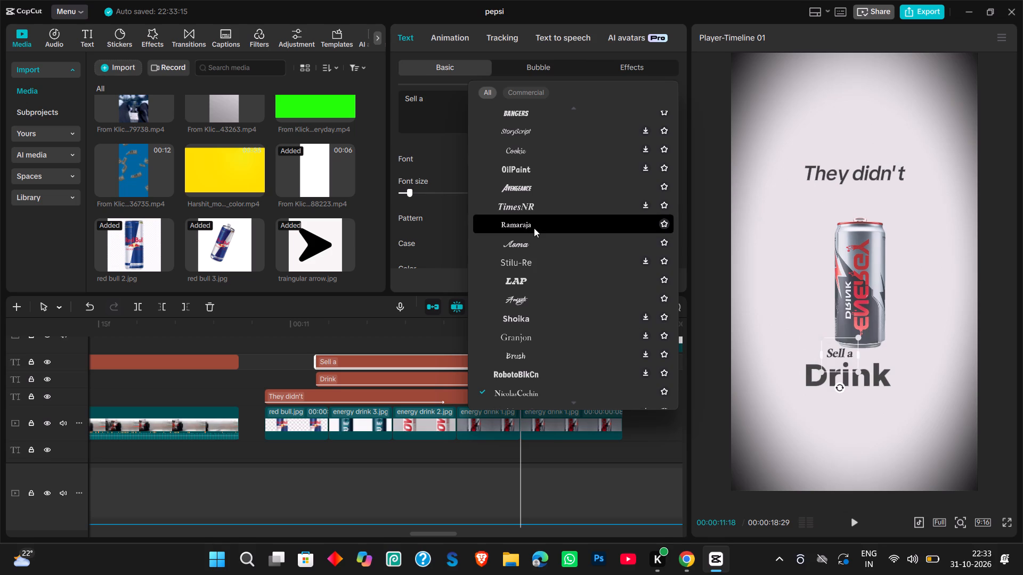
left_click_drag(822, 370, 817, 370)
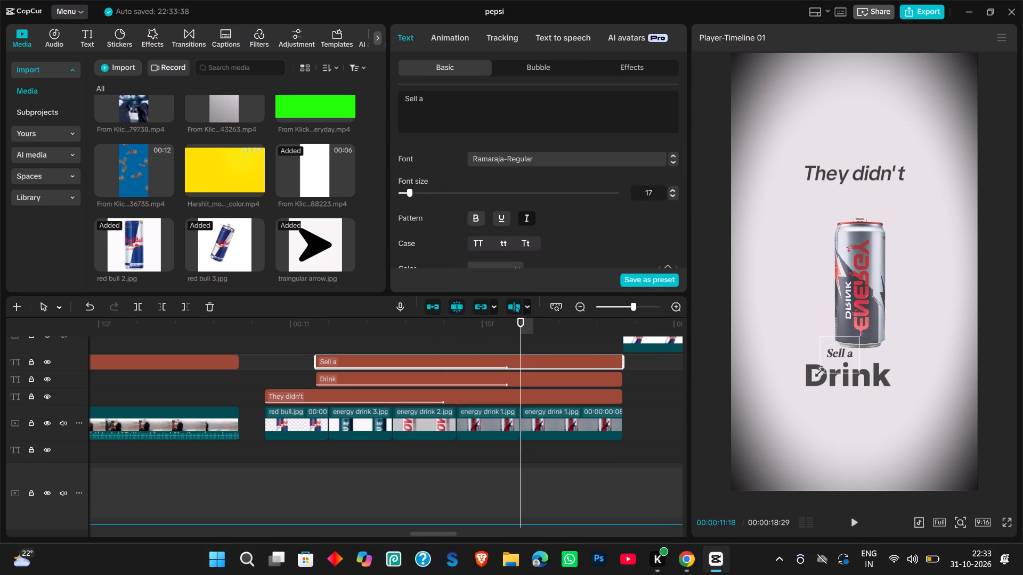
left_click_drag(817, 370, 802, 374)
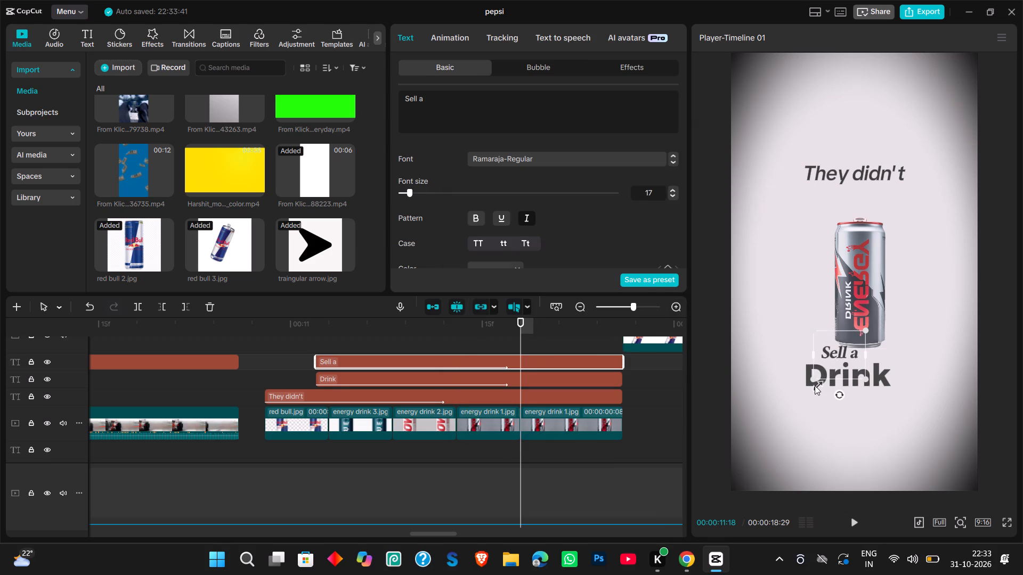
Move the "Sell a" and "Drink" texts slightly lower so they sit clear below the can, with "Sell a" just above "Drink".
left_click(815, 385)
left_click_drag(822, 383, 821, 397)
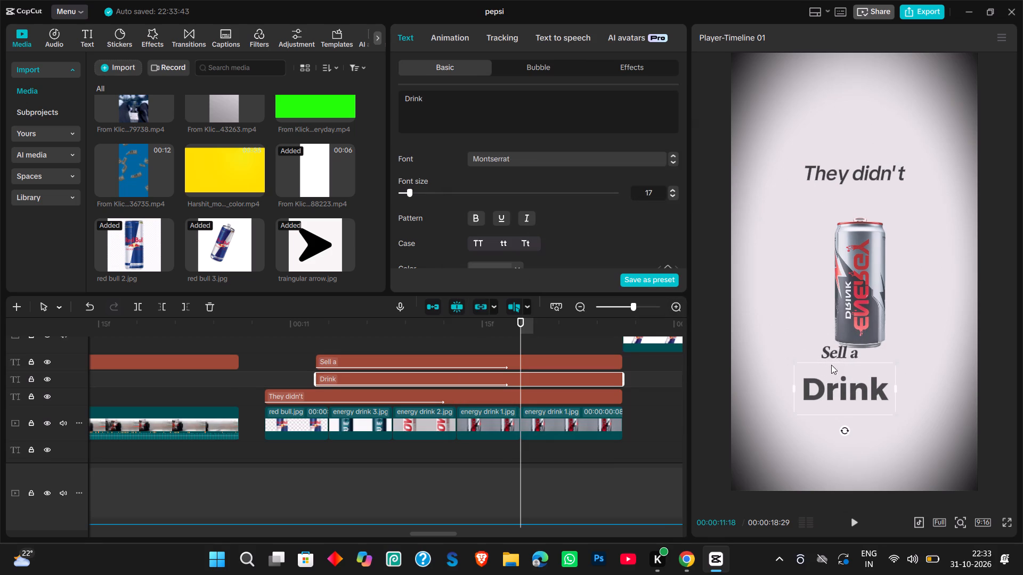
left_click(833, 358)
left_click_drag(833, 358, 830, 368)
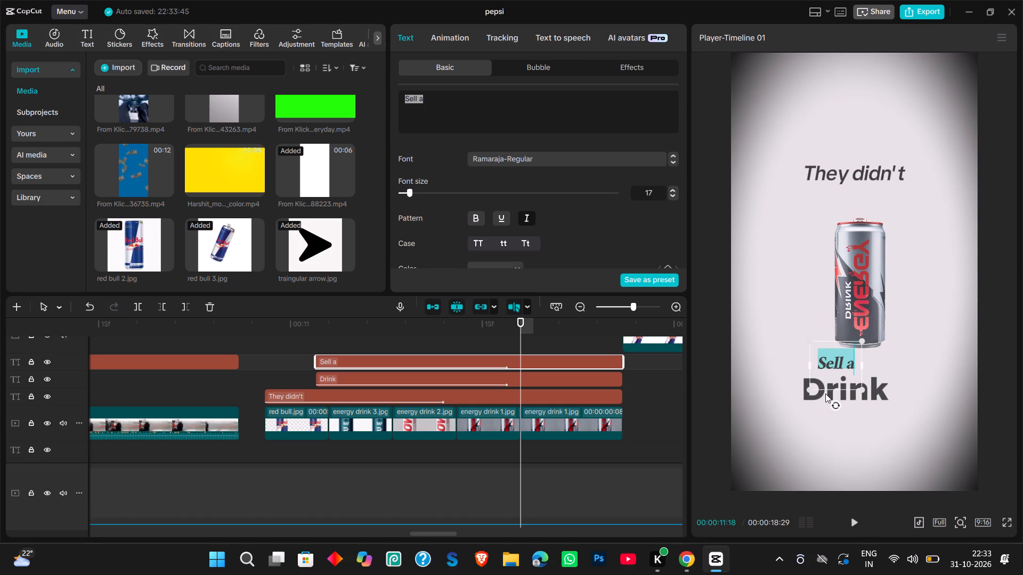
left_click(824, 395)
left_click_drag(824, 395, 826, 390)
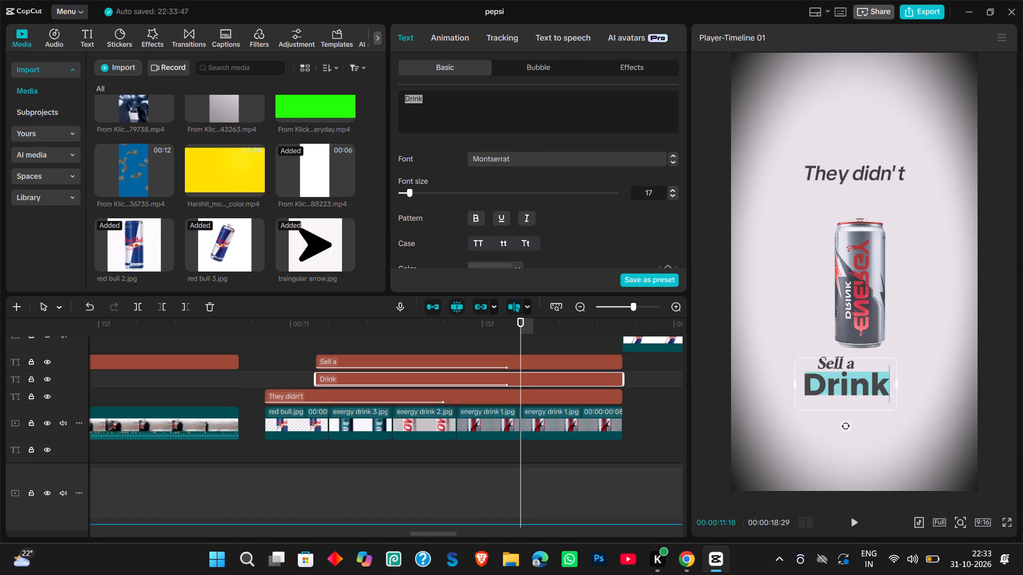
left_click(902, 355)
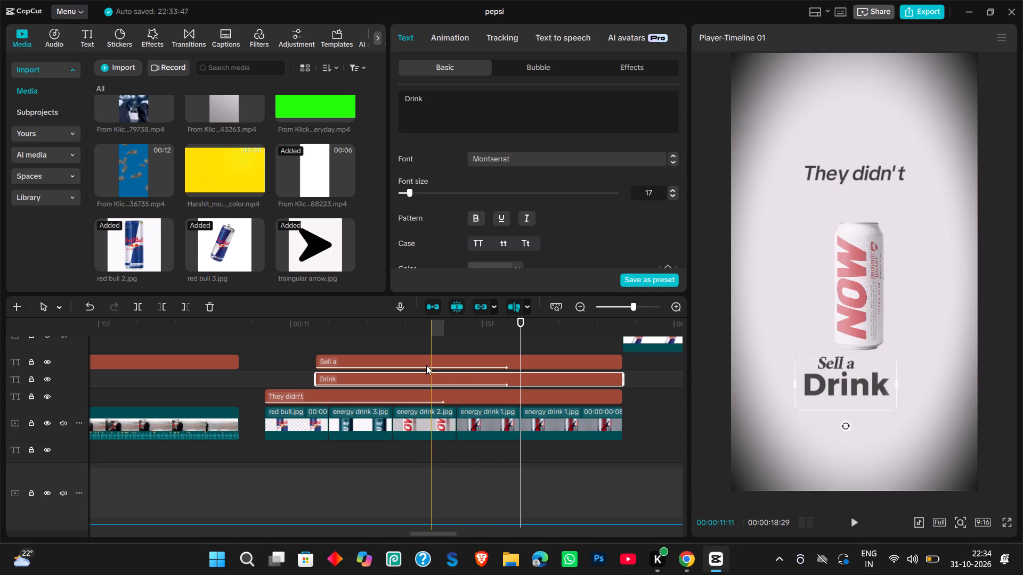
Change the "Drink" text's font to Ethnocentric and scale the text down beneath "Sell a".
left_click(427, 379)
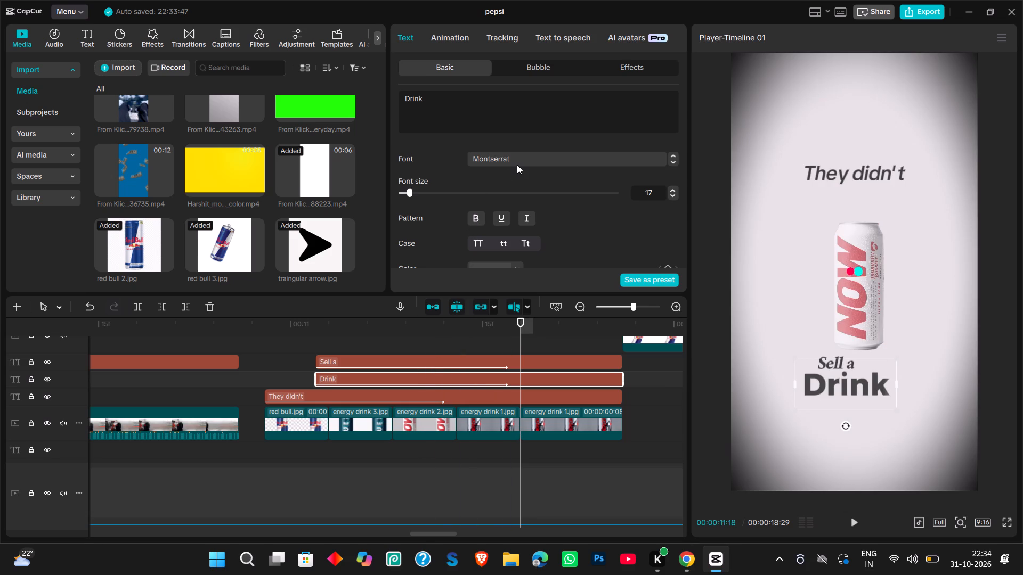
left_click(517, 165)
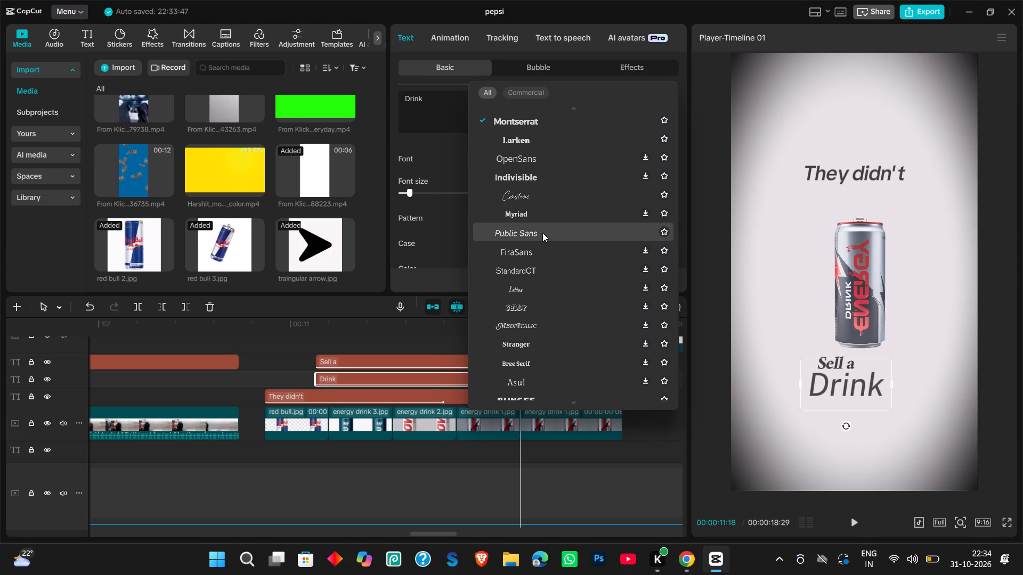
left_click(537, 182)
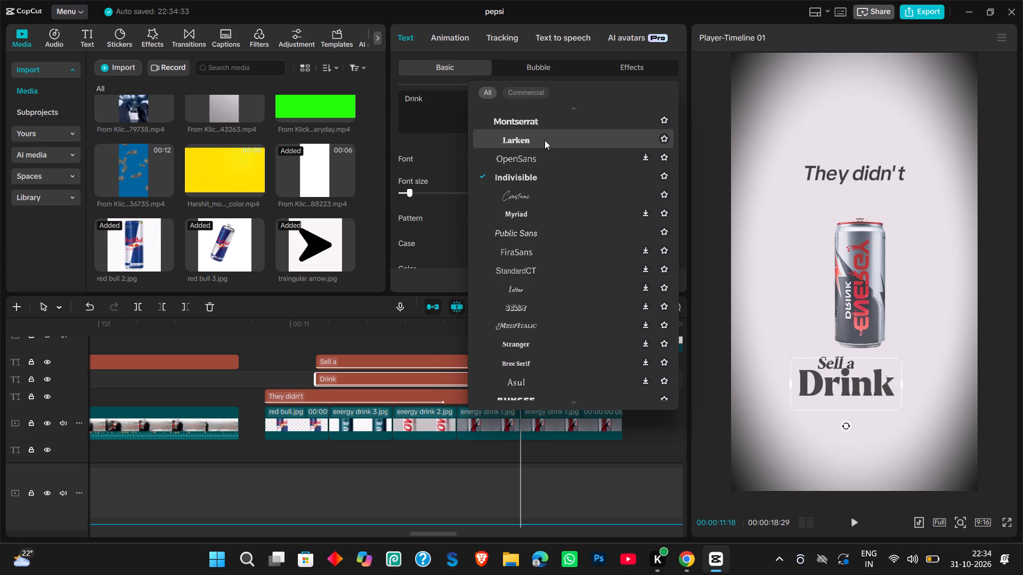
scroll(545, 140, "up", 1)
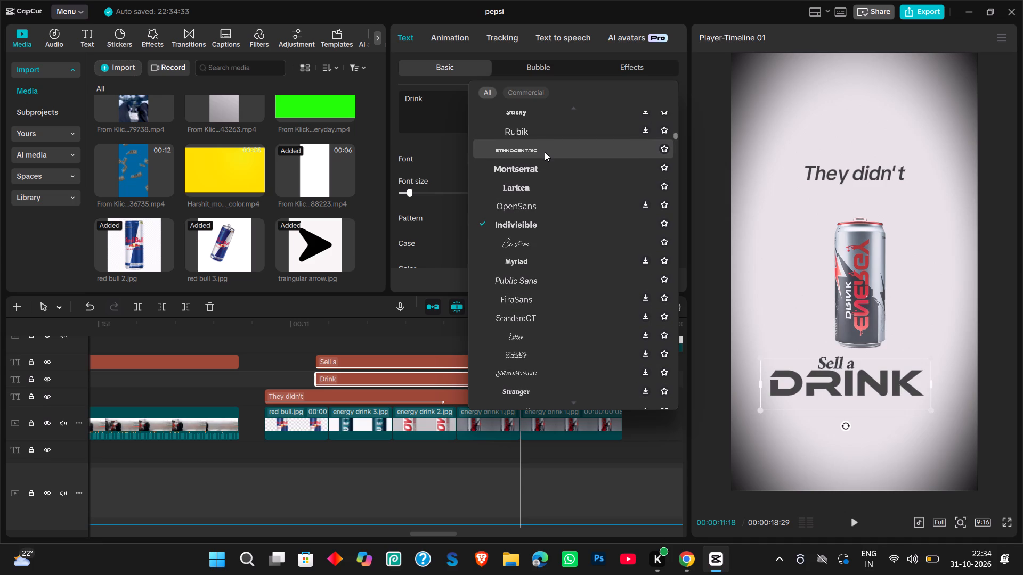
left_click(545, 152)
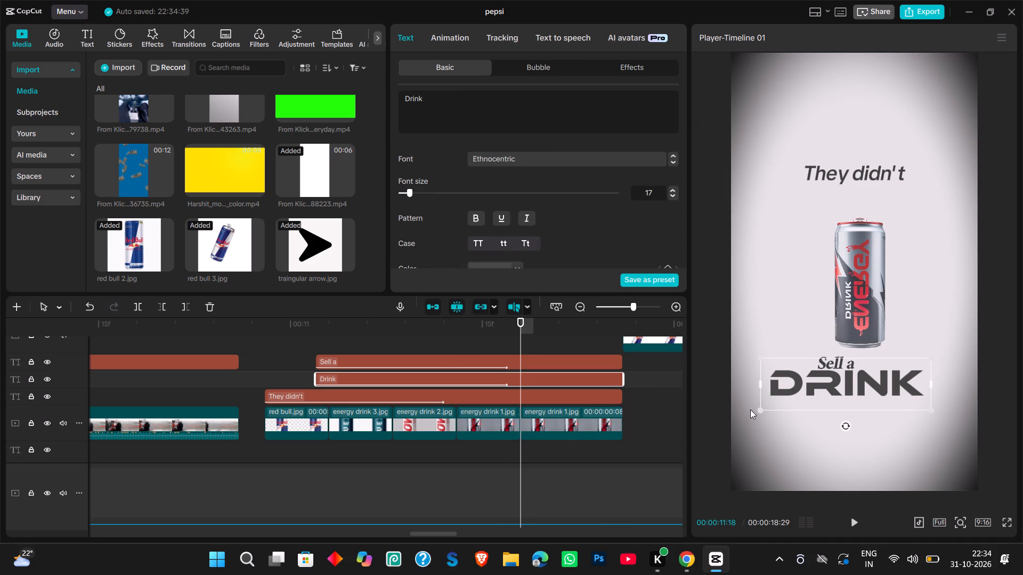
left_click_drag(758, 409, 806, 399)
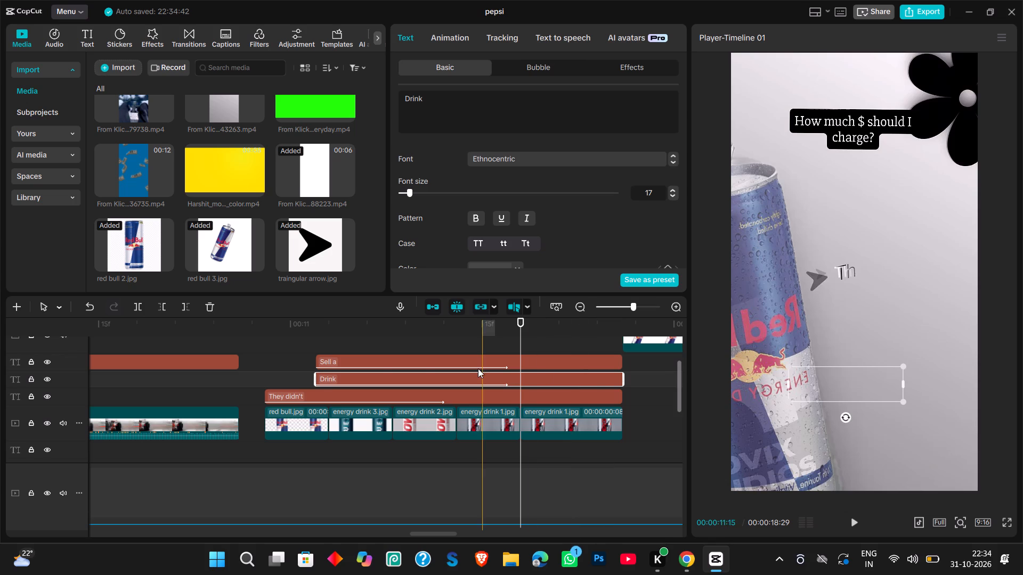
Hide the video track holding the 00:00:18:24 From Klickpin.com mp4 clip below Compound clip1.
scroll(392, 404, "down", 3)
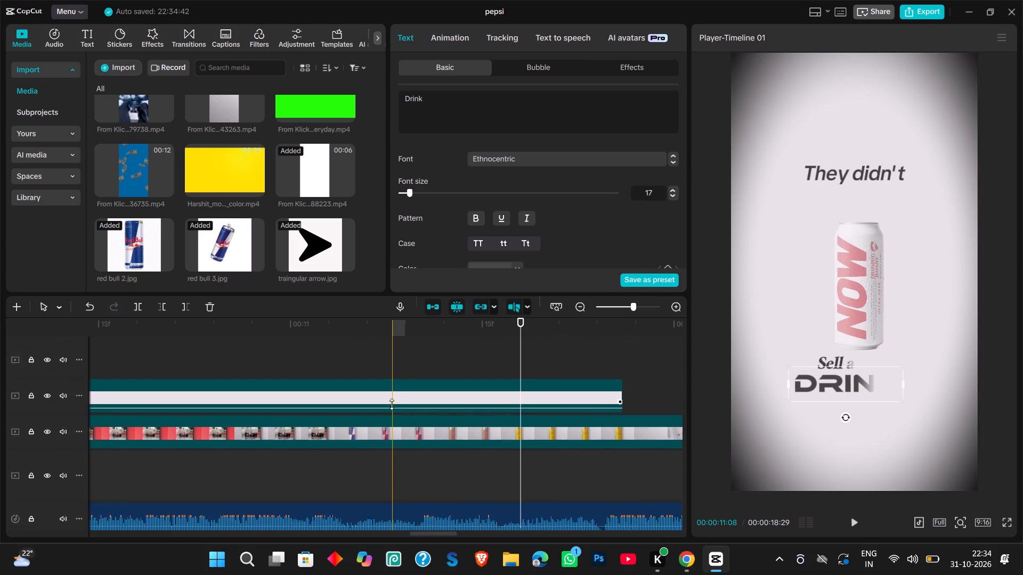
scroll(392, 404, "down", 2)
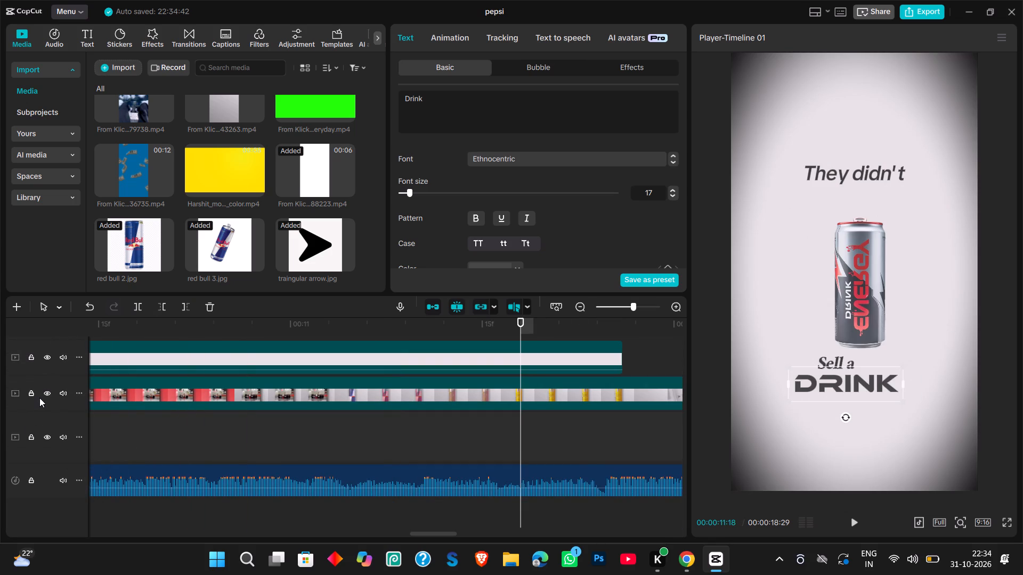
left_click(44, 392)
Go back to the start of the timeline to review the edit from 00:00:00:00.
scroll(156, 408, "right", 9)
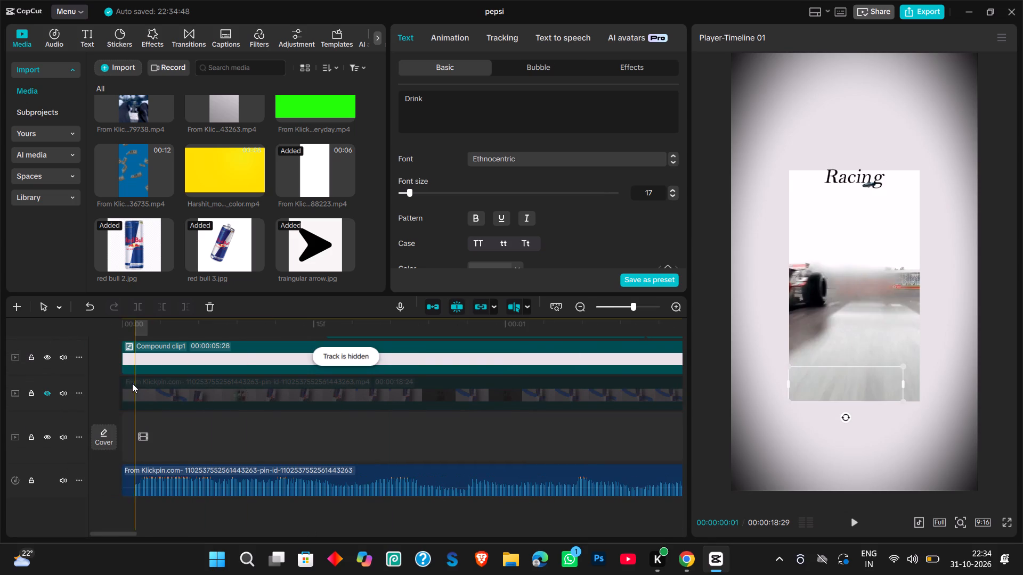
left_click(120, 339)
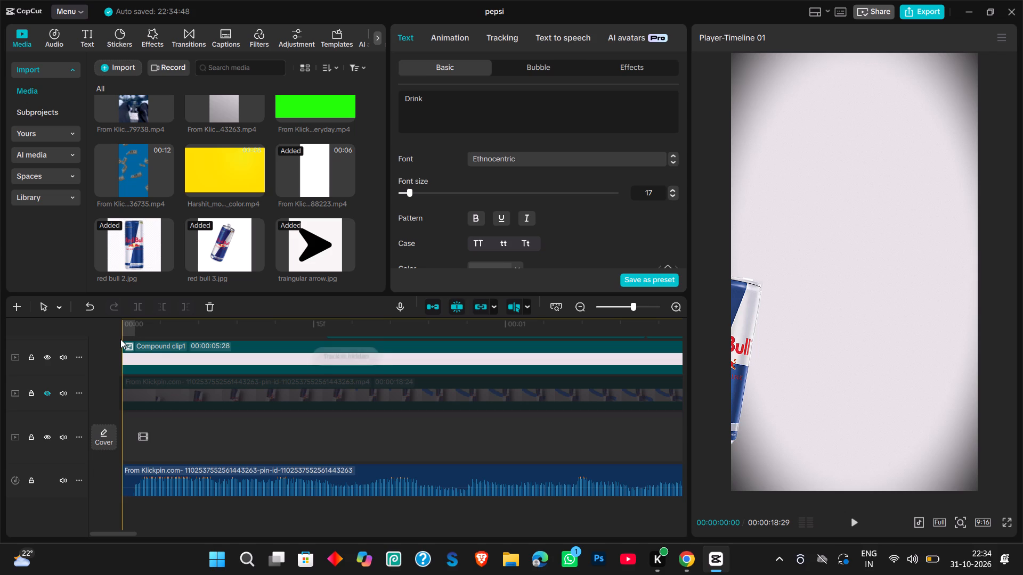
Play the edit from the start of the timeline to review the Red Bull can and title animations.
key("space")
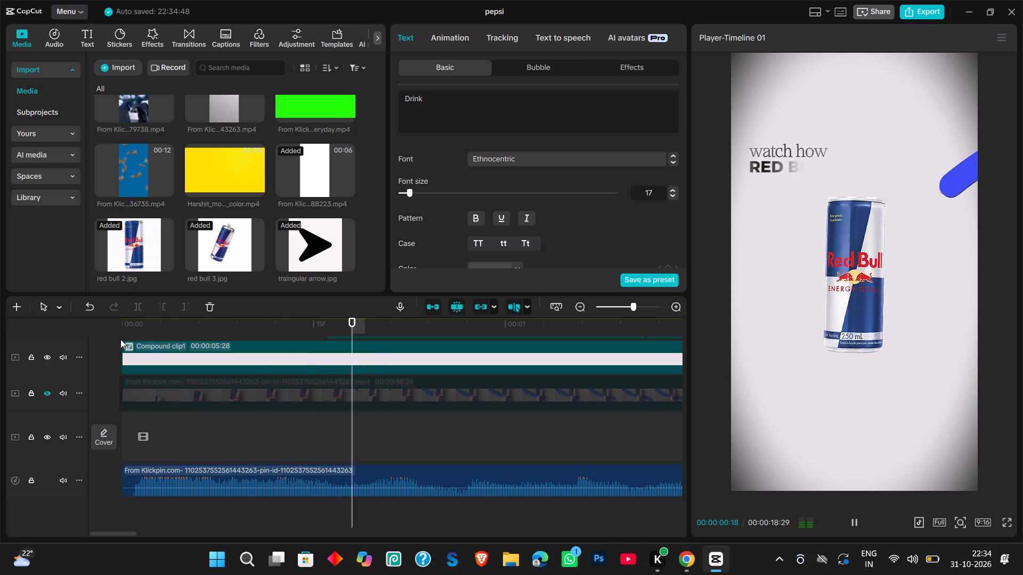
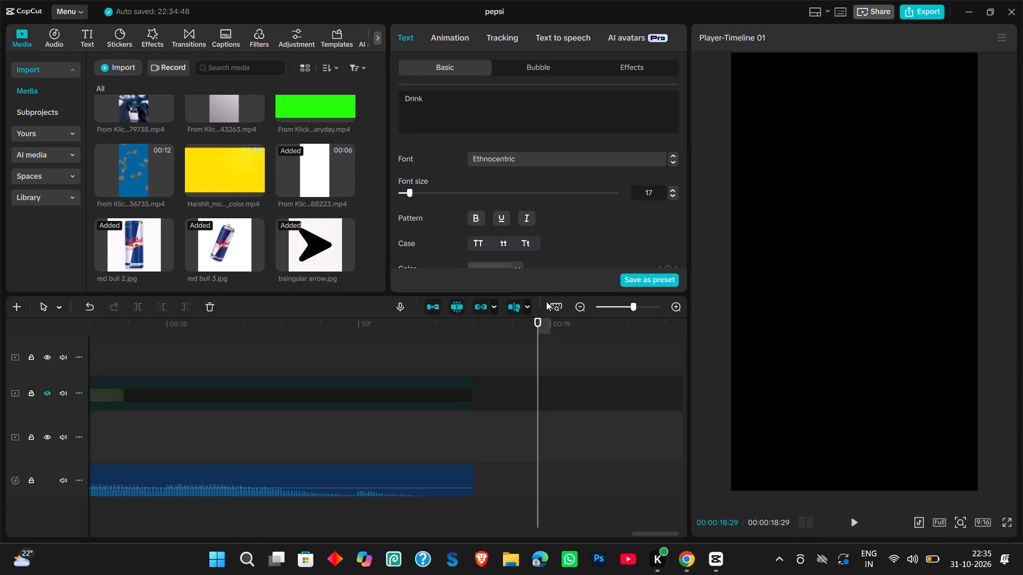
Move the playhead back from the end of the timeline to just before the 00:10 mark to review the can scene.
left_click_drag(539, 325, 486, 316)
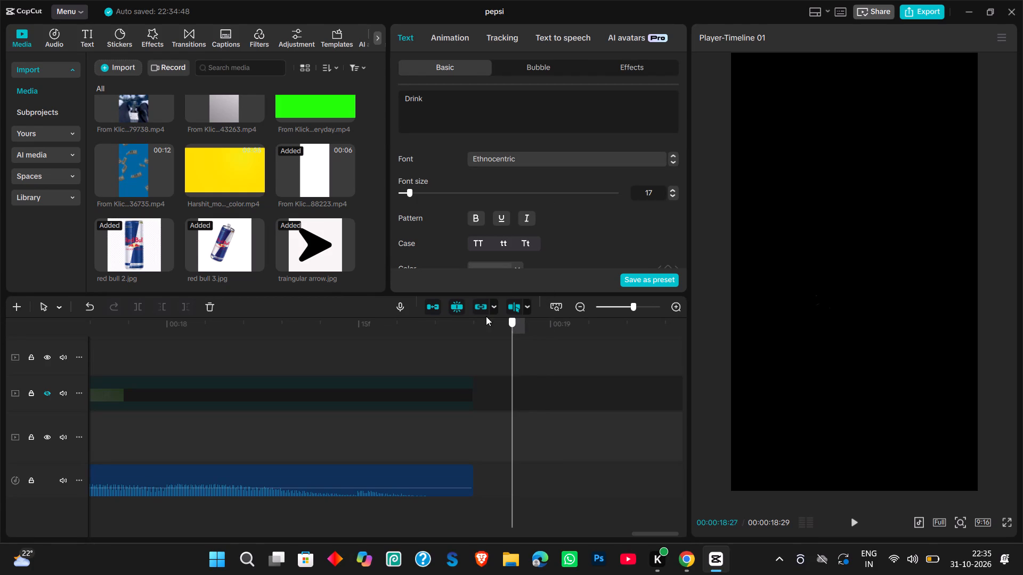
left_click_drag(486, 316, 1, 334)
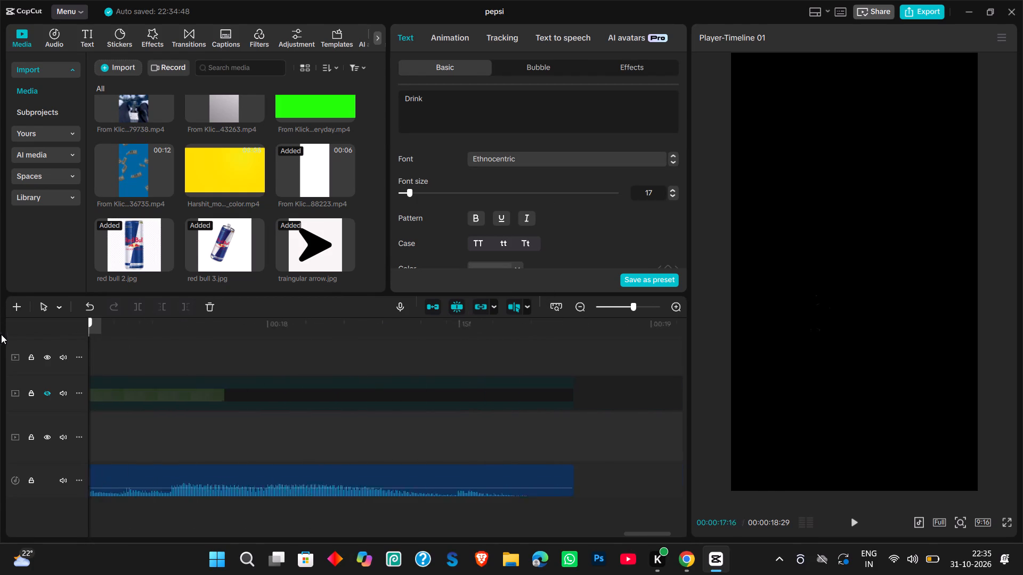
left_click_drag(1, 334, 71, 338)
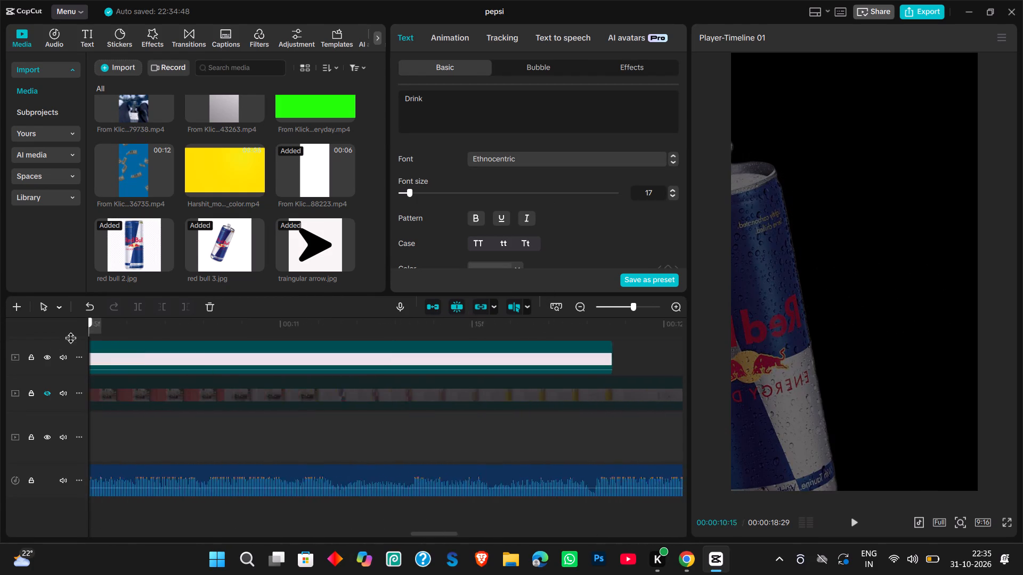
left_click_drag(71, 338, 120, 340)
left_click(120, 340)
double_click(125, 340)
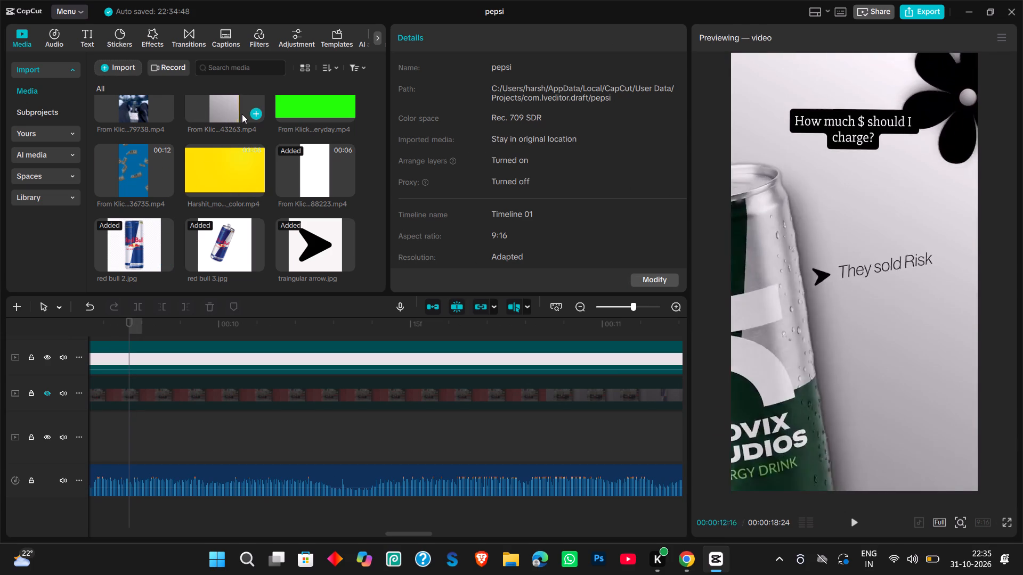
Look through the timeline tracks from about 00:00:10 back to 00:00:02 for the background layer behind the cans and texts.
scroll(321, 376, "down", 1)
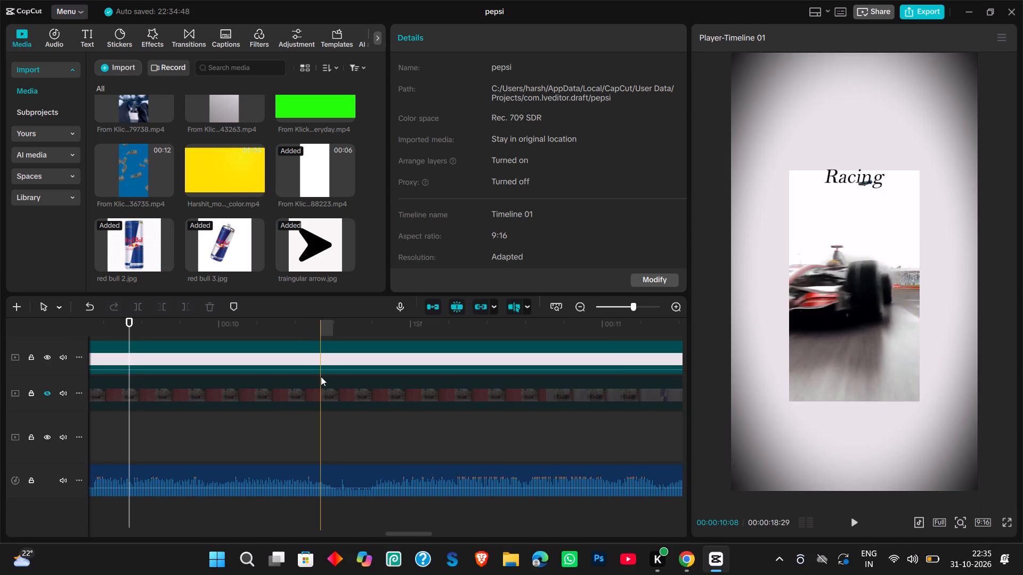
scroll(321, 376, "down", 1)
scroll(411, 417, "up", 2)
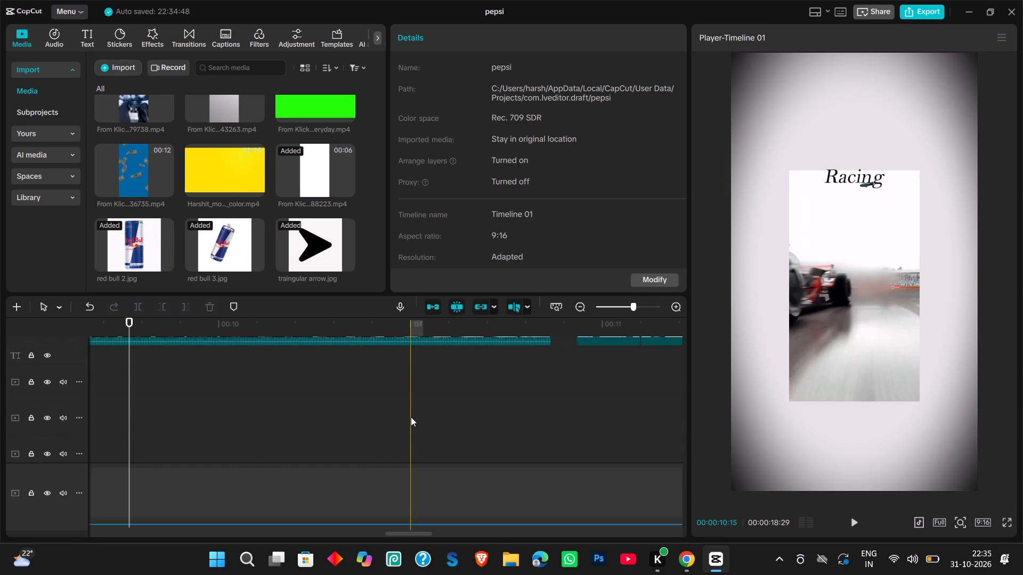
scroll(411, 417, "up", 3)
scroll(411, 417, "down", 1)
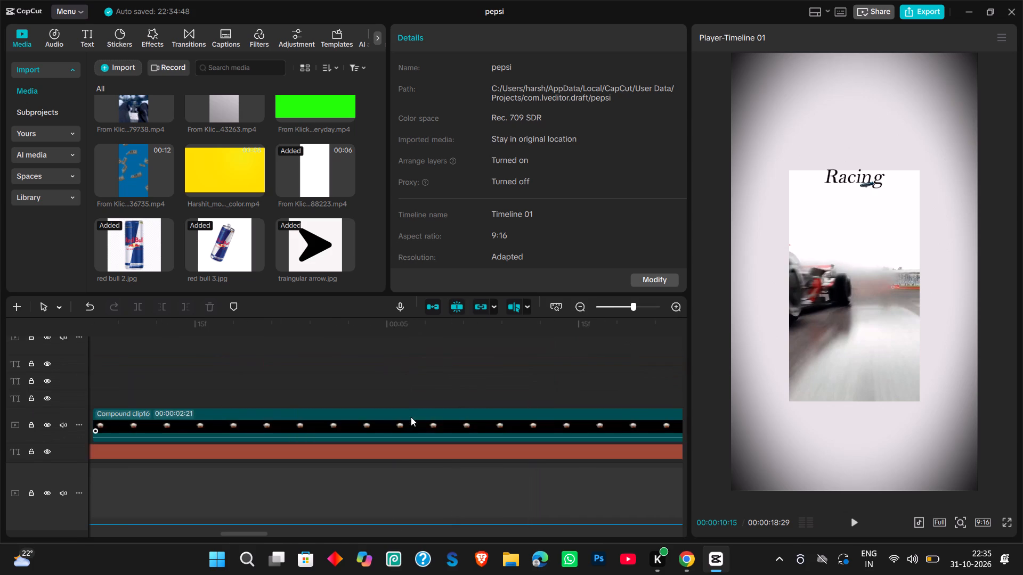
scroll(411, 417, "down", 1)
scroll(411, 417, "down", 10, "ctrl")
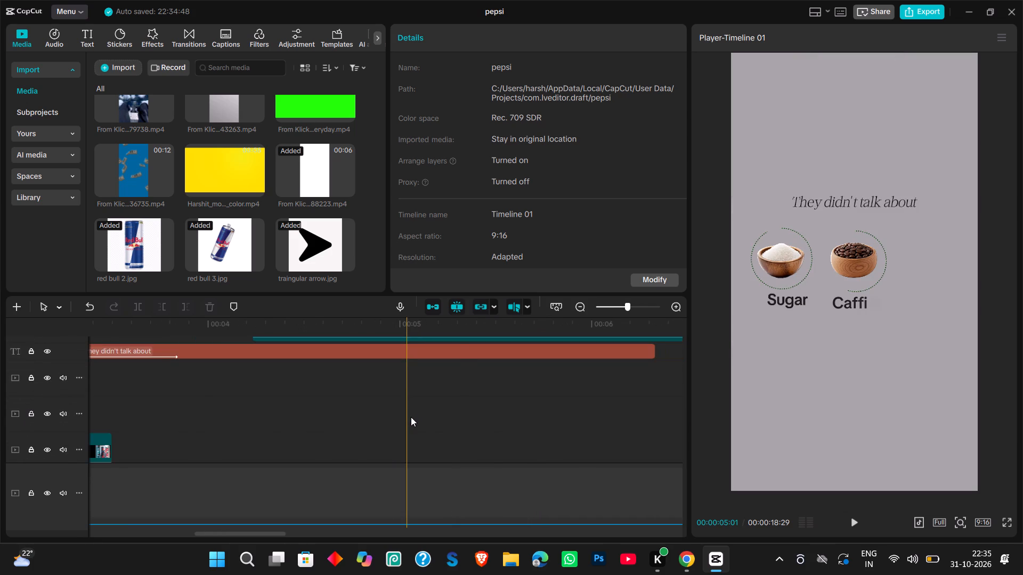
scroll(411, 417, "right", 3)
scroll(411, 417, "down", 2)
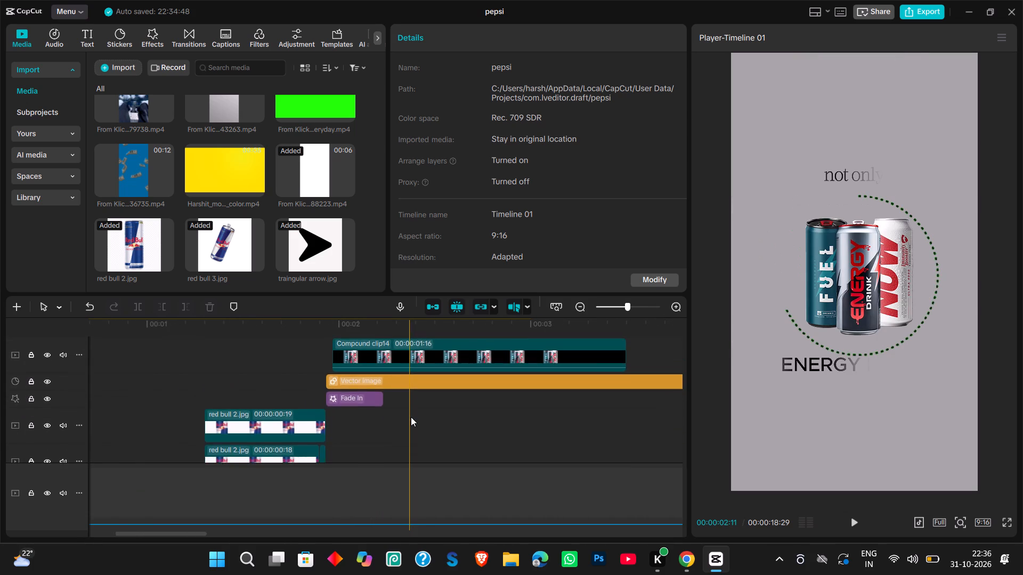
Extend the end of the Vector image background layer to about 00:00:18:19, near the end of the edit.
scroll(411, 417, "left", 1)
left_click(486, 385)
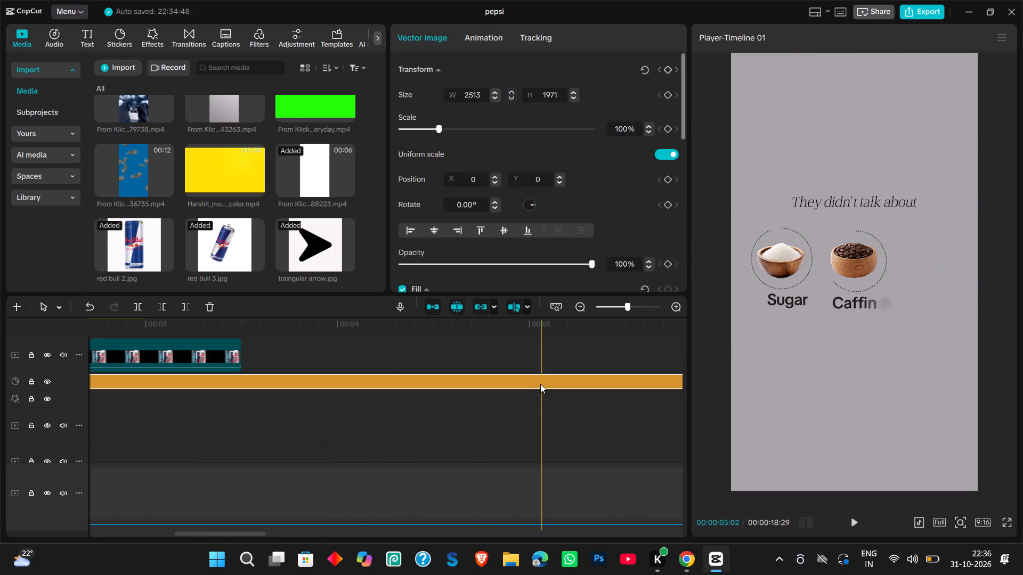
scroll(540, 382, "left", 2)
left_click(509, 381)
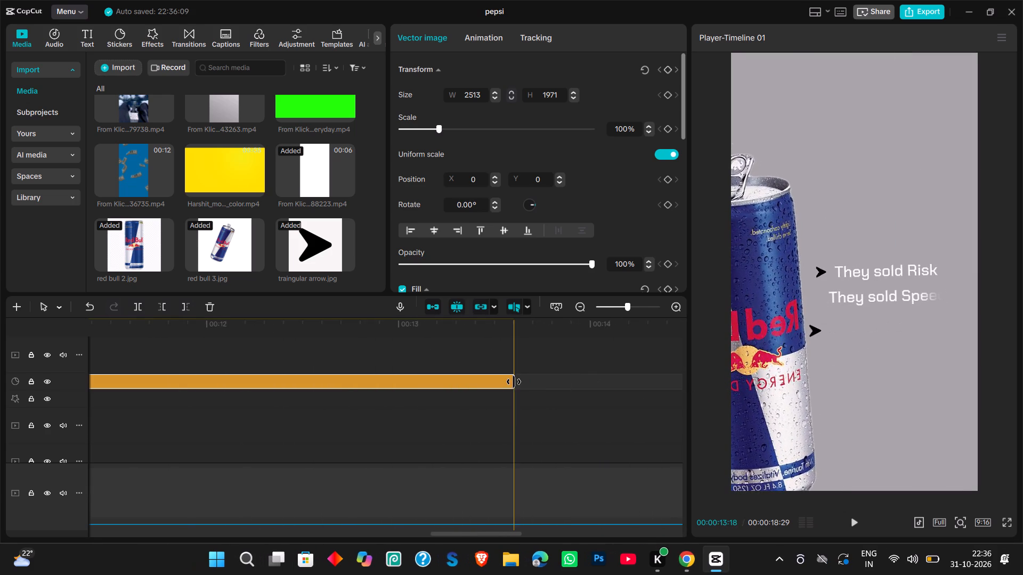
scroll(514, 382, "up", 4)
scroll(514, 382, "down", 2)
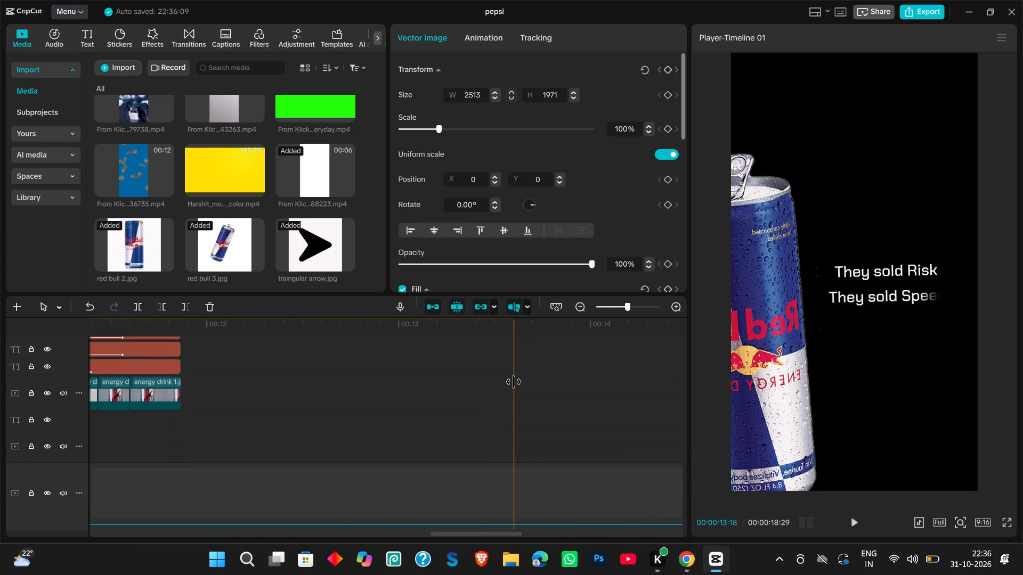
scroll(504, 437, "down", 2)
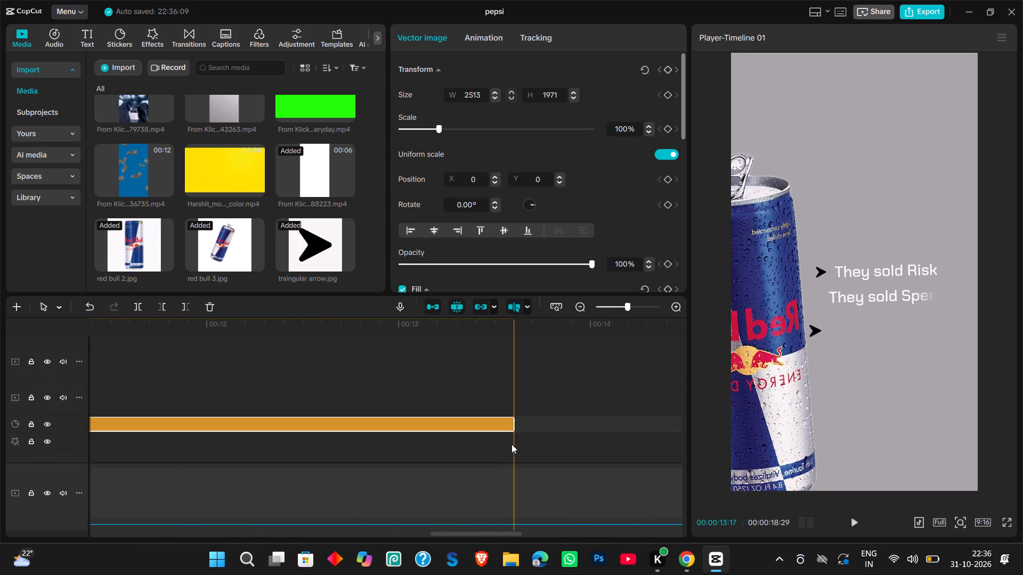
left_click_drag(513, 425, 723, 441)
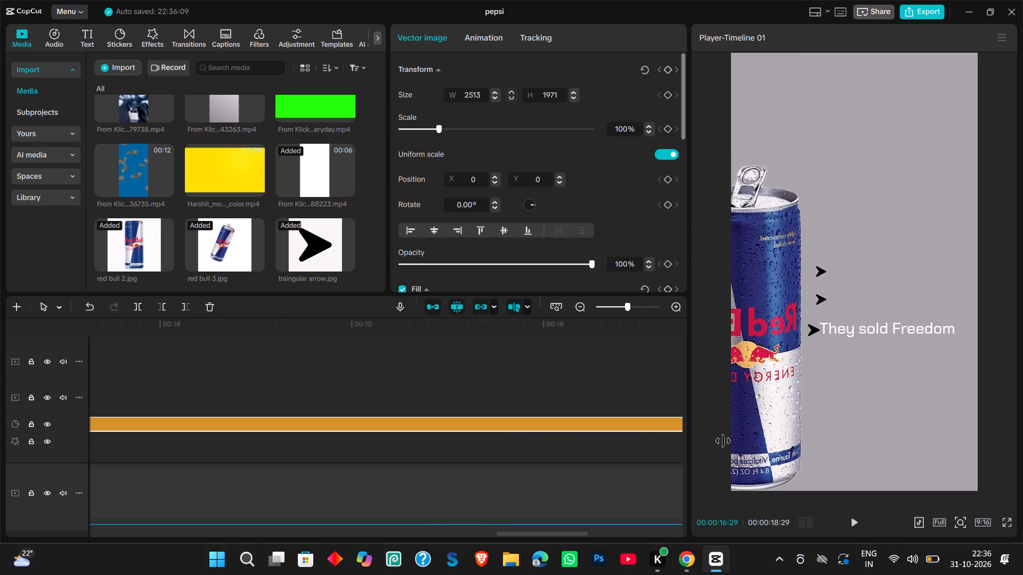
left_click_drag(723, 441, 452, 426)
scroll(452, 426, "up", 2)
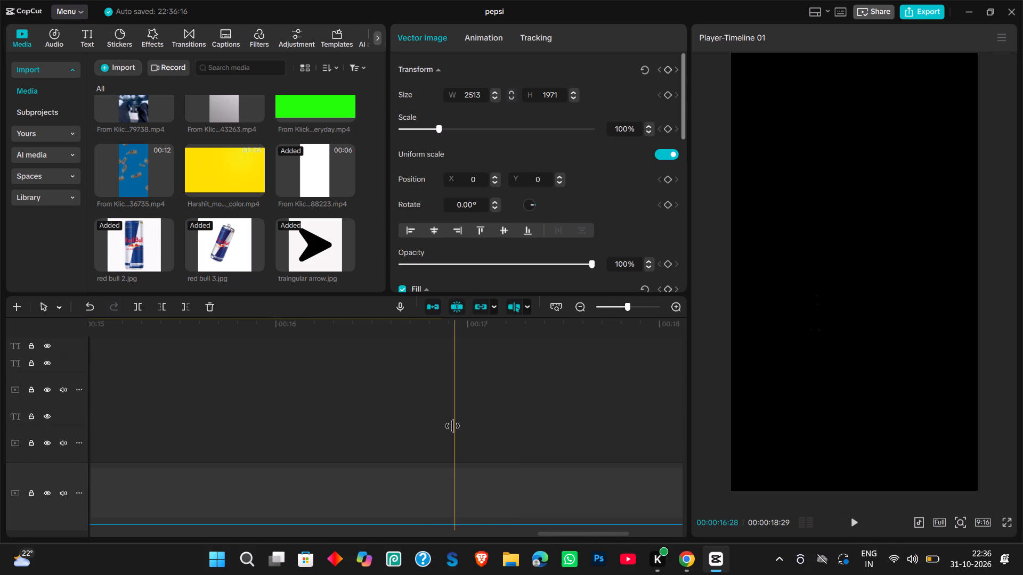
scroll(452, 426, "up", 1)
scroll(452, 426, "down", 2)
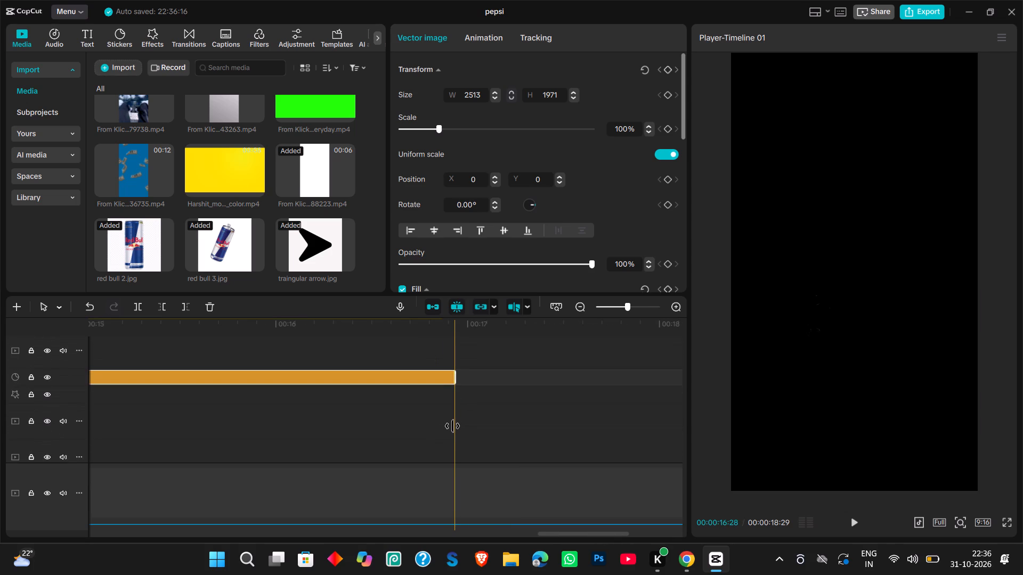
left_click_drag(457, 382, 673, 404)
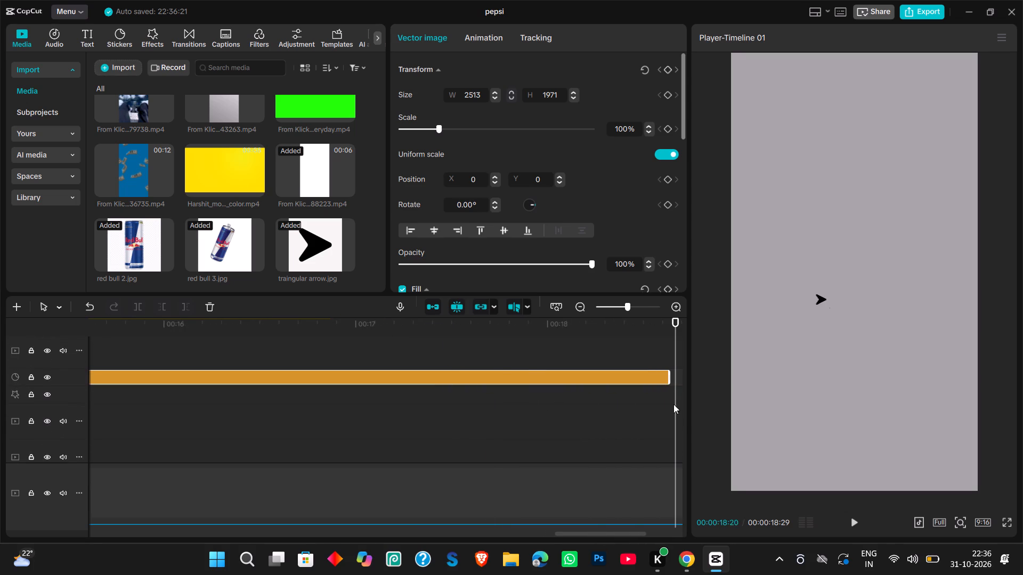
Review the closing Red Bull can and "They sold" text sequence between about 00:00:15 and 00:00:18:20.
scroll(483, 357, "up", 2)
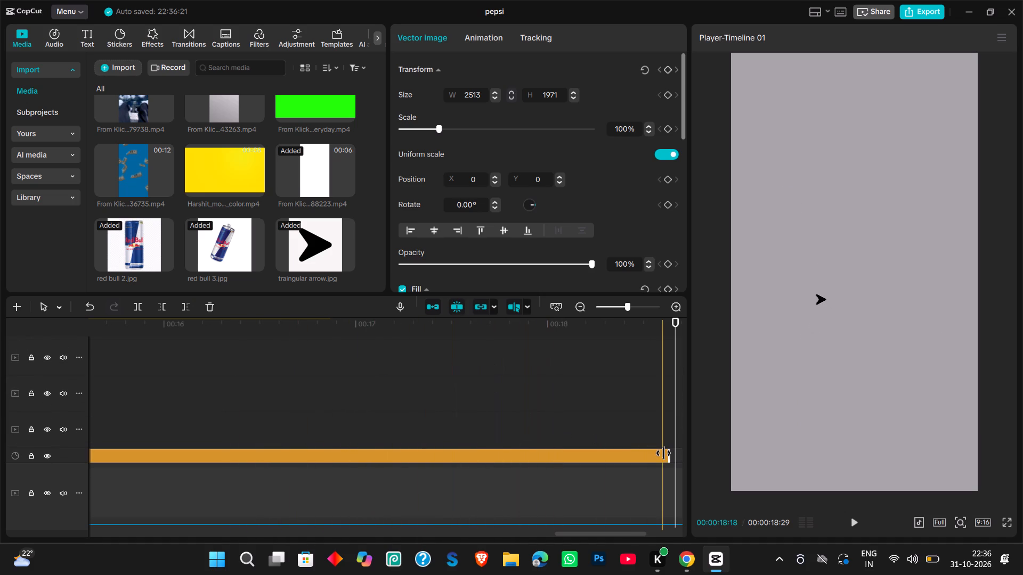
scroll(663, 453, "up", 3)
scroll(663, 453, "right", 1)
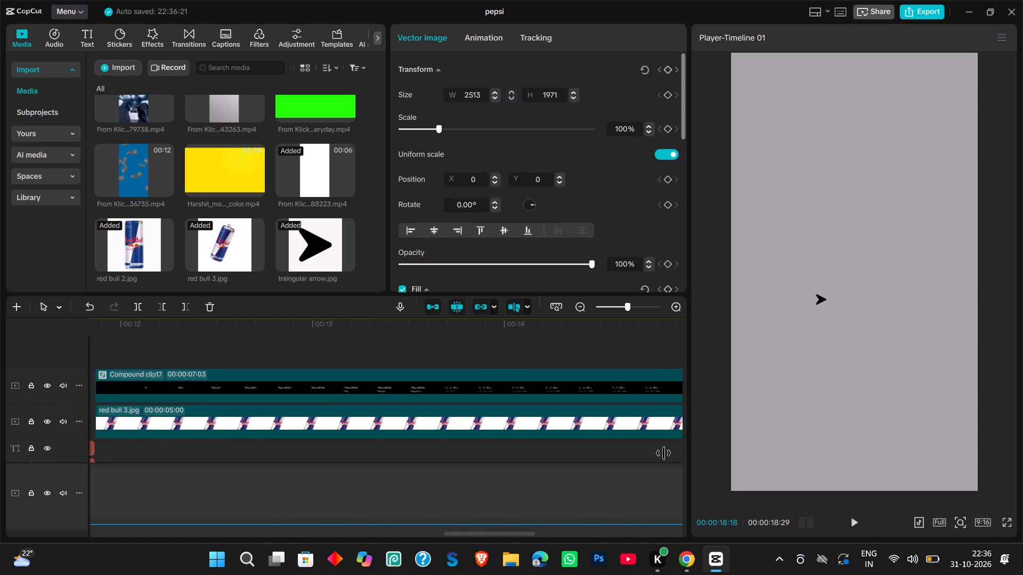
scroll(663, 453, "right", 1)
scroll(663, 453, "left", 3)
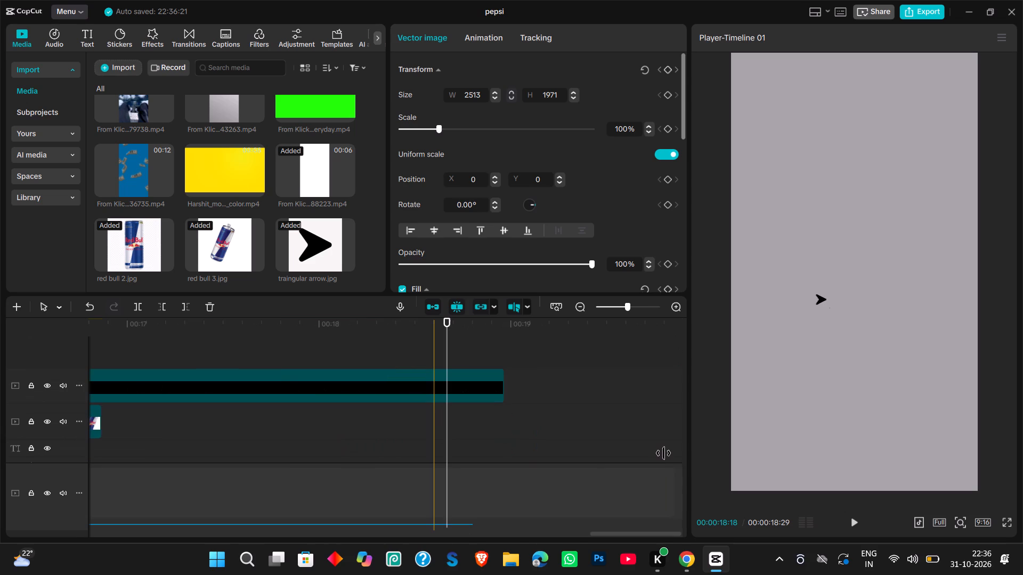
scroll(663, 453, "down", 5, "ctrl")
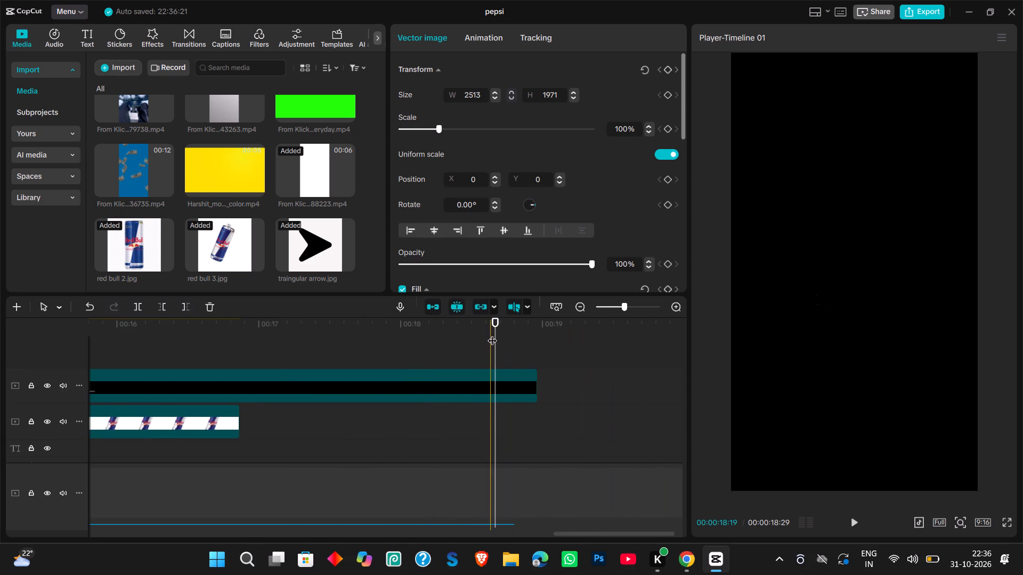
left_click_drag(493, 333, 141, 331)
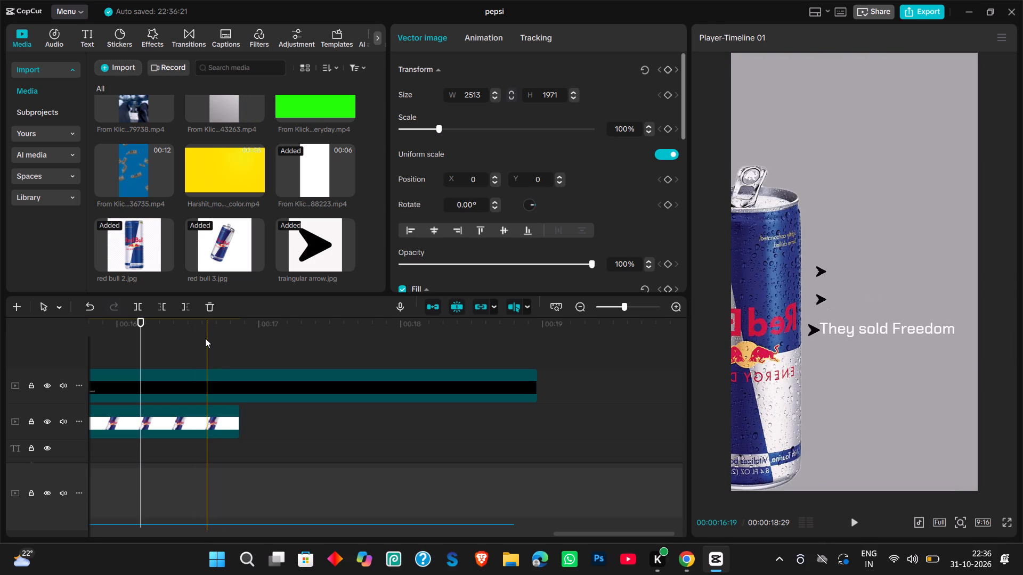
left_click_drag(145, 328, 159, 335)
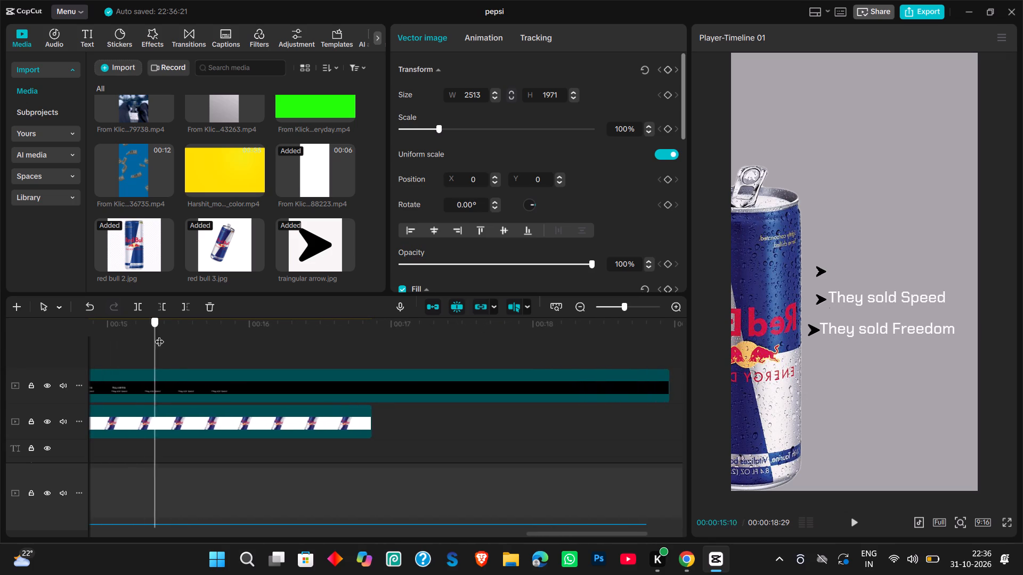
left_click_drag(159, 335, 235, 339)
Undo the compound on Compound clip17 to release its "They sold" texts and arrow images as separate clips.
left_click(247, 381)
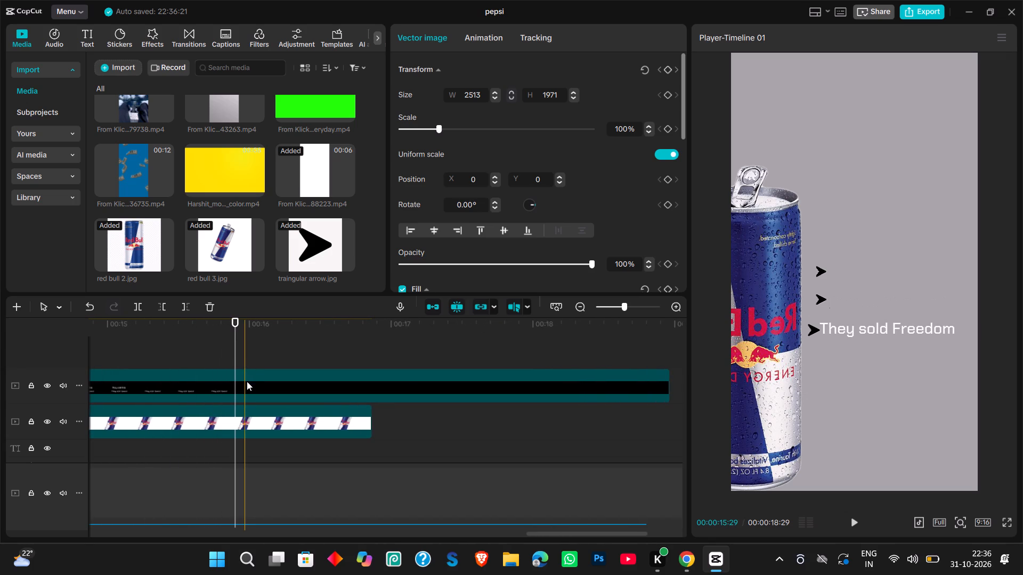
scroll(247, 381, "right", 1)
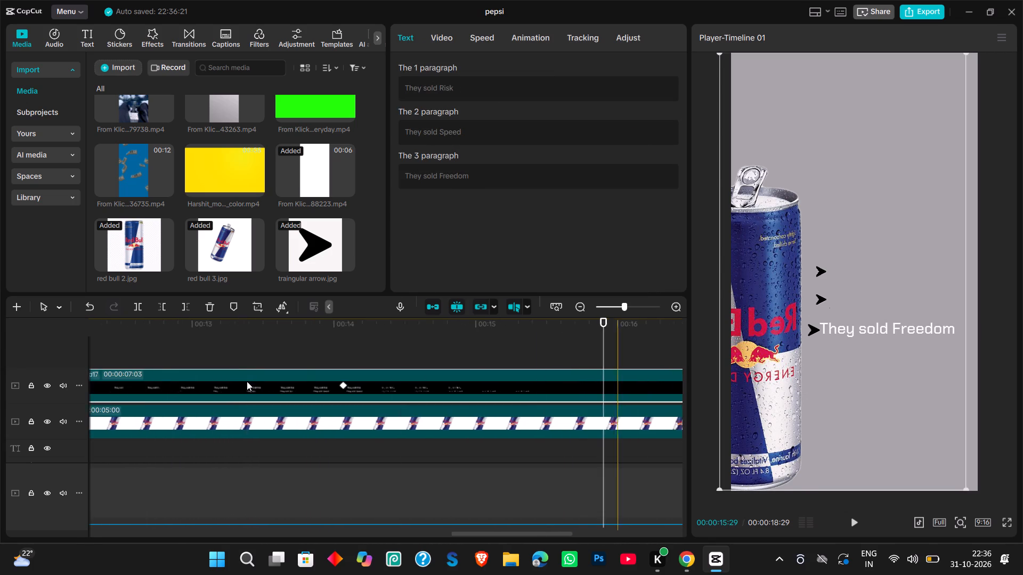
scroll(247, 381, "right", 2)
right_click(458, 380)
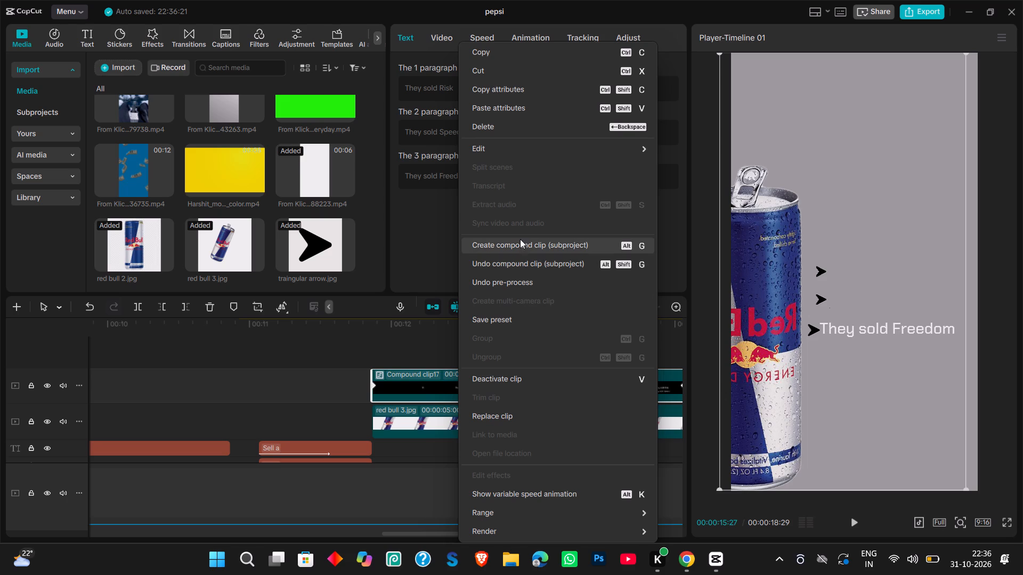
left_click(509, 317)
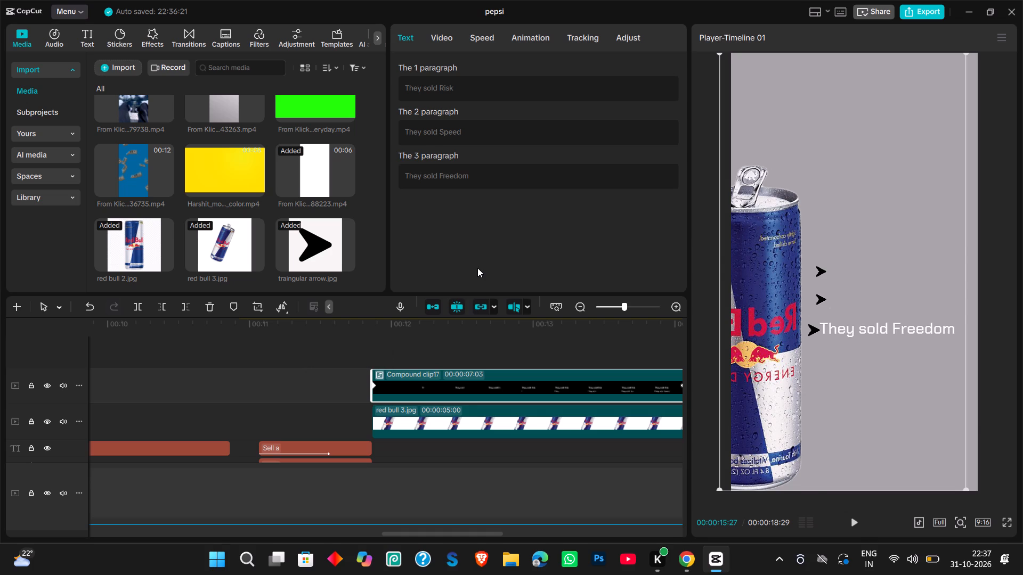
right_click(466, 394)
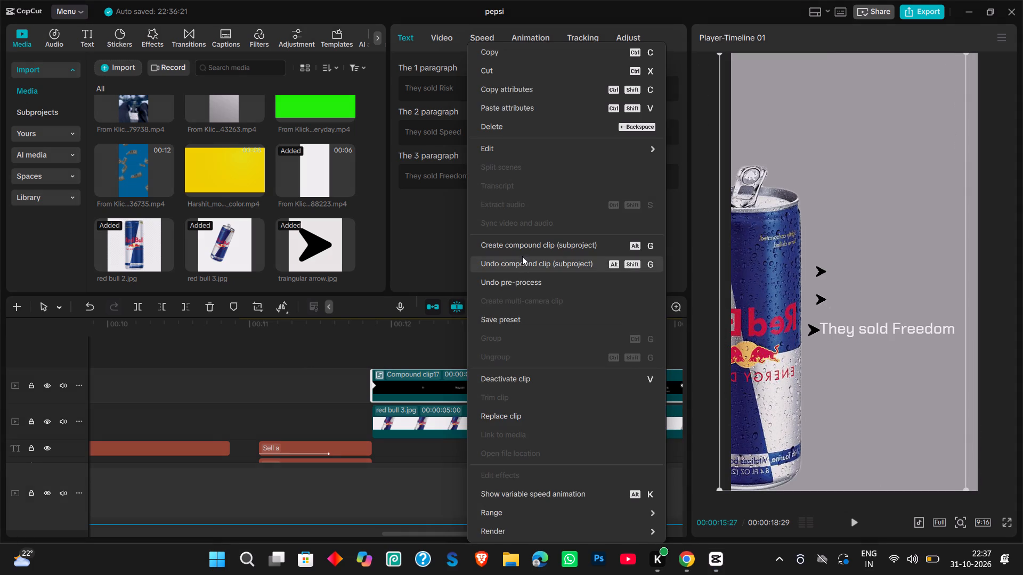
left_click(523, 261)
Change the "They sold Risk" text colour to green 5E9F34 and check it in the preview around 00:00:12:16.
scroll(499, 409, "left", 1)
scroll(499, 409, "down", 1)
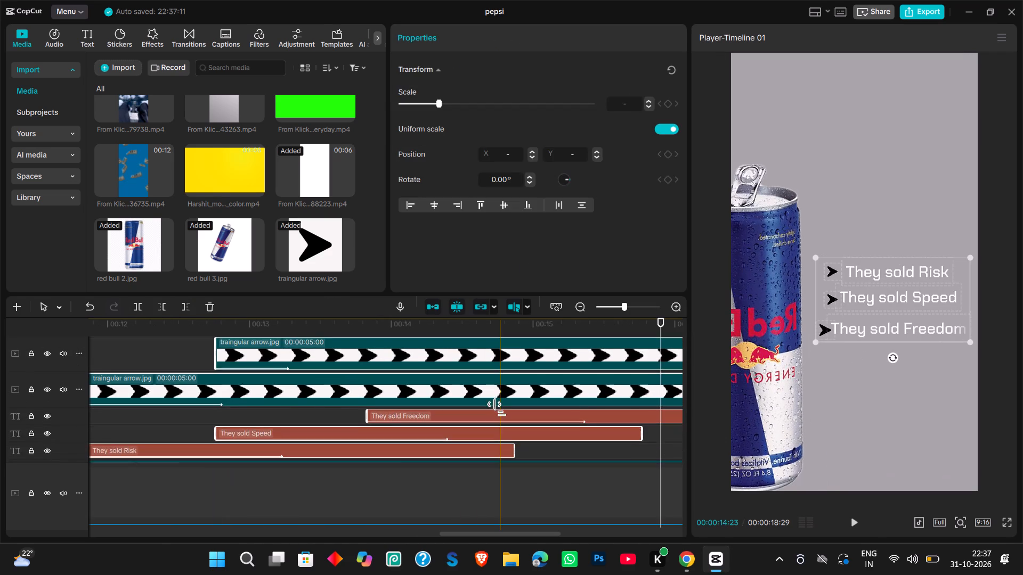
scroll(499, 409, "down", 1)
left_click(381, 415)
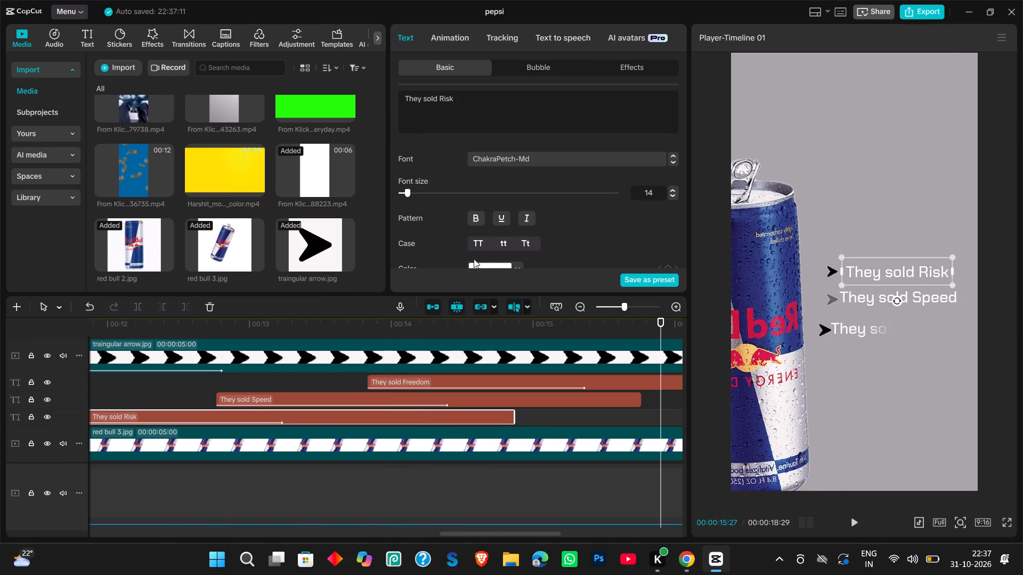
scroll(509, 215, "down", 2)
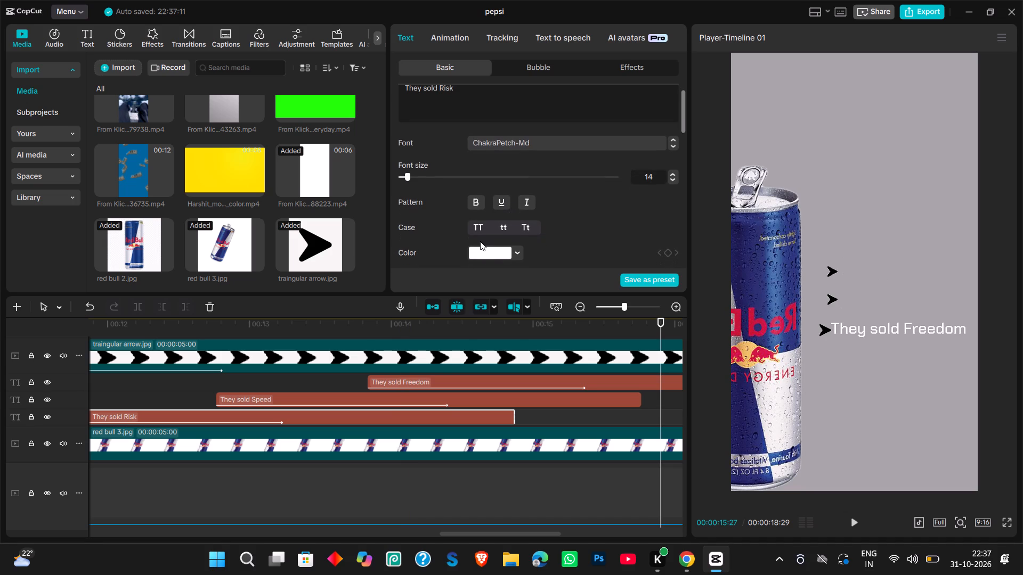
left_click(485, 247)
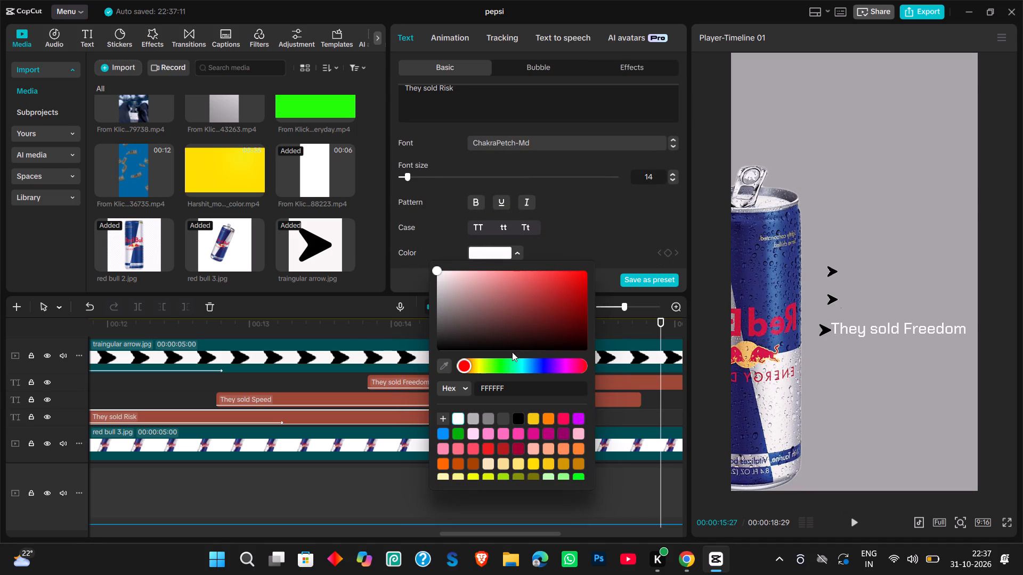
left_click(499, 364)
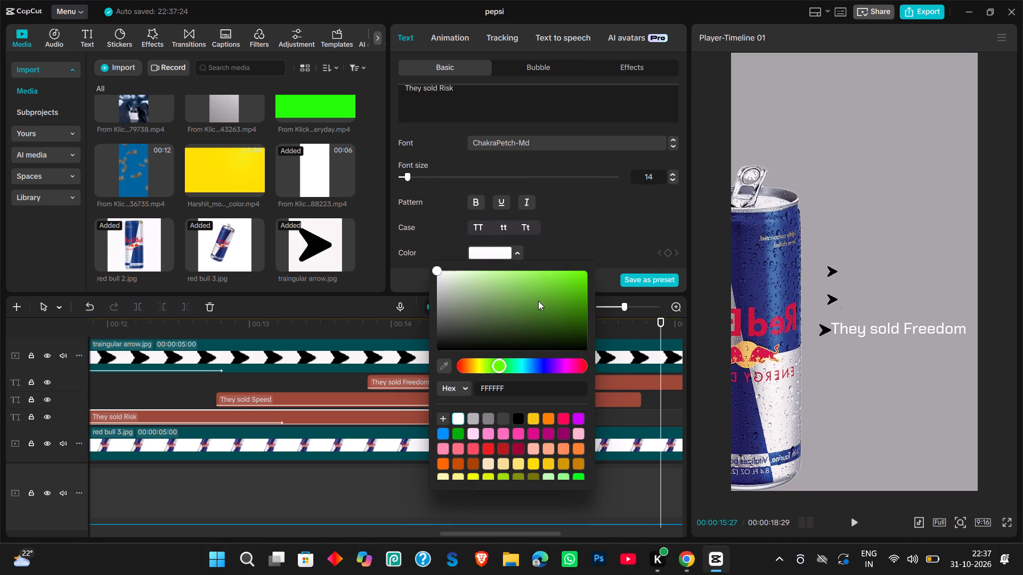
left_click(538, 301)
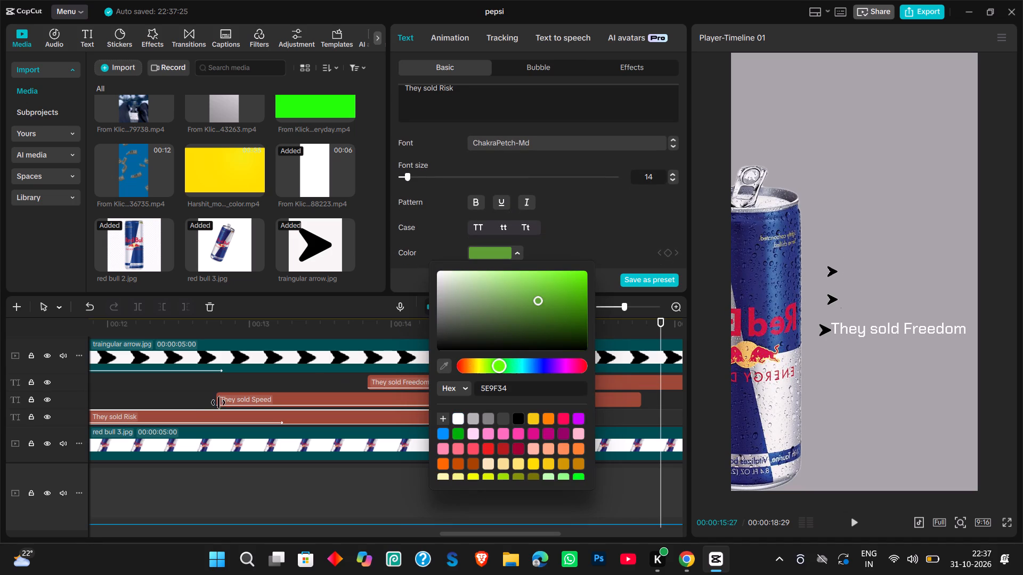
left_click(184, 391)
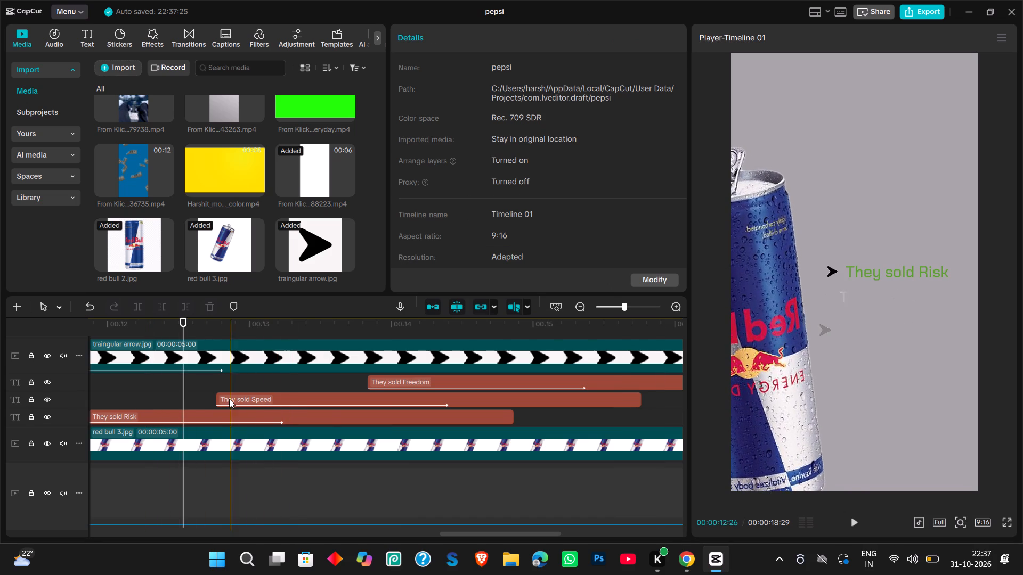
Change the "They sold Risk" text colour to brownish orange 9F5D34.
left_click(159, 412)
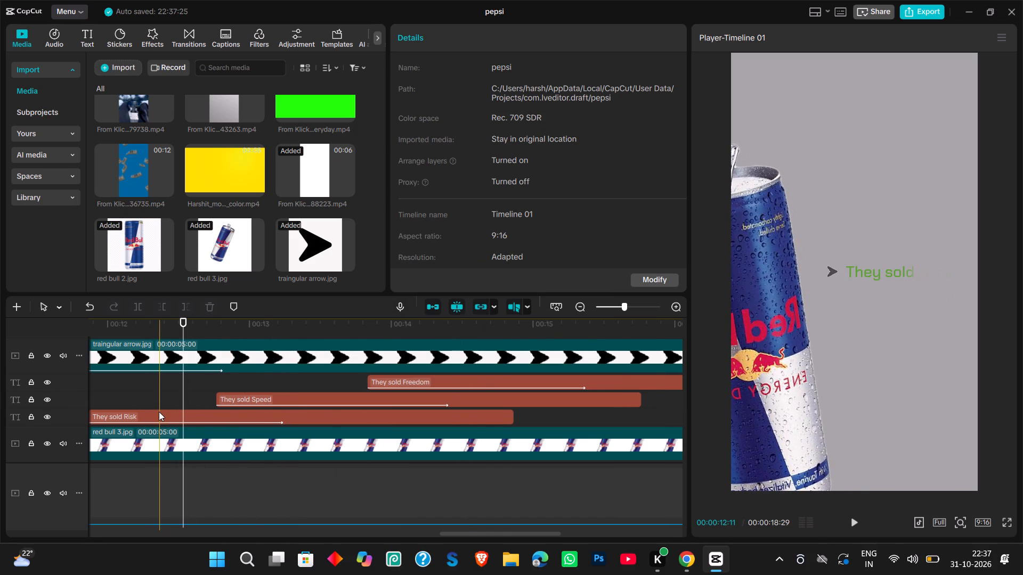
scroll(498, 260, "down", 1)
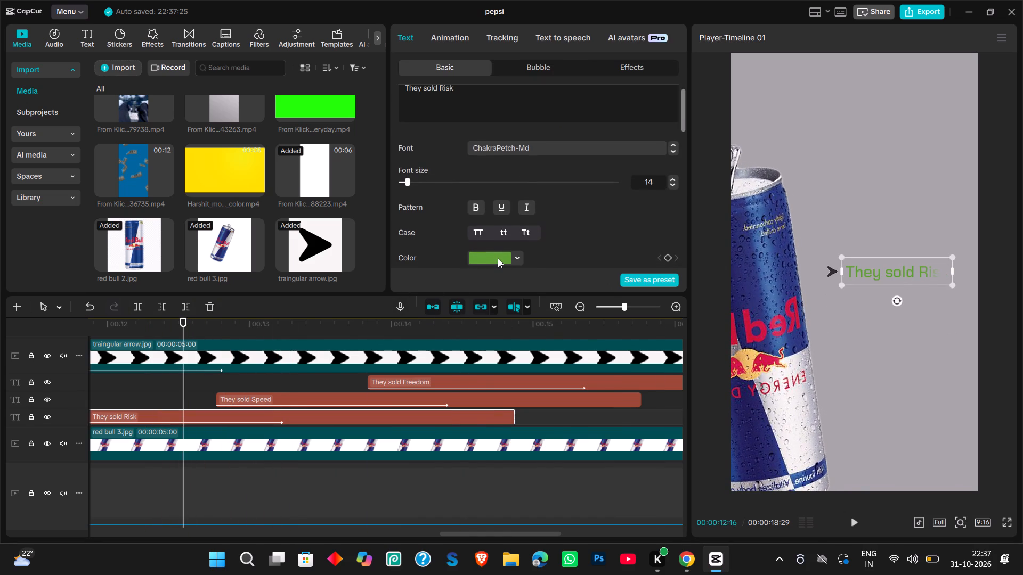
left_click(498, 258)
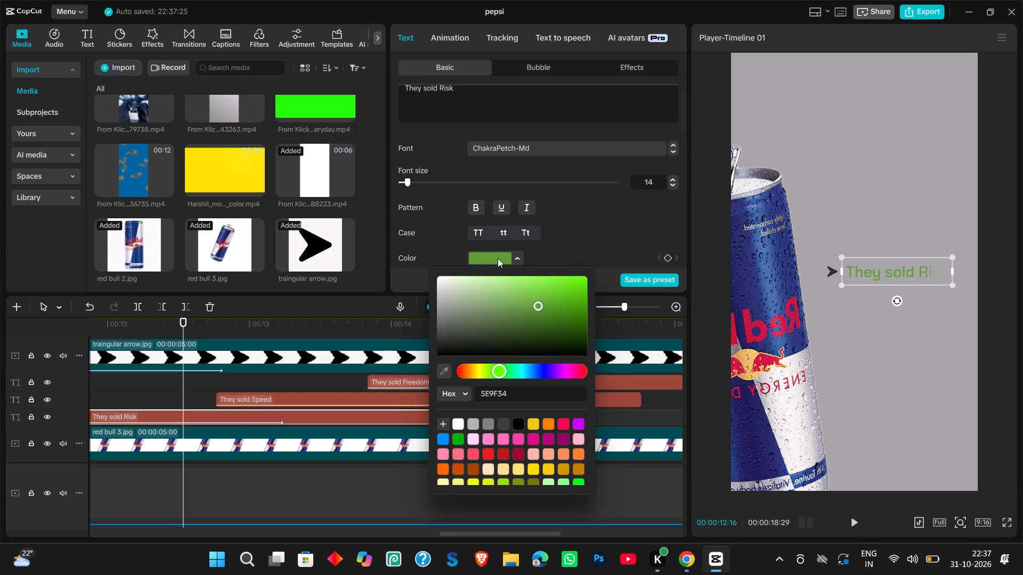
left_click(473, 367)
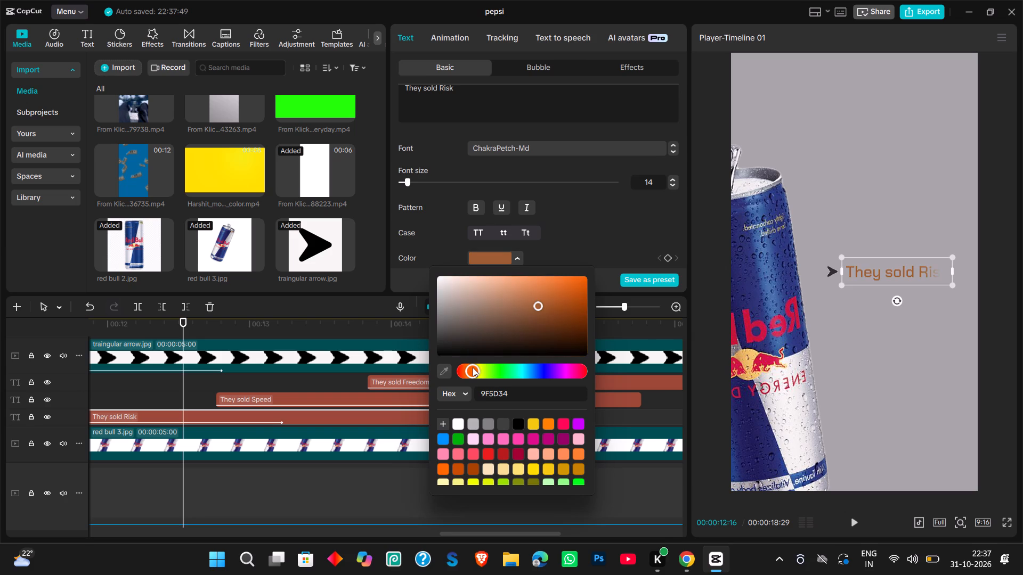
Recolour the "They sold Speed" text to 9E5B31 by sampling the brownish orange of "They sold Risk" in the preview.
left_click(289, 397)
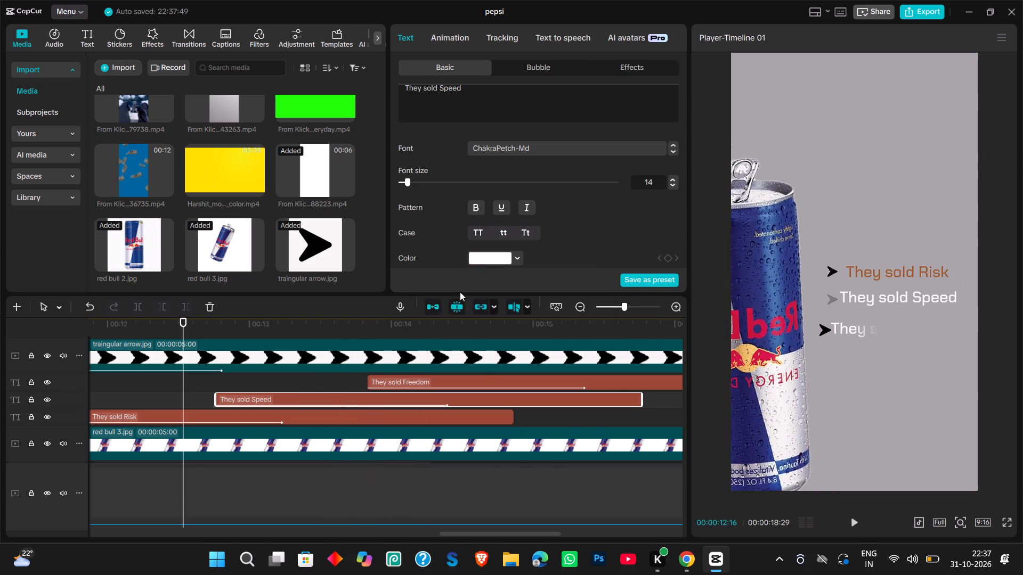
left_click(496, 259)
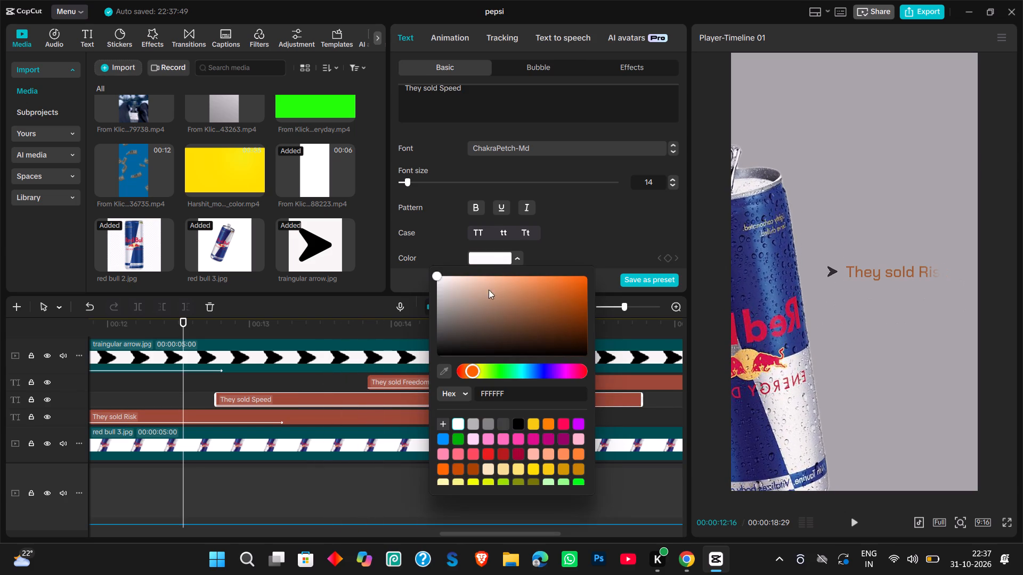
left_click(449, 392)
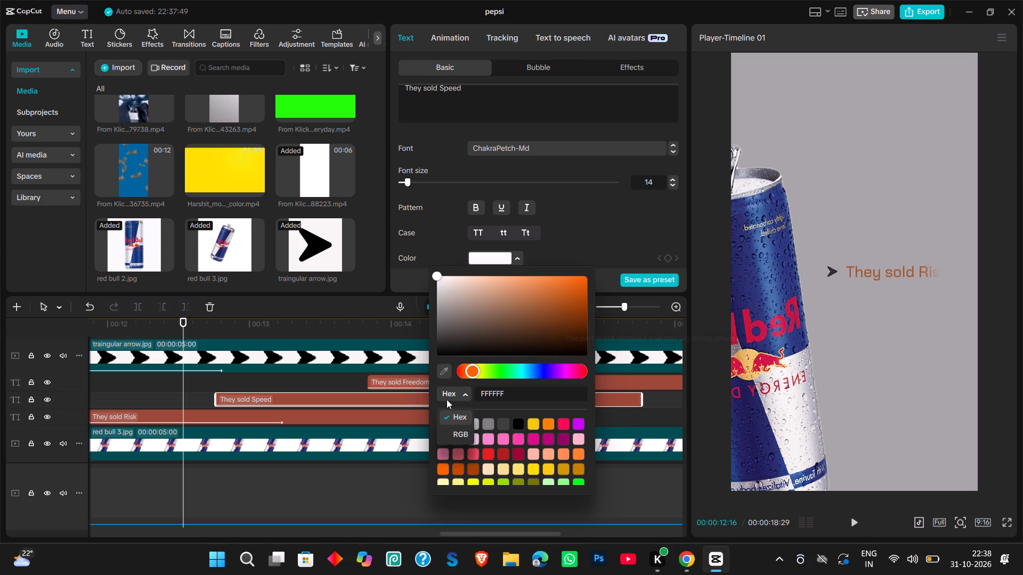
left_click(448, 374)
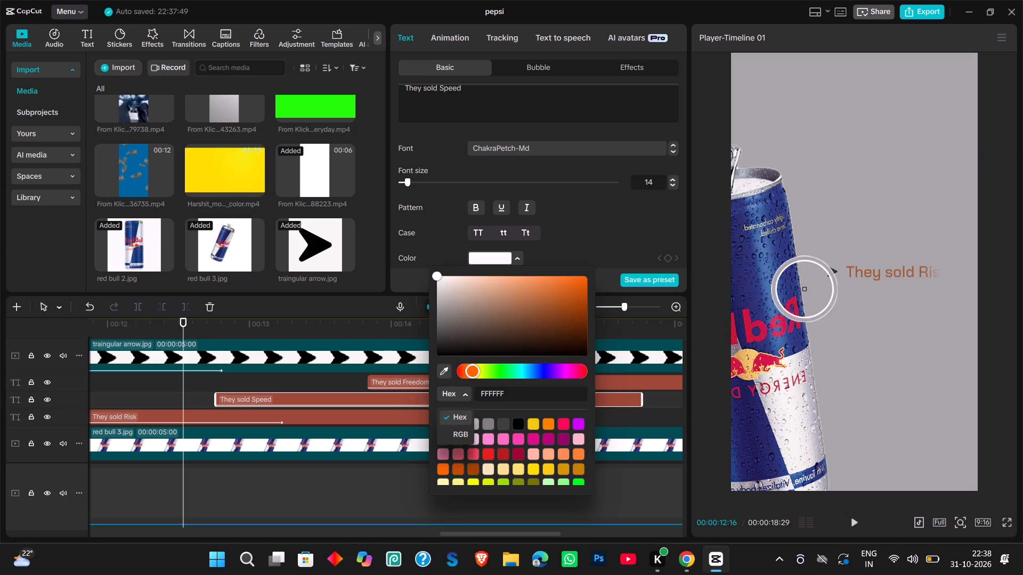
left_click(850, 272)
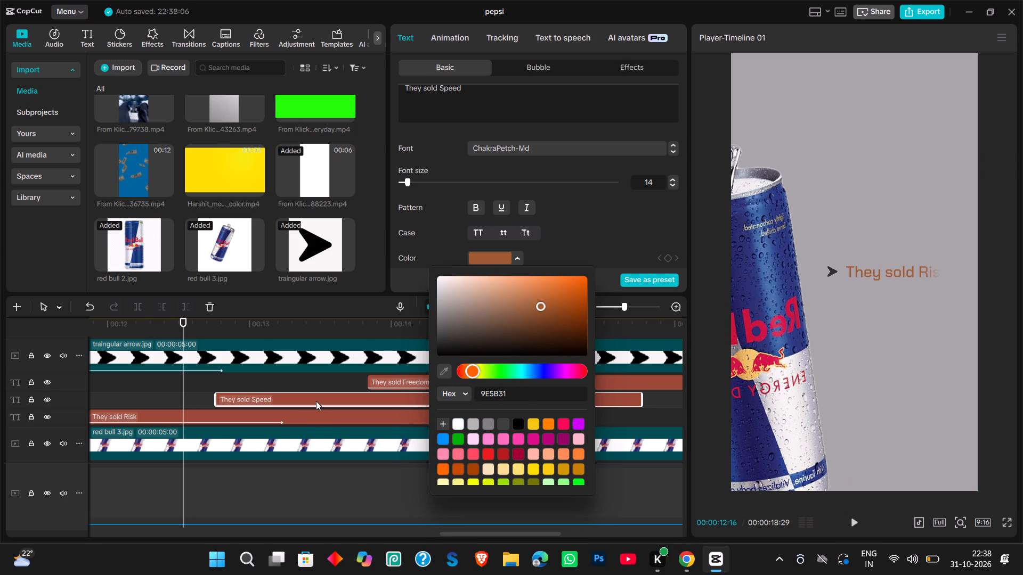
Recolour the "They sold Freedom" text to 9E5B31 by sampling "They sold Risk", and check all three texts around 00:00:14:19.
scroll(316, 401, "left", 1)
left_click(343, 379)
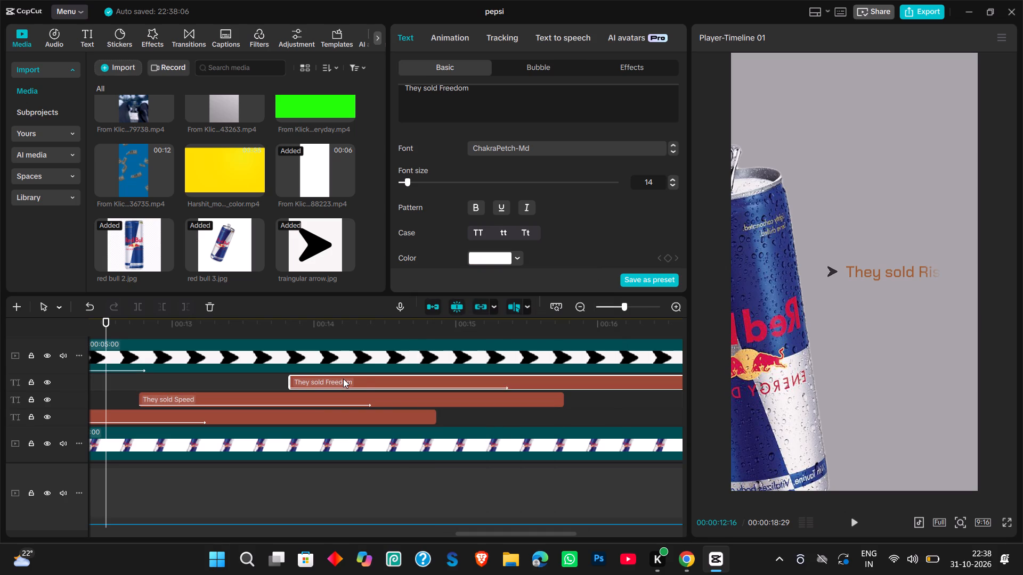
left_click(500, 254)
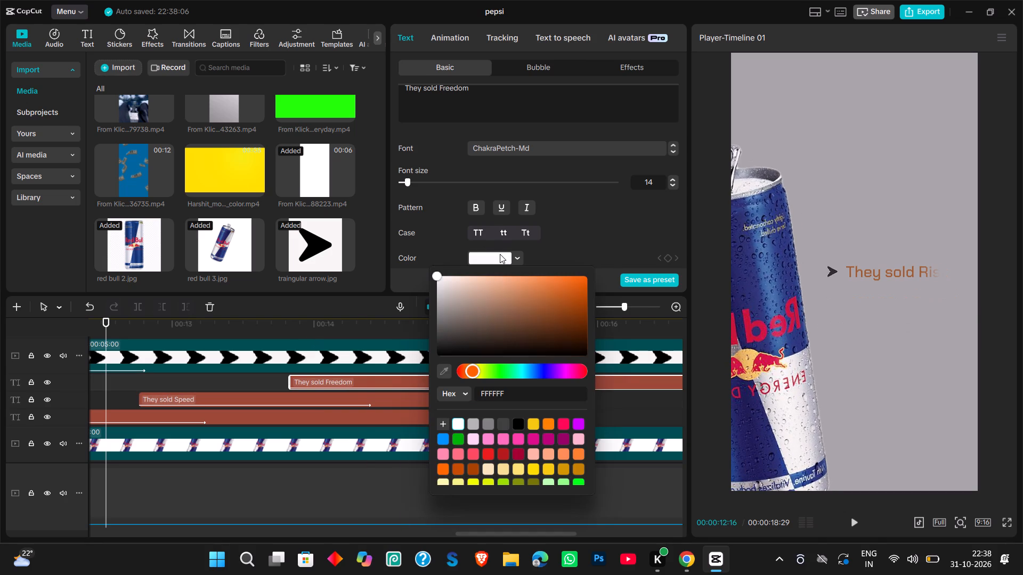
left_click(445, 376)
left_click(850, 273)
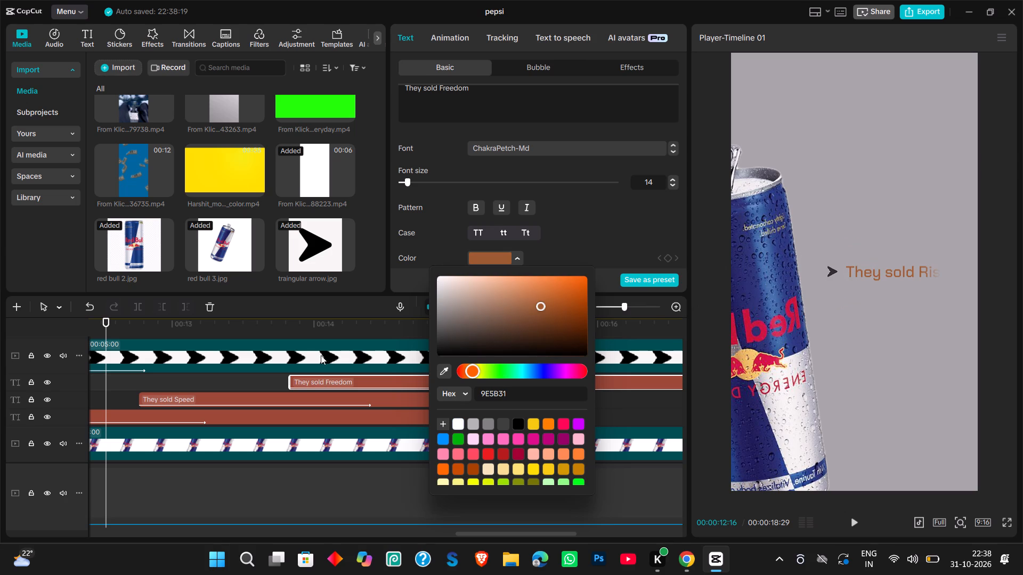
left_click(400, 328)
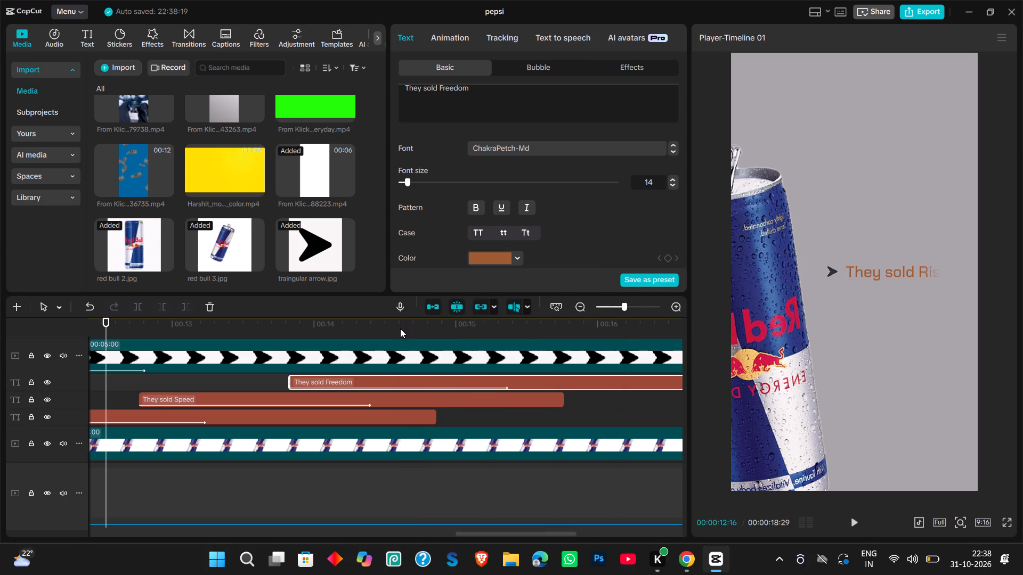
left_click(403, 335)
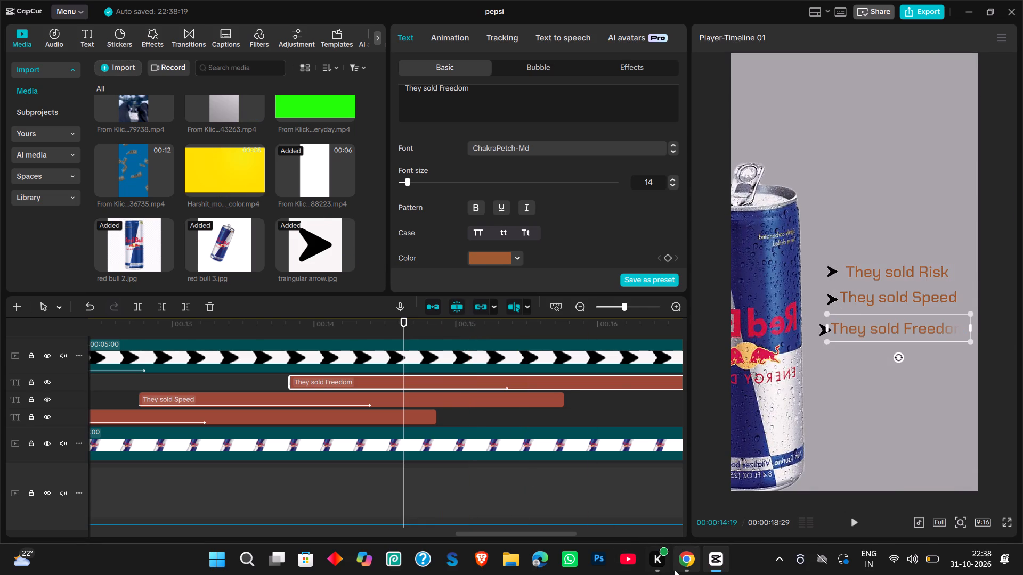
Switch to Pinterest in Chrome and search for "rotating flower overlay".
left_click(675, 570)
left_click(226, 79)
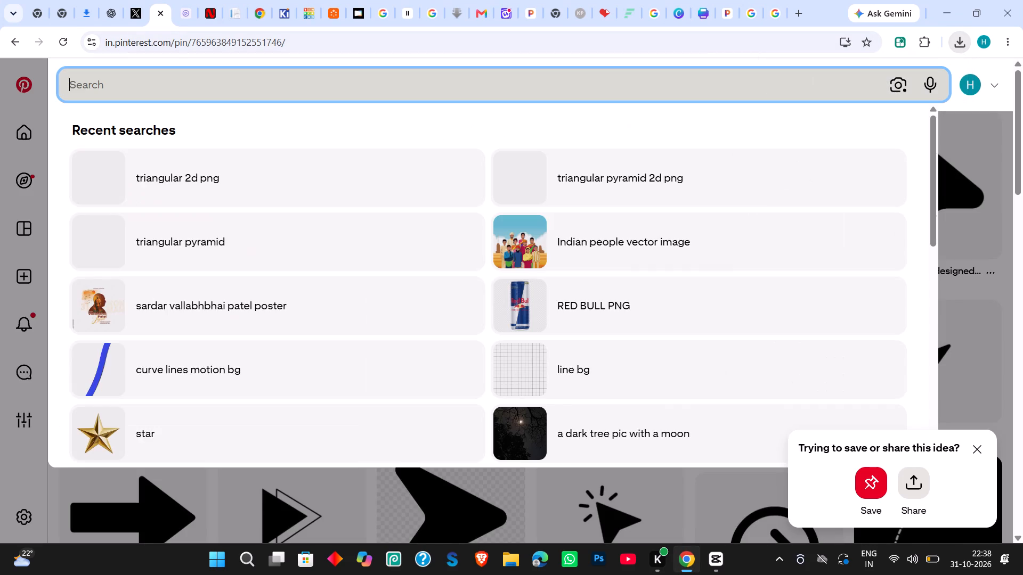
type("roy")
key("BackSpace")
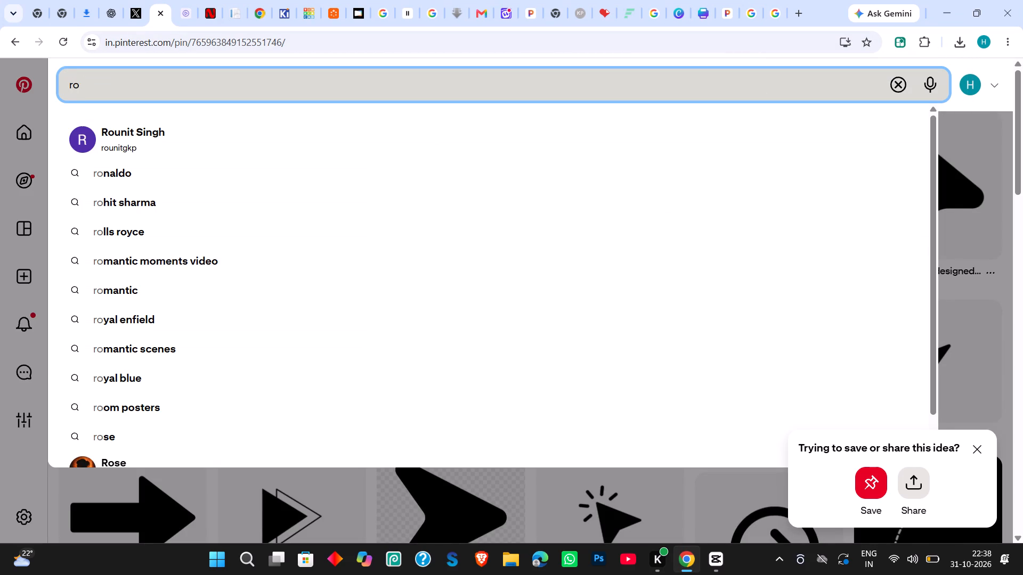
type("tating flowrr")
key("BackSpace")
key("BackSpace")
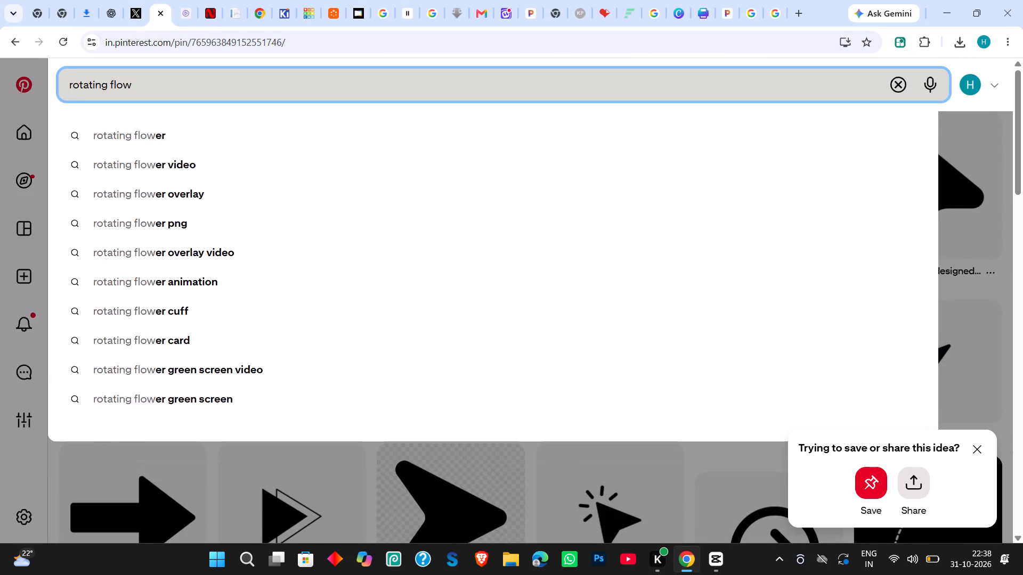
type("er overlay")
key("Return")
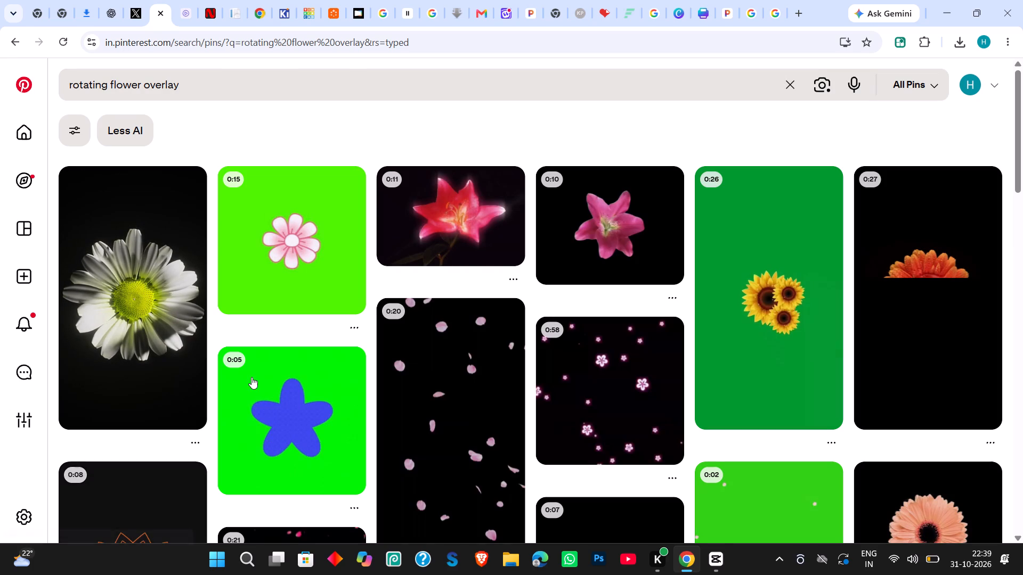
Browse the rotating flower overlay results for a clip suitable for the edit.
scroll(251, 377, "down", 7)
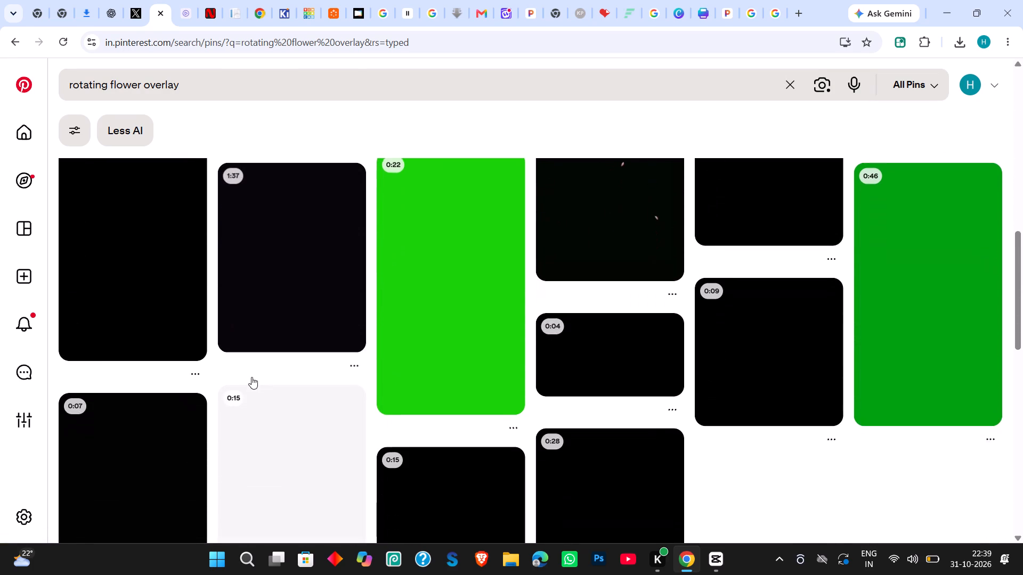
scroll(251, 377, "up", 8)
scroll(251, 377, "down", 4)
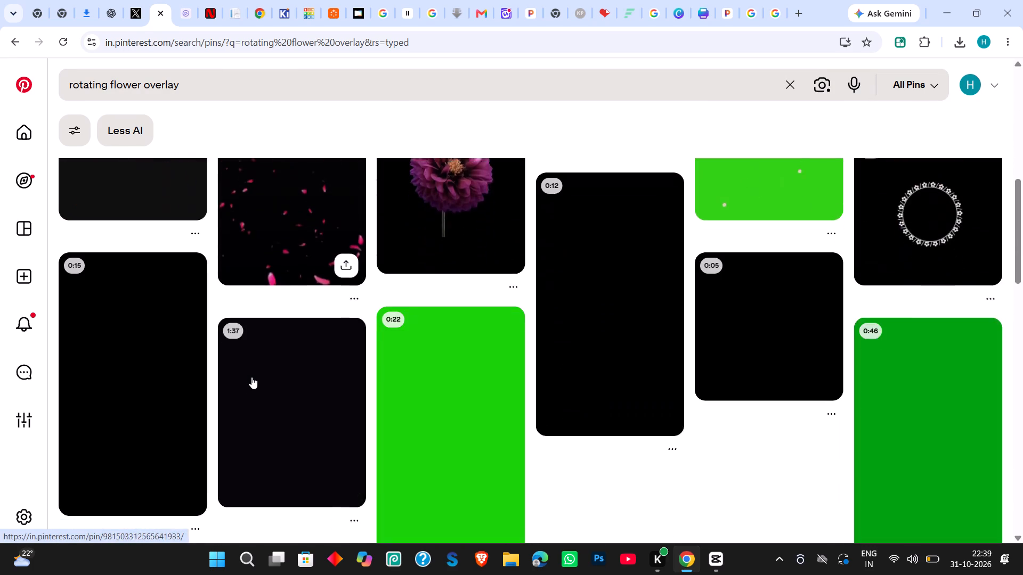
scroll(251, 377, "left", 1)
scroll(251, 377, "up", 7)
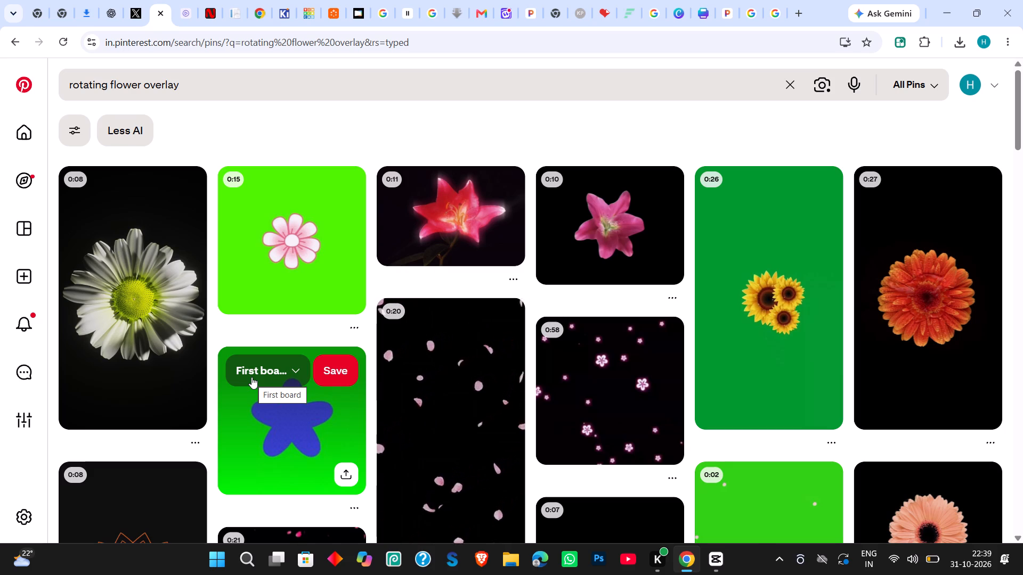
scroll(251, 377, "down", 2)
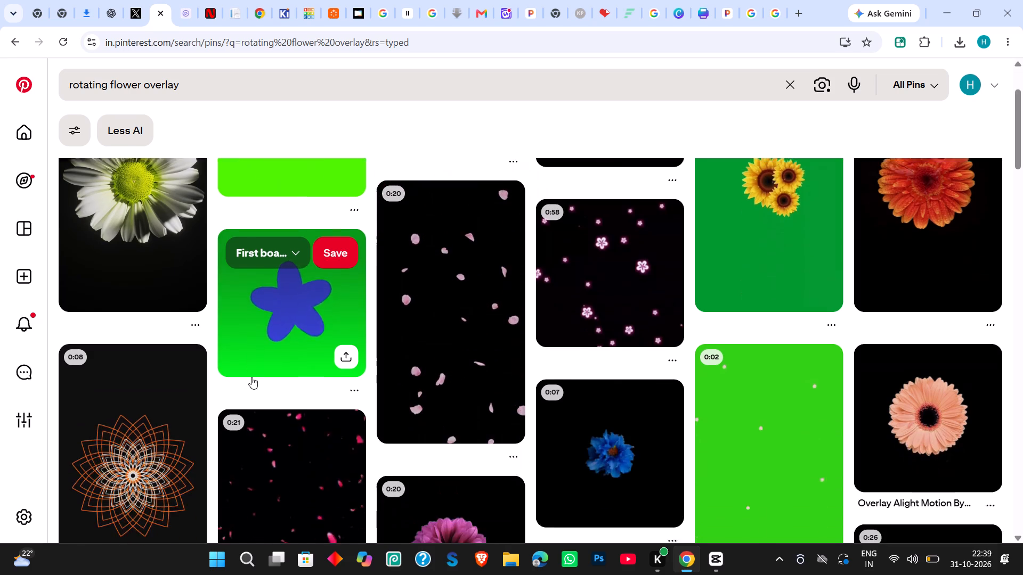
scroll(251, 377, "down", 4)
scroll(251, 377, "up", 2)
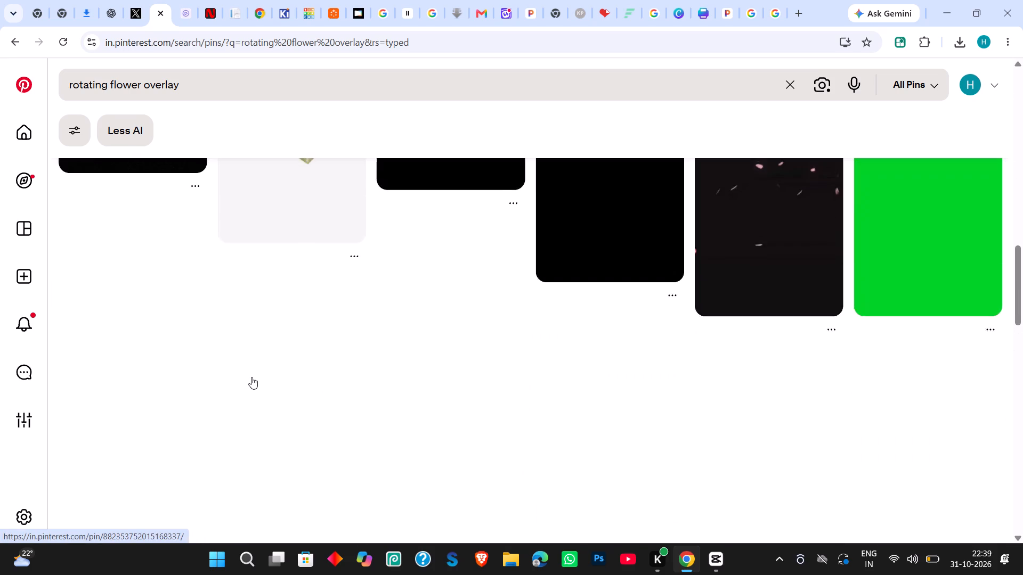
scroll(251, 377, "up", 3)
scroll(251, 377, "down", 2)
scroll(251, 377, "left", 3)
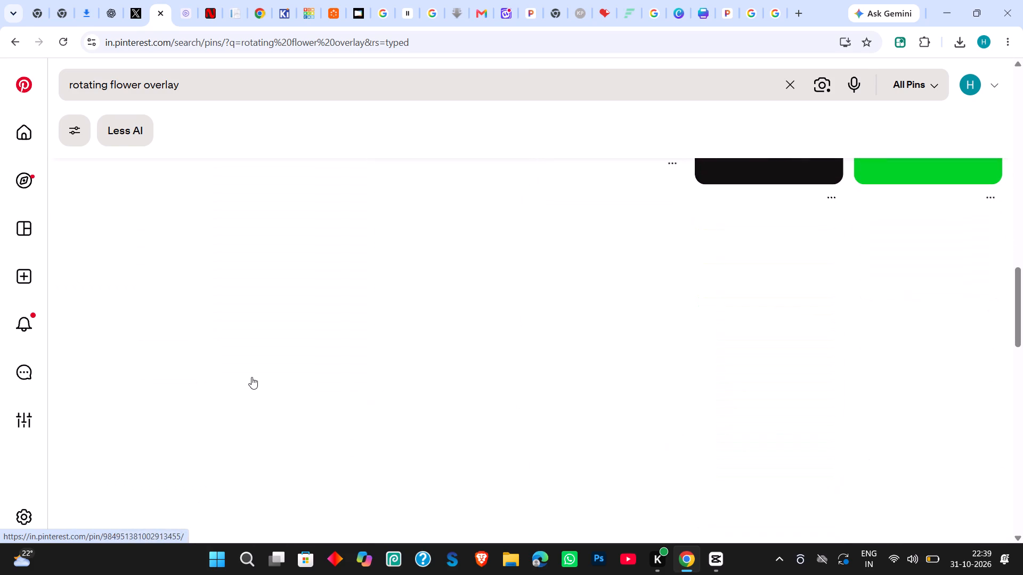
scroll(251, 377, "down", 1)
scroll(251, 377, "up", 2)
scroll(251, 377, "down", 2)
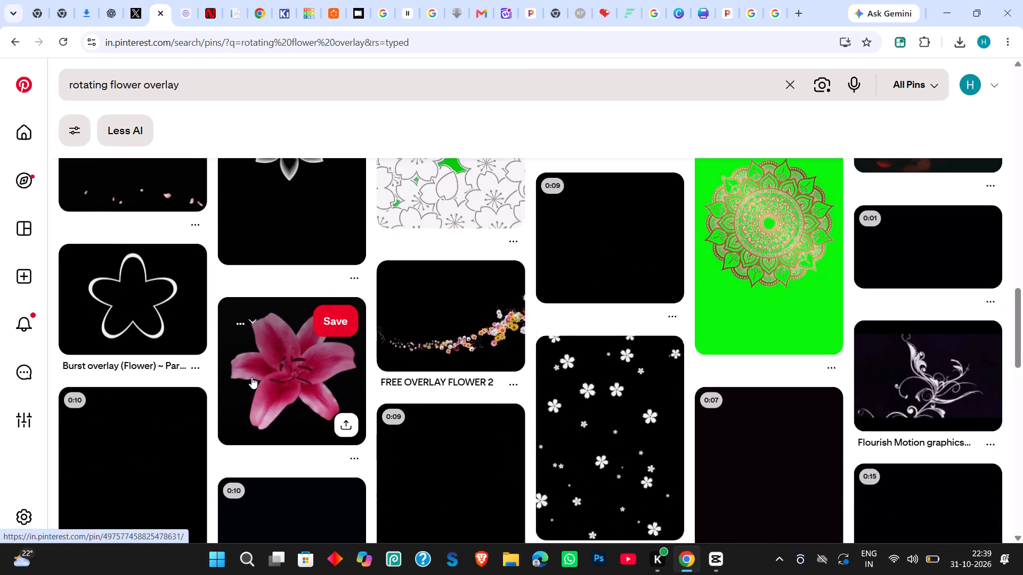
scroll(251, 377, "down", 5)
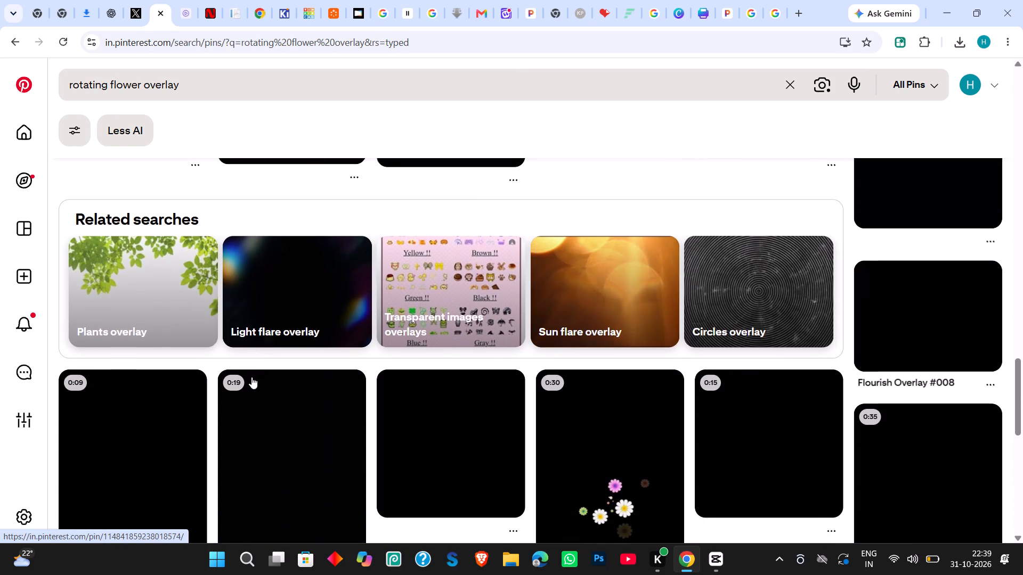
scroll(251, 377, "down", 2)
scroll(251, 377, "left", 1)
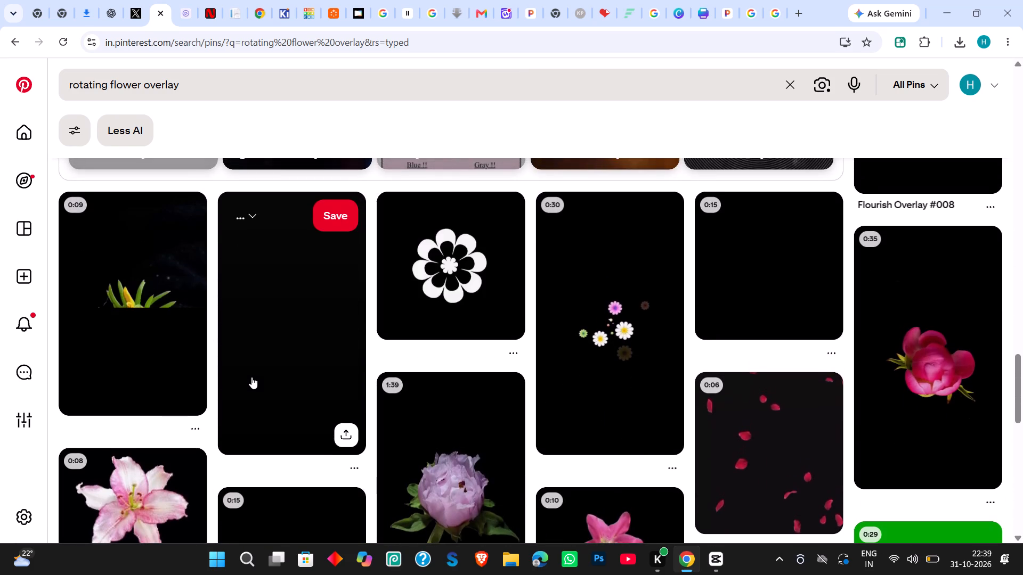
scroll(251, 377, "left", 1)
scroll(251, 377, "down", 2)
scroll(251, 377, "up", 1)
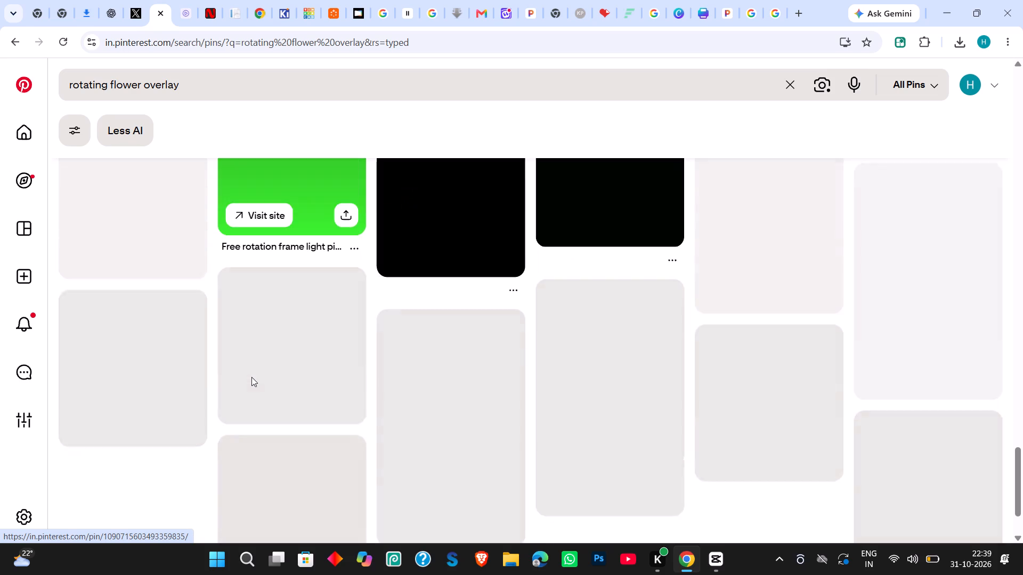
scroll(251, 377, "up", 10)
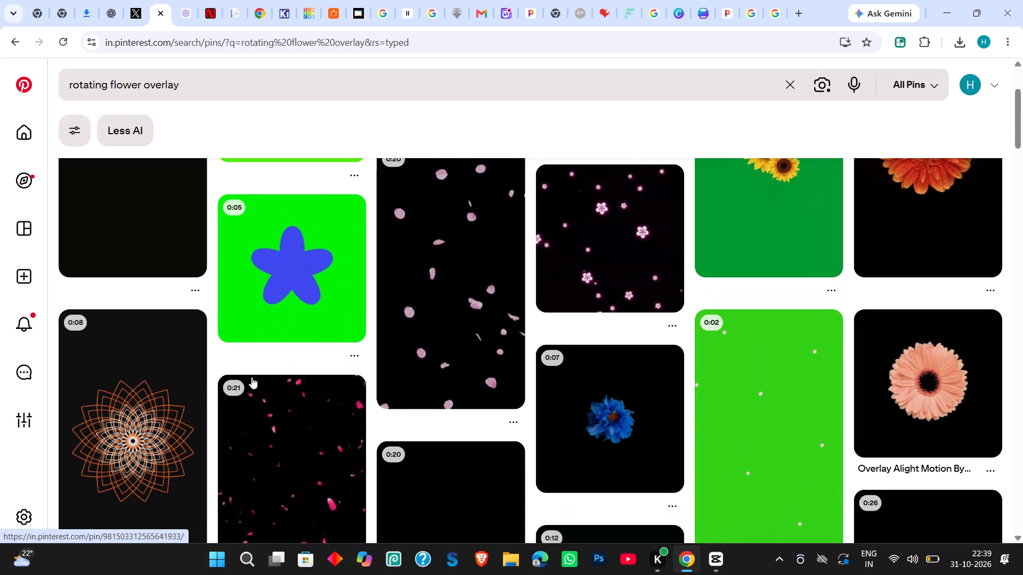
scroll(251, 377, "up", 3)
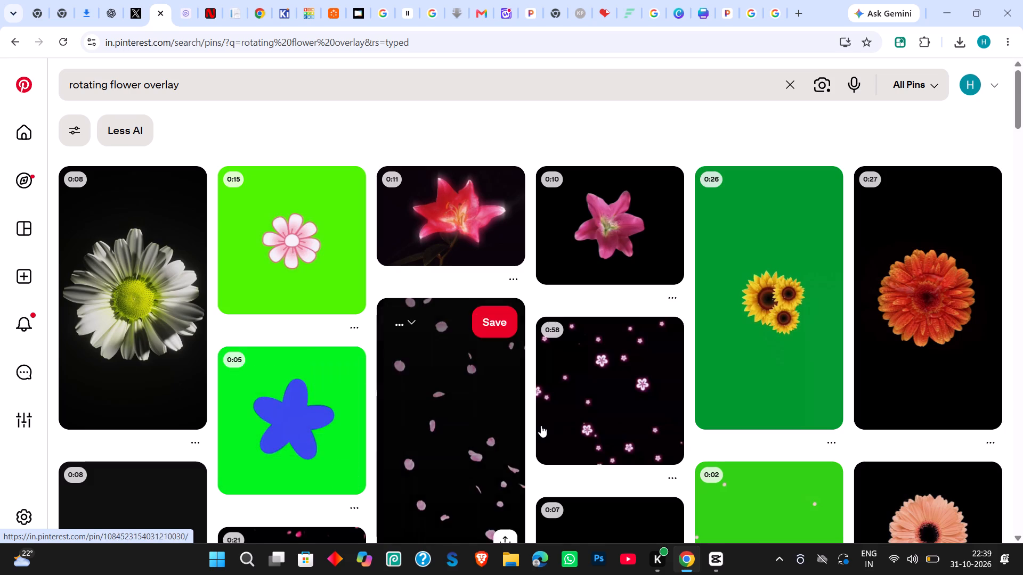
scroll(541, 425, "down", 3)
scroll(541, 425, "up", 3)
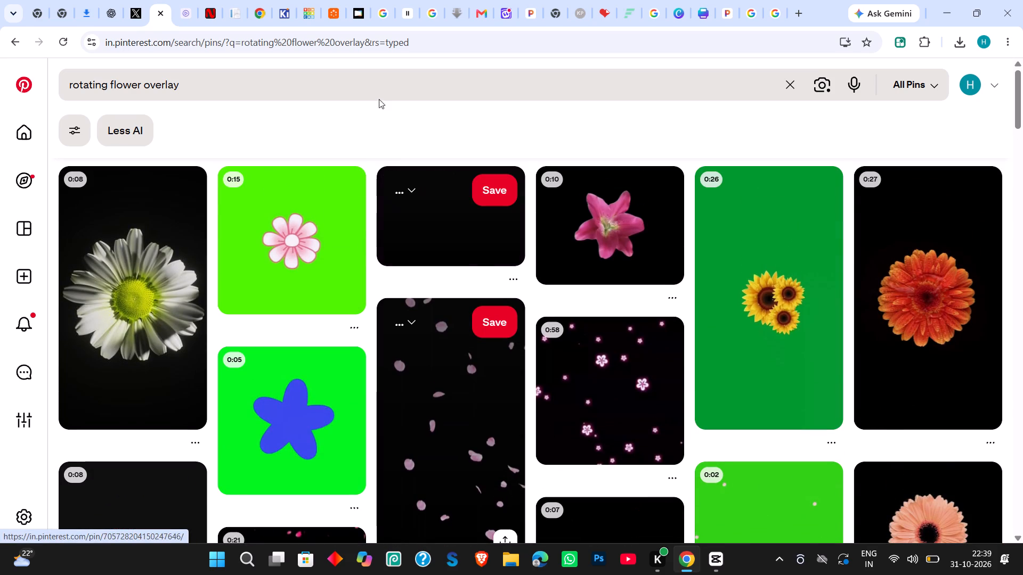
Replace the Pinterest search with "motion bg" and run it.
left_click(378, 85)
key("BackSpace")
key("BackSpace")
key("BackSpace")
key("BackSpace")
key("BackSpace")
key("BackSpace")
key("BackSpace")
key("BackSpace")
key("BackSpace")
key("BackSpace")
key("BackSpace")
key("BackSpace")
key("BackSpace")
key("BackSpace")
key("BackSpace")
key("BackSpace")
key("BackSpace")
key("BackSpace")
key("BackSpace")
key("BackSpace")
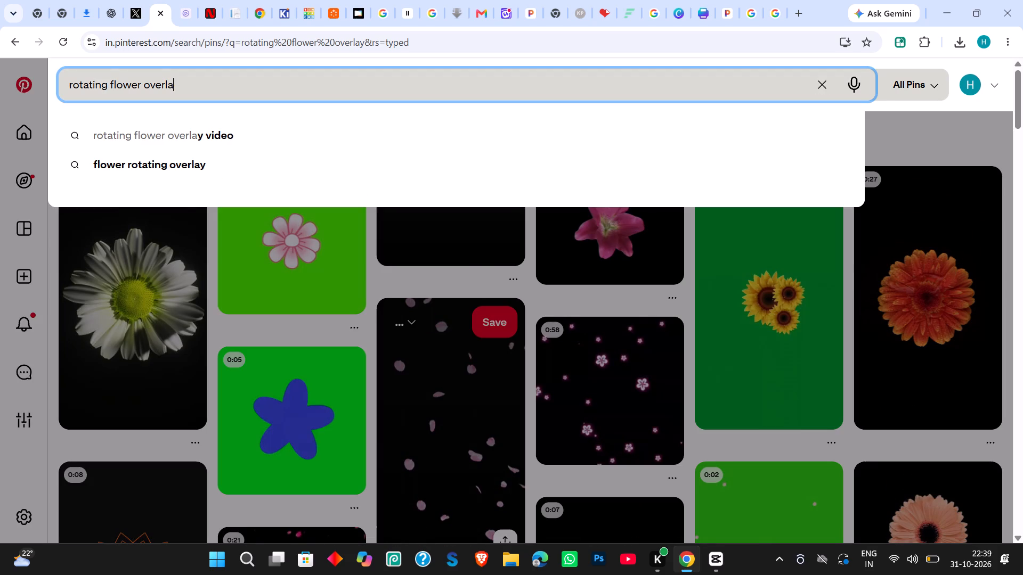
type("motion bg")
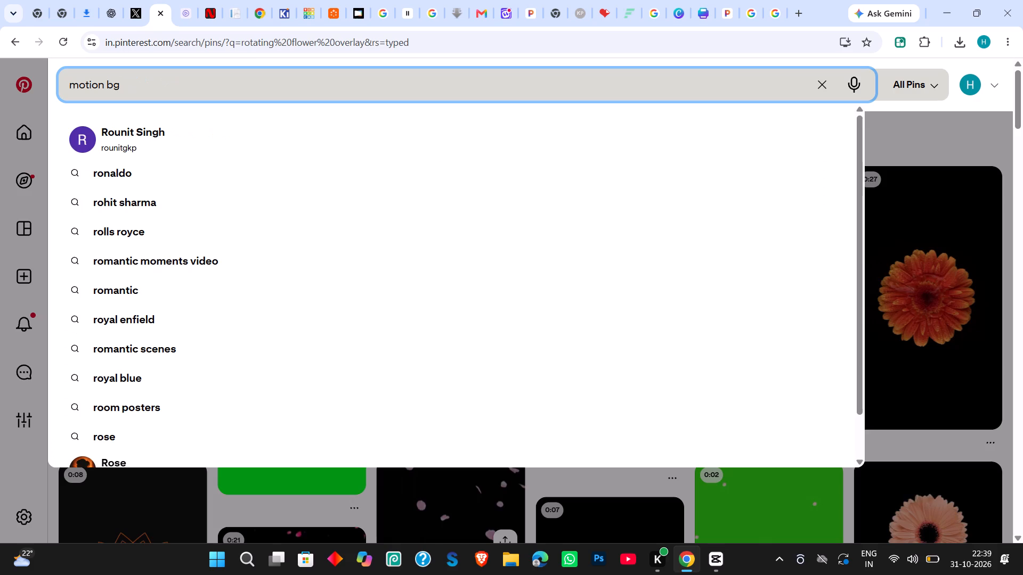
key("Return")
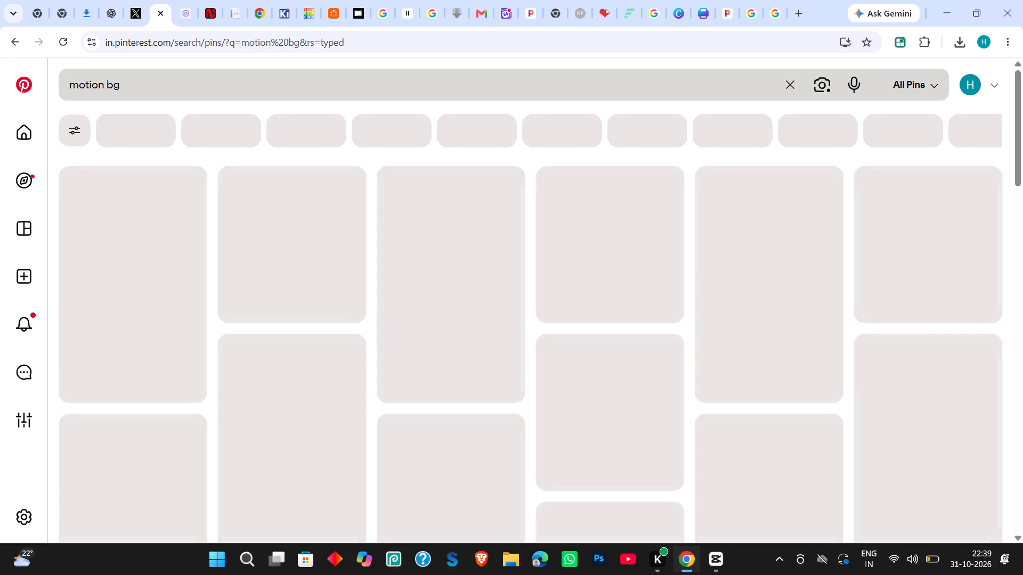